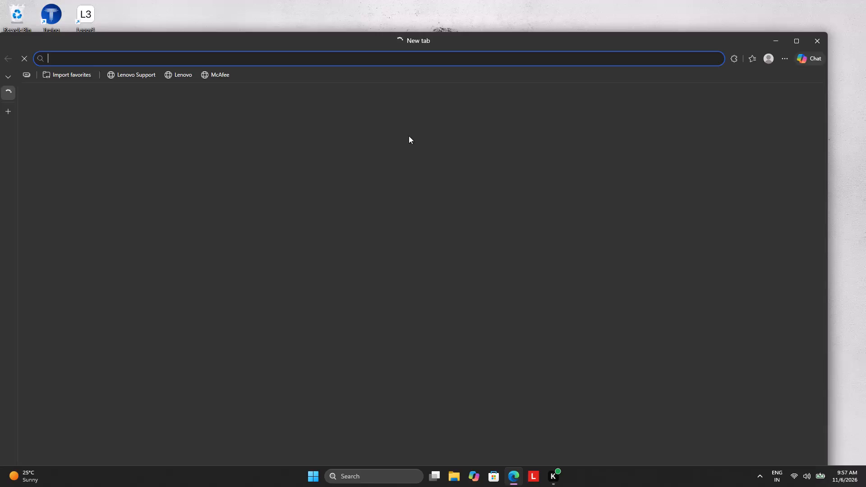
Open Canva from a web search for canva.com and go to its Projects page.
click(309, 57)
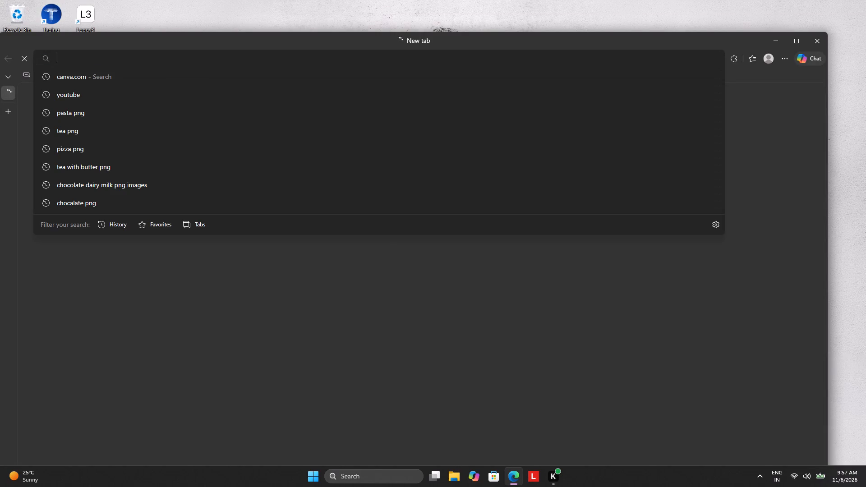
click(298, 81)
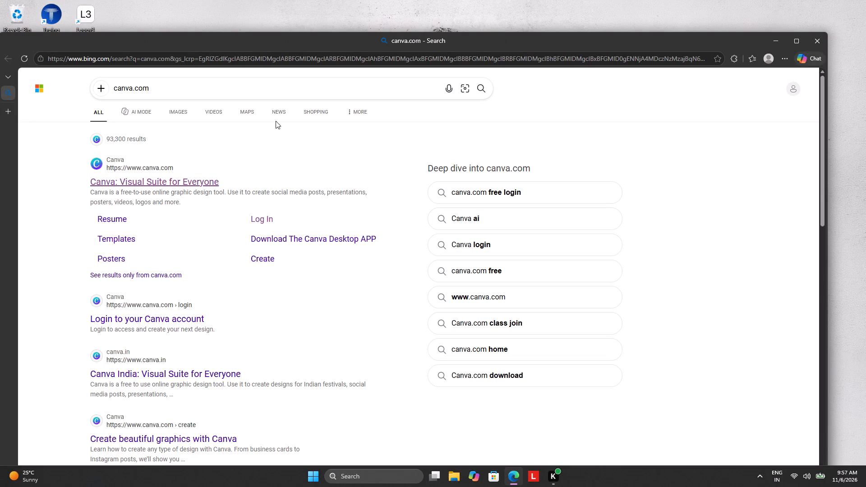
click(269, 215)
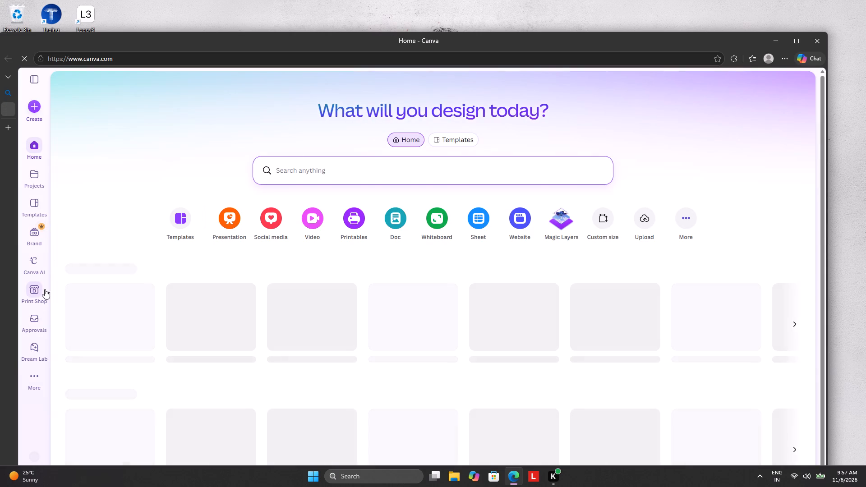
click(35, 175)
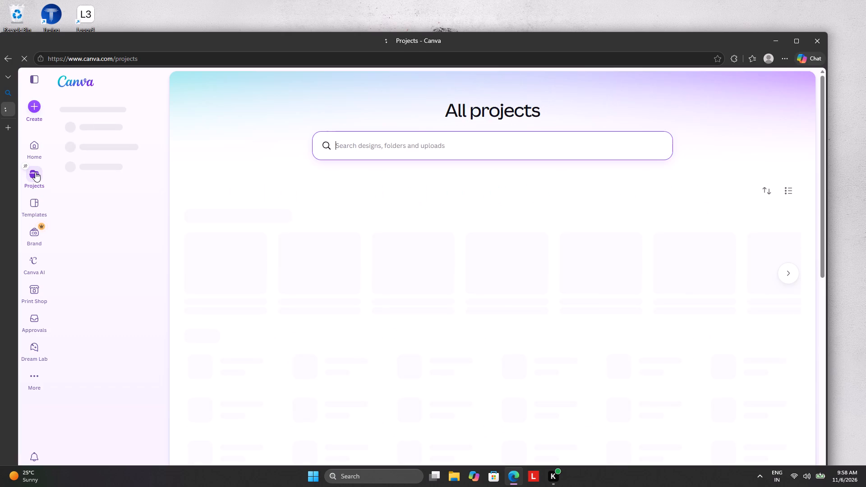
Look through the existing designs on the All projects page.
click(369, 142)
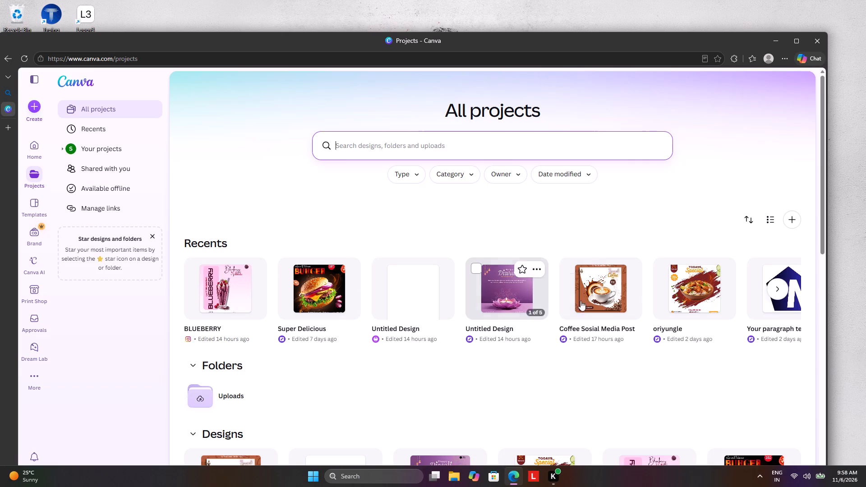
scroll(460, 333, down, 3)
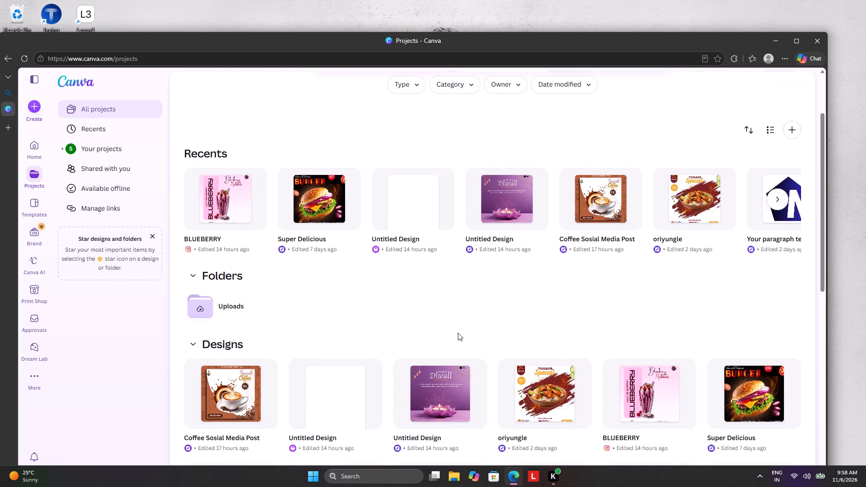
scroll(457, 333, down, 6)
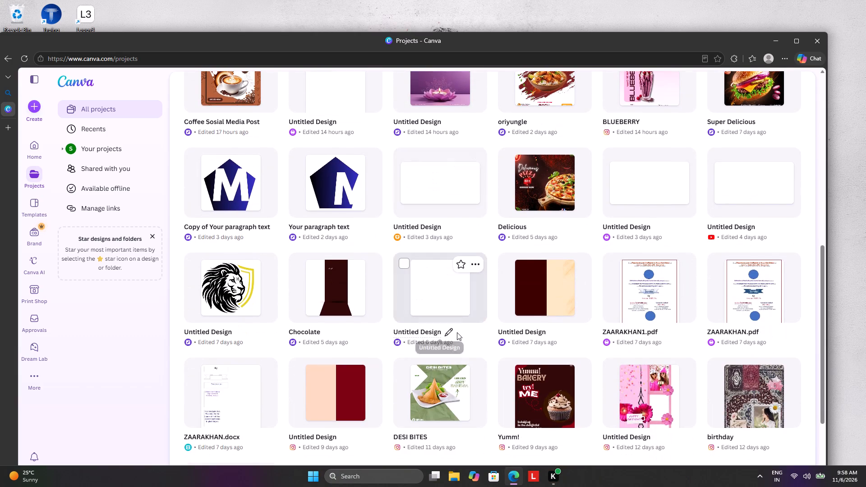
scroll(457, 332, down, 4)
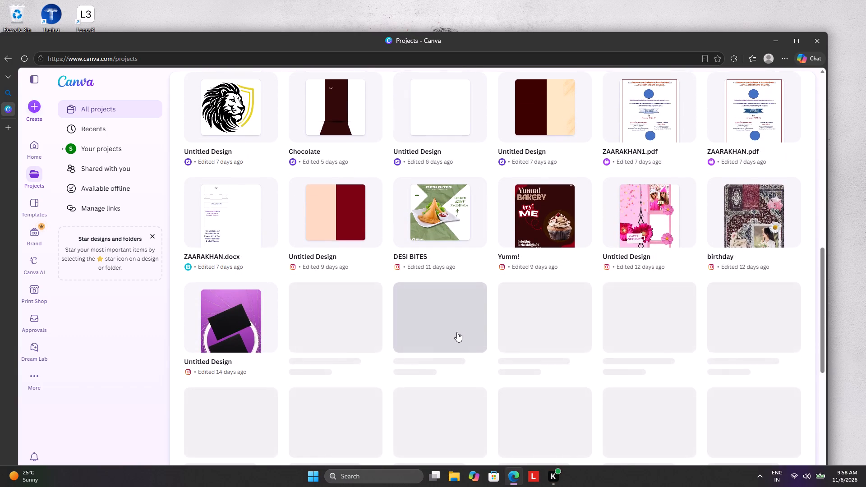
scroll(457, 332, down, 2)
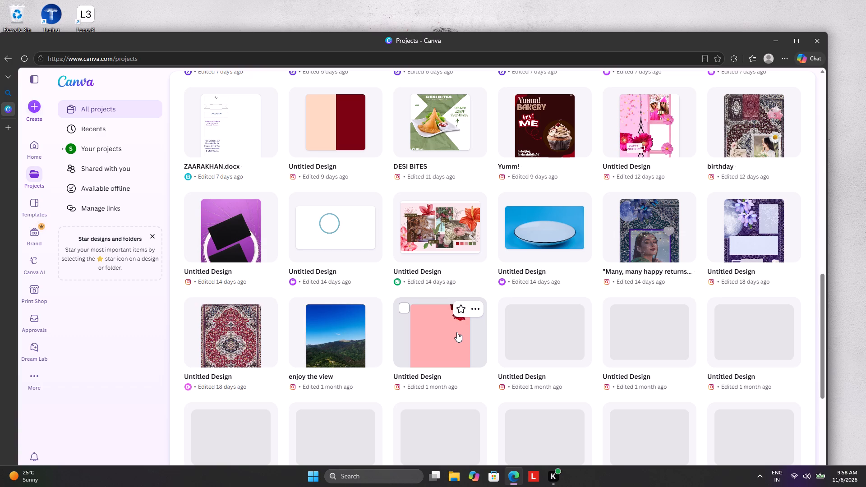
scroll(457, 332, down, 5)
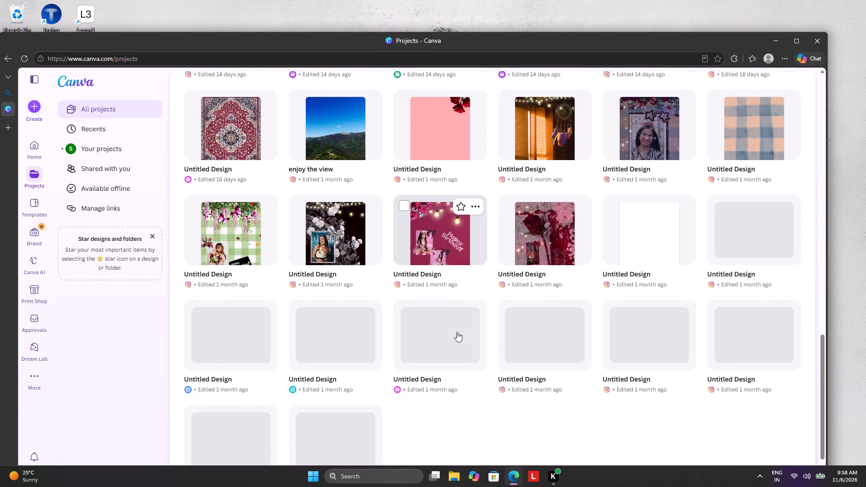
scroll(457, 332, up, 14)
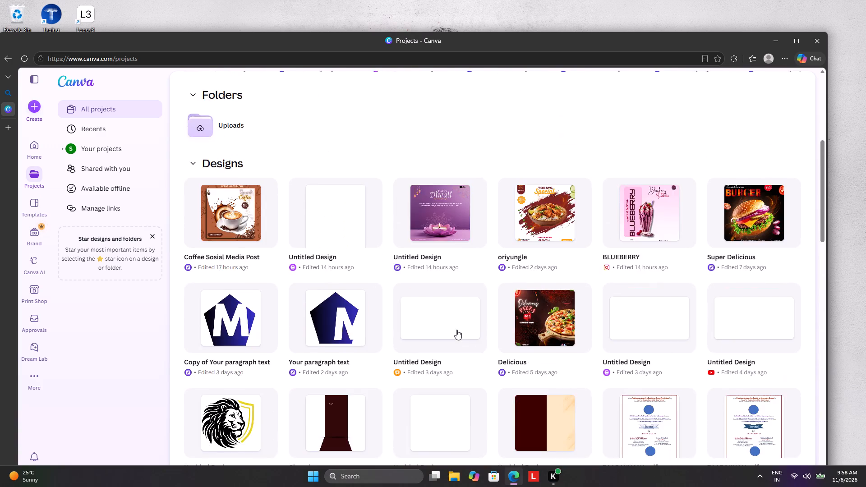
scroll(456, 330, up, 10)
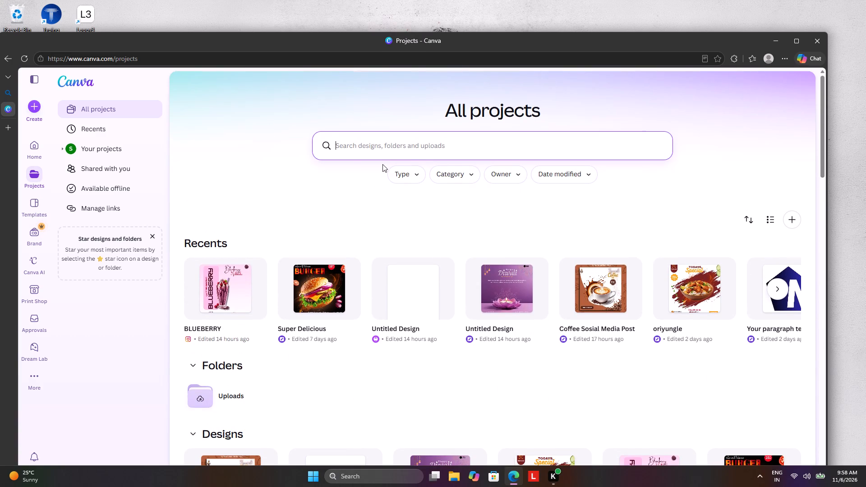
click(386, 153)
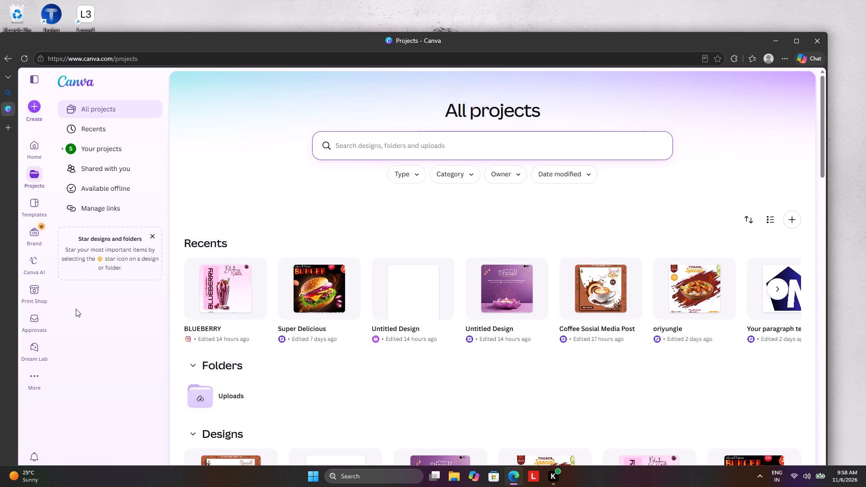
Create a blank Instagram Post (Square) design, 1080 × 1080, by searching the design types for "inshtagram post".
click(29, 164)
click(29, 174)
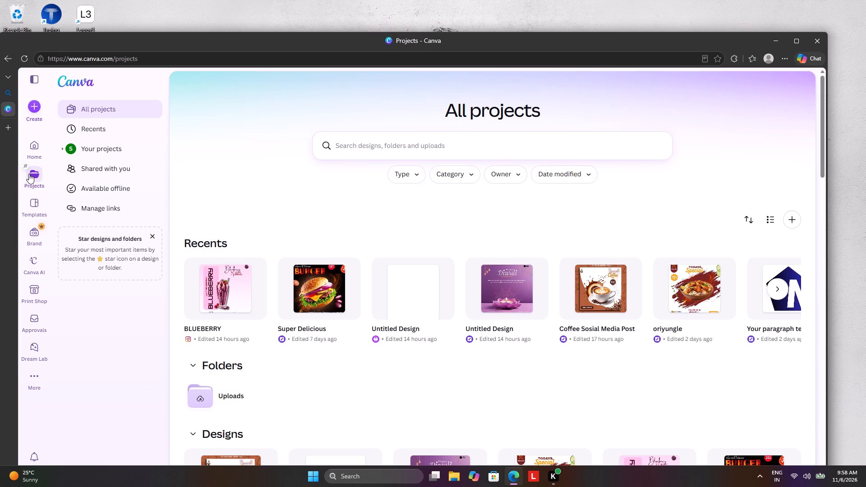
click(29, 104)
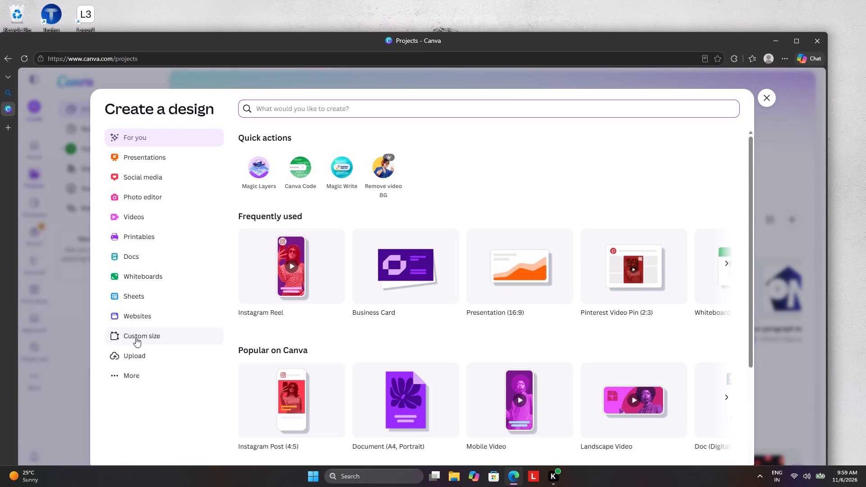
click(390, 110)
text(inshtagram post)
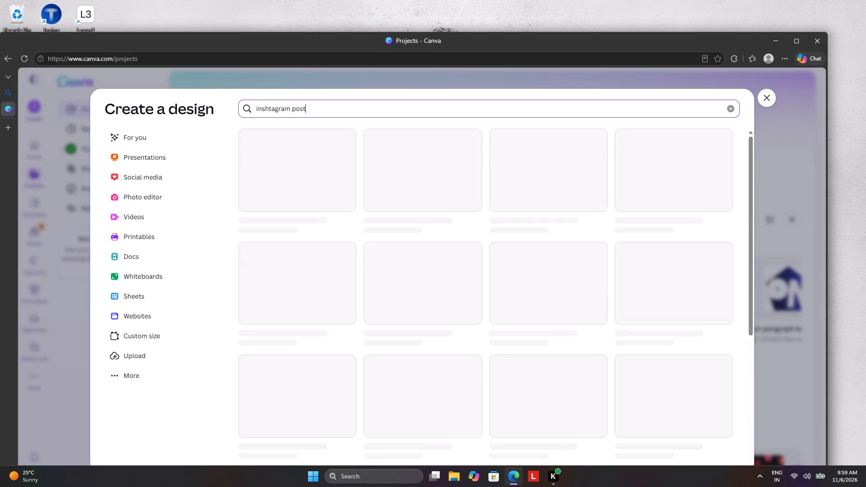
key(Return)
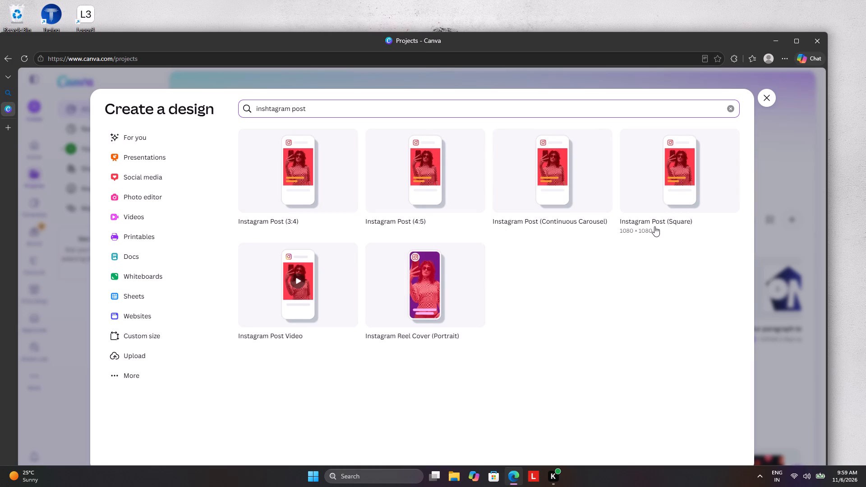
click(688, 180)
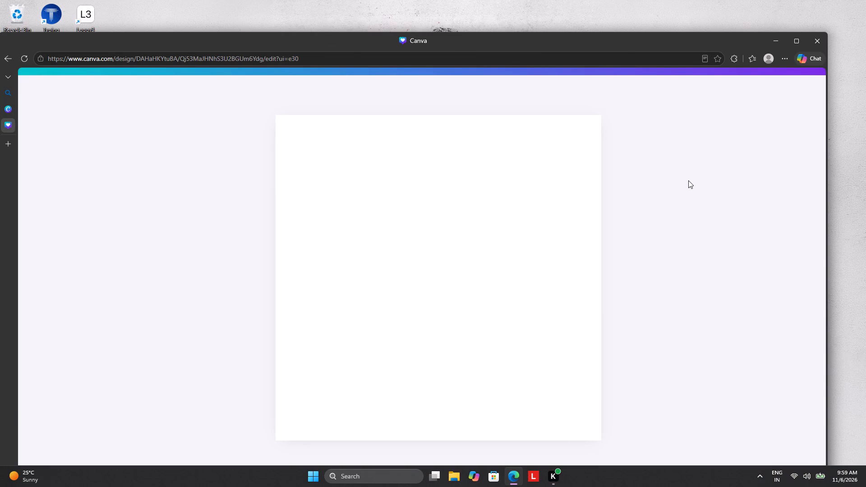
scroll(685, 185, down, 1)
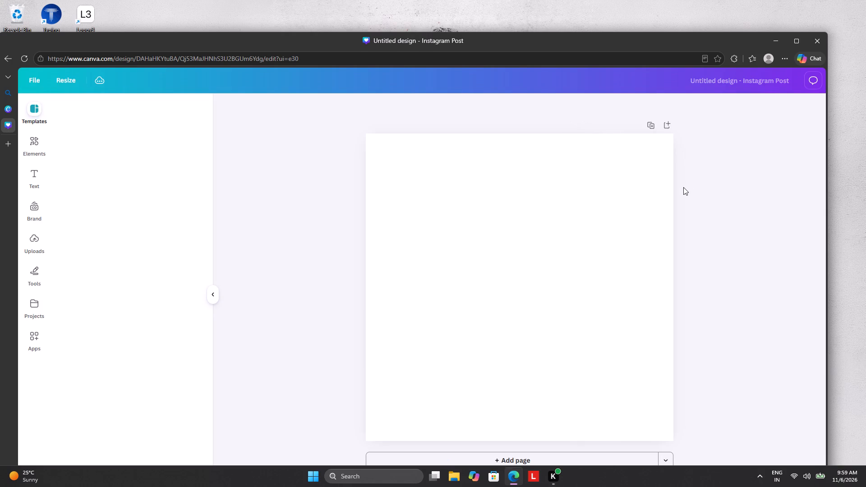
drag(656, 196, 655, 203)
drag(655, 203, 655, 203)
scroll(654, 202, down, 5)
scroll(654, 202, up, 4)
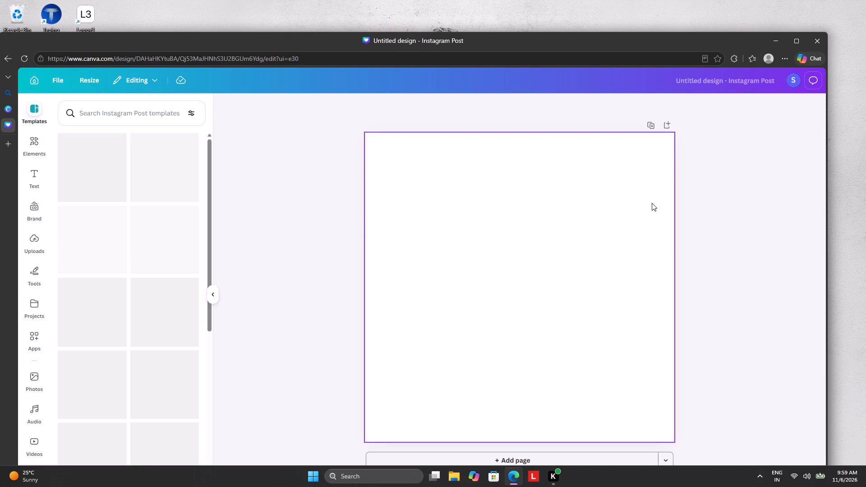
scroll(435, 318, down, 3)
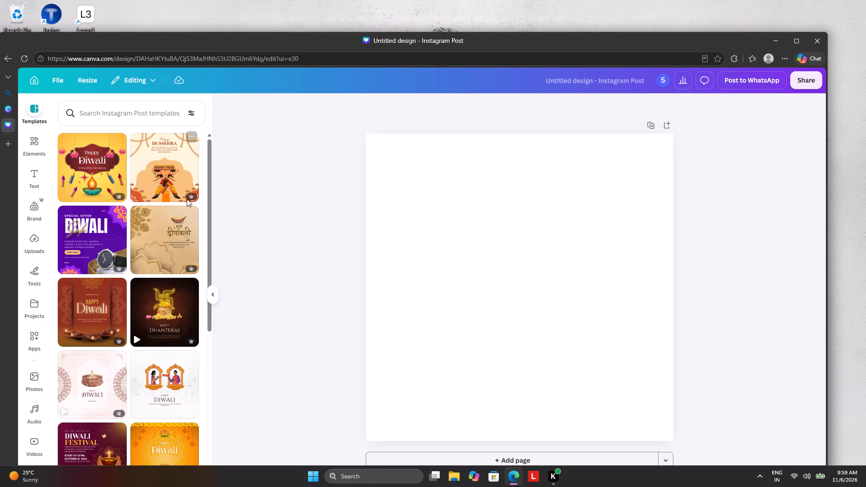
Browse the suggested Instagram Post templates for the new design.
scroll(151, 213, down, 16)
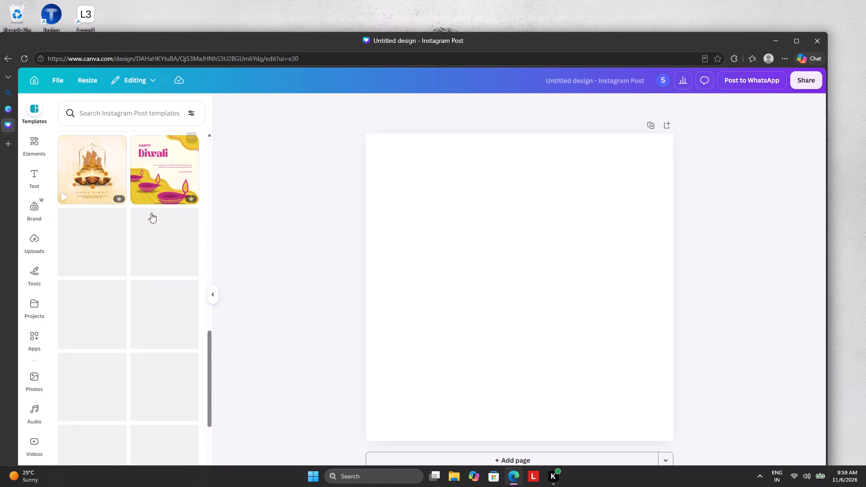
scroll(151, 213, down, 2)
scroll(151, 213, up, 7)
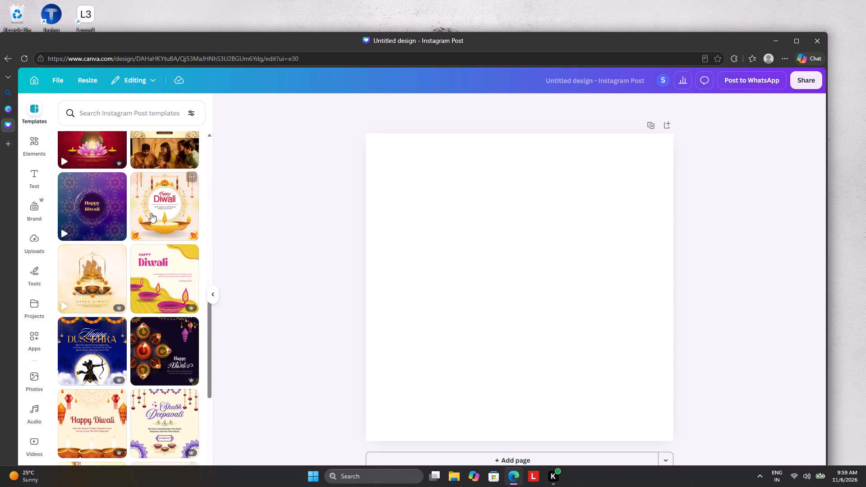
scroll(151, 212, up, 5)
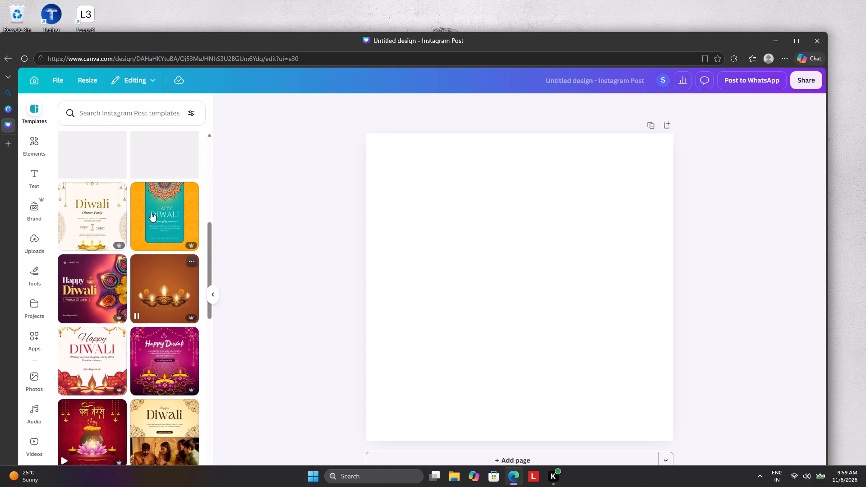
scroll(151, 212, up, 7)
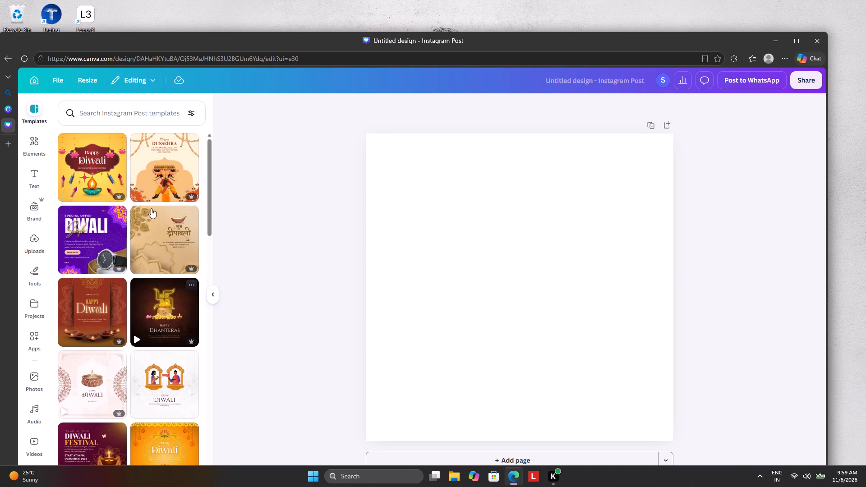
scroll(151, 208, up, 2)
Search the web for "purfume png" in a new browser tab.
click(7, 146)
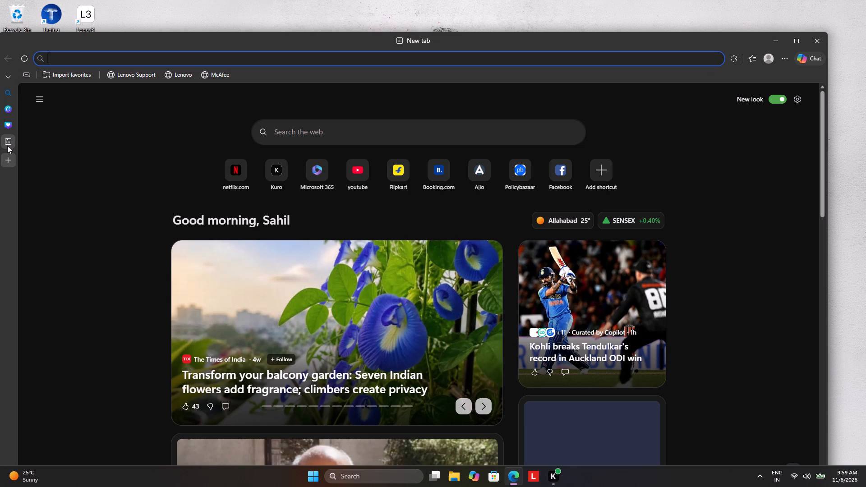
click(277, 133)
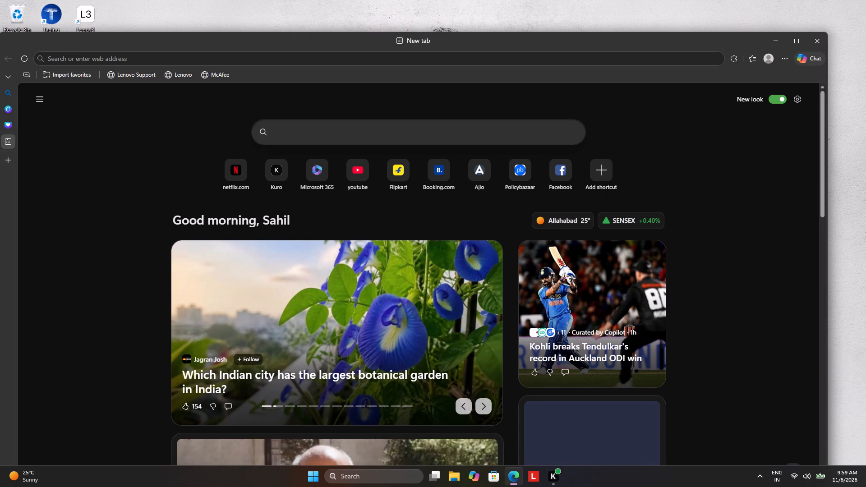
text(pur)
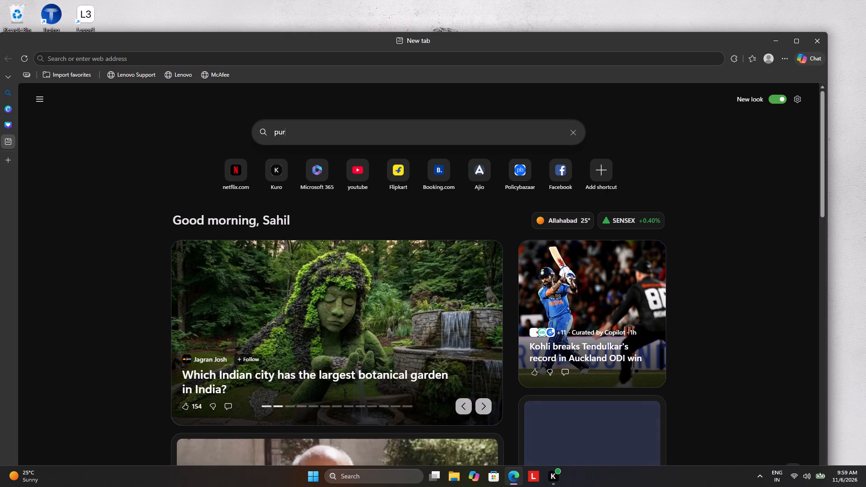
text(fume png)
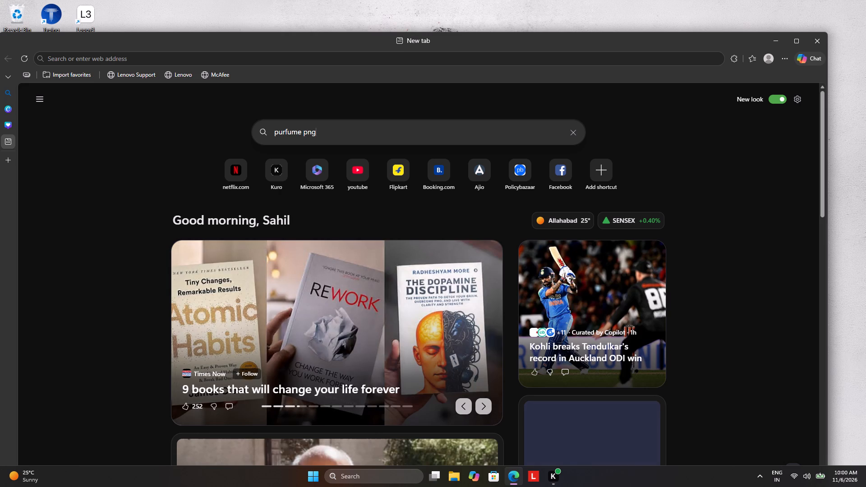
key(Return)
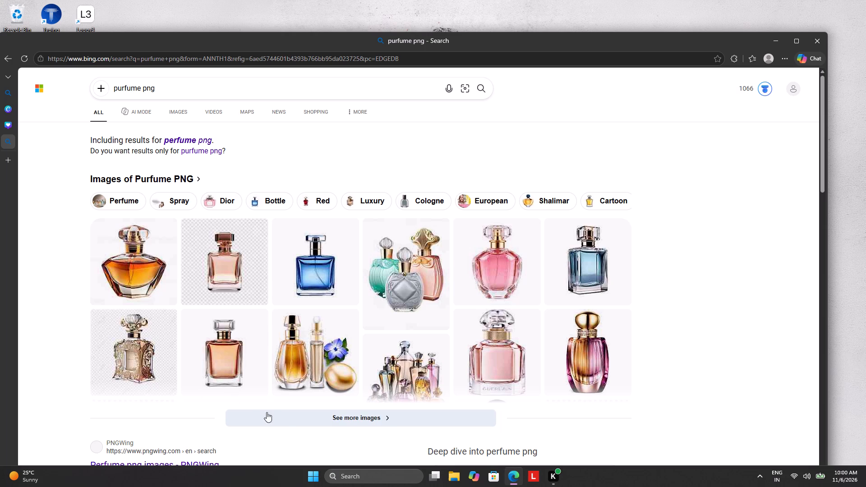
Open the "purfume png" image of perfume bottles with a blue flower and examine the similar perfume images.
click(283, 416)
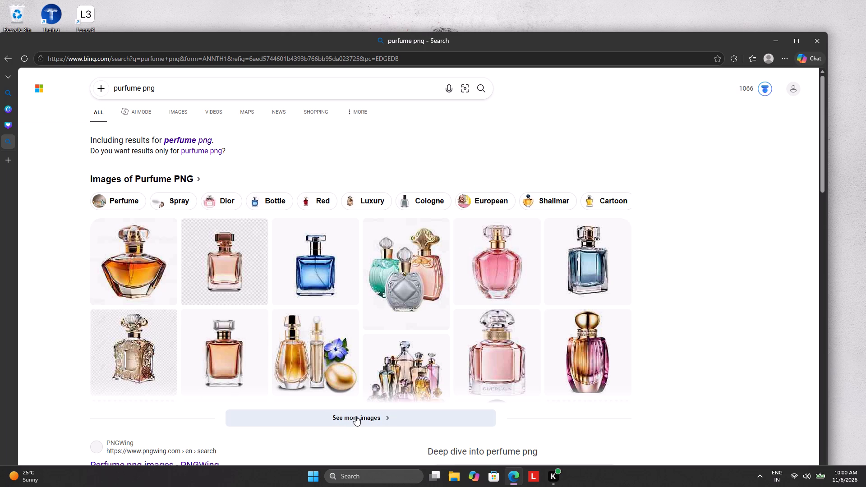
click(356, 416)
scroll(356, 414, down, 1)
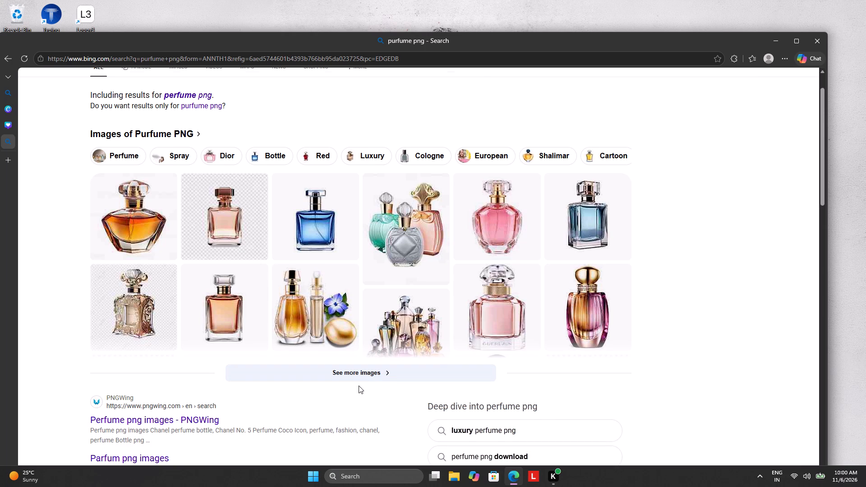
click(363, 377)
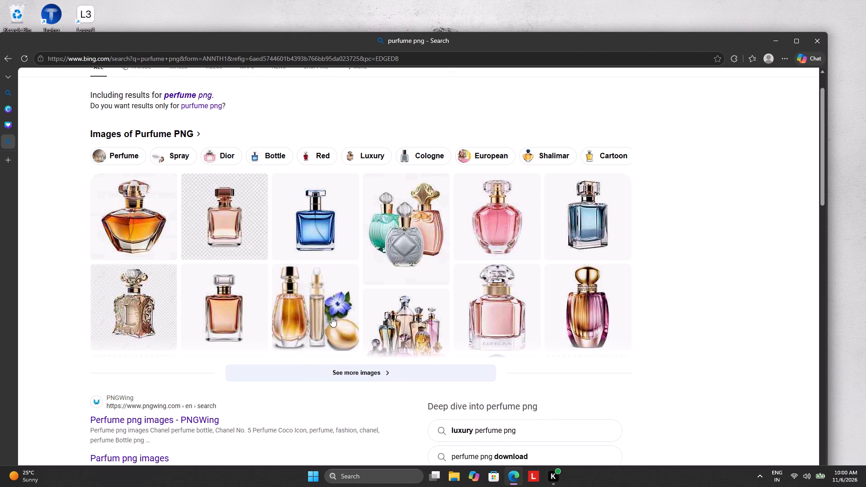
click(332, 317)
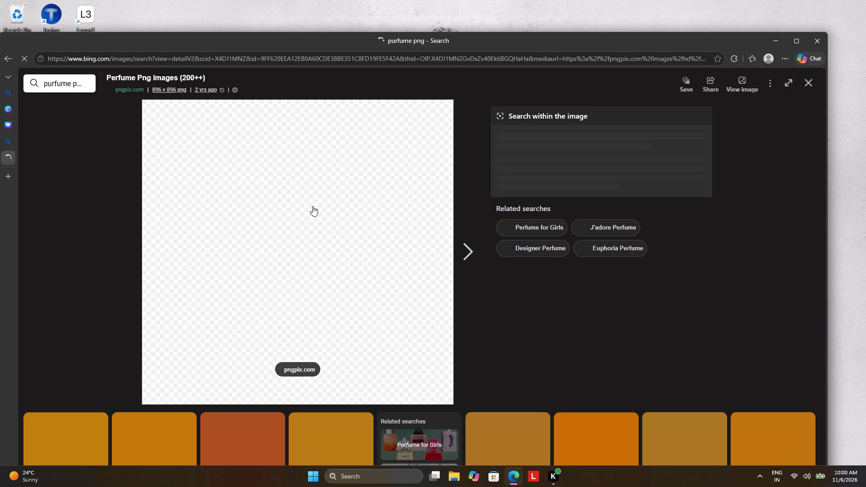
scroll(313, 206, down, 1)
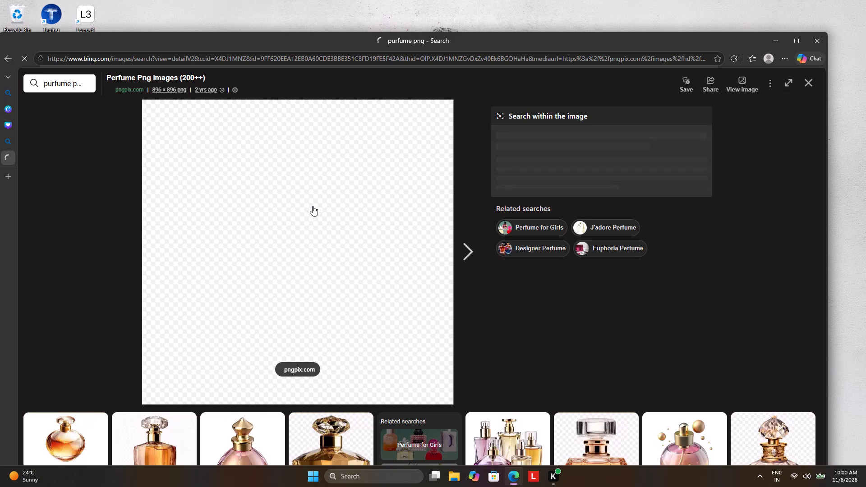
scroll(313, 206, down, 4)
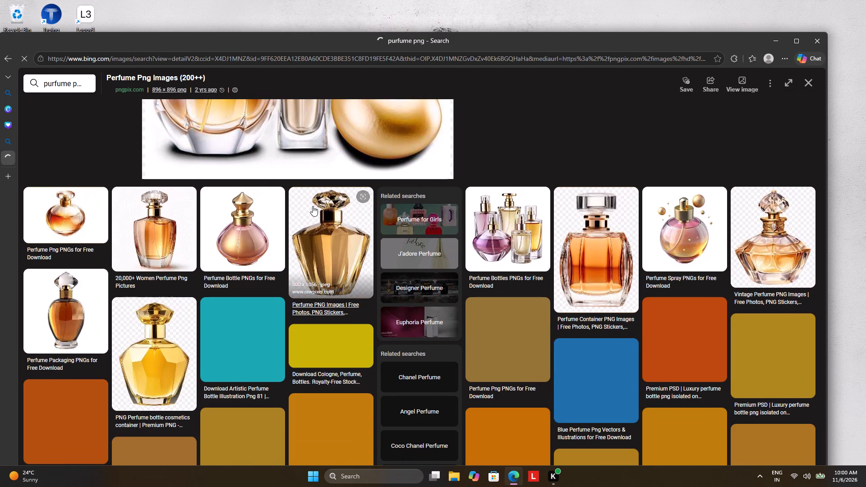
scroll(313, 206, down, 2)
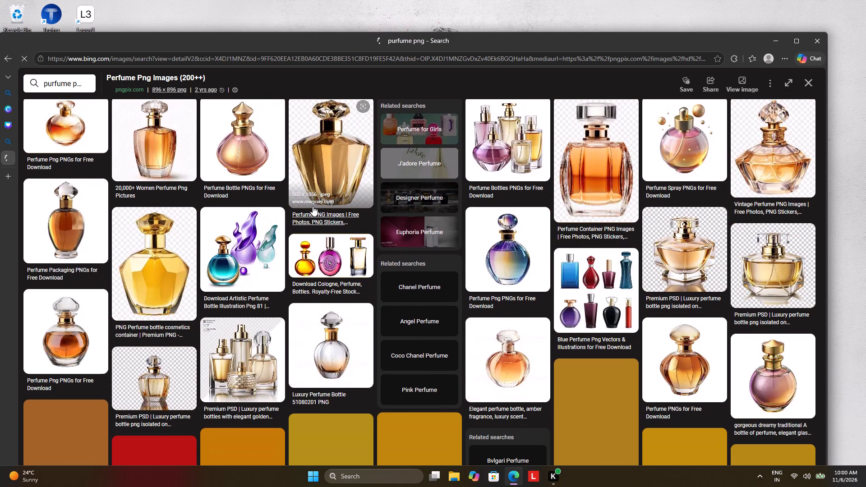
scroll(313, 206, down, 2)
scroll(313, 206, up, 5)
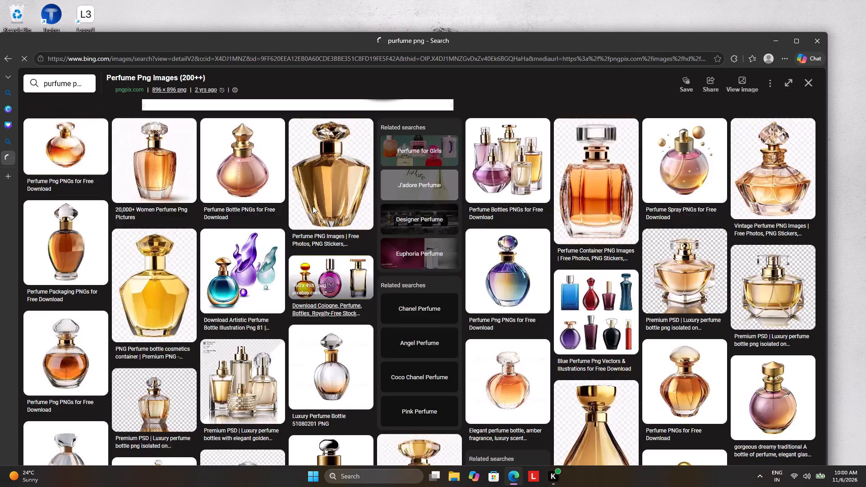
scroll(313, 206, up, 4)
click(811, 83)
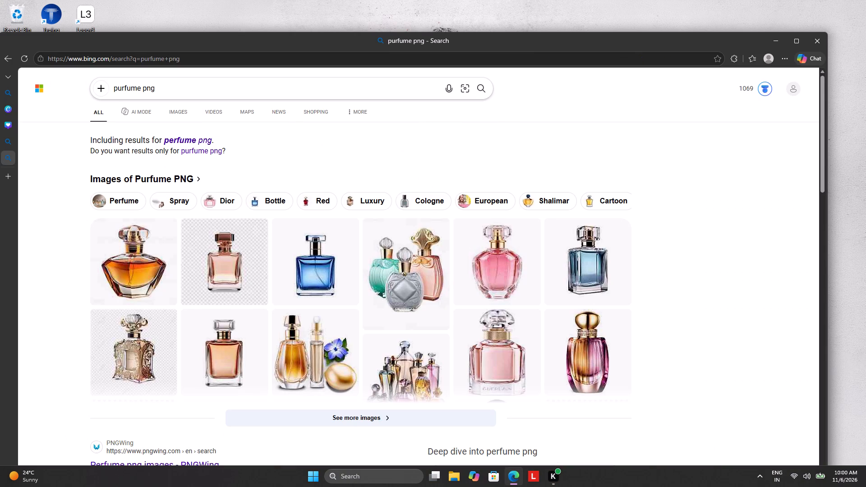
Refine the image search to "purfume roses png".
click(215, 90)
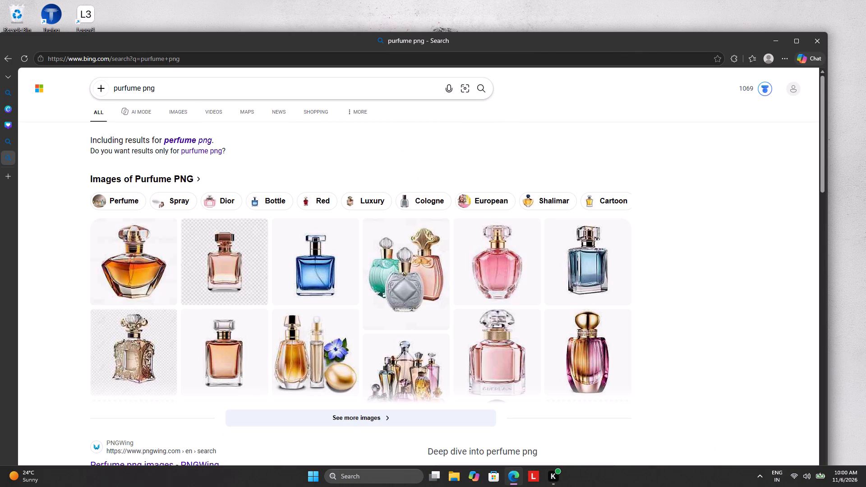
click(141, 87)
key(space)
text(roses)
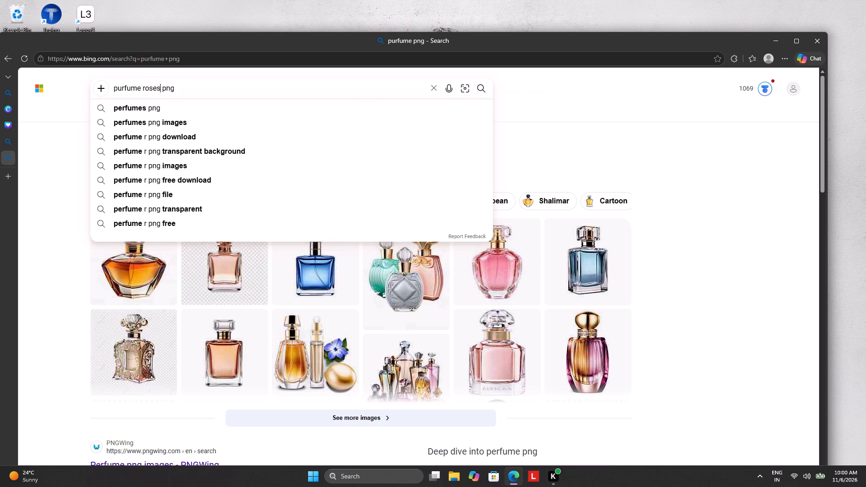
key(Return)
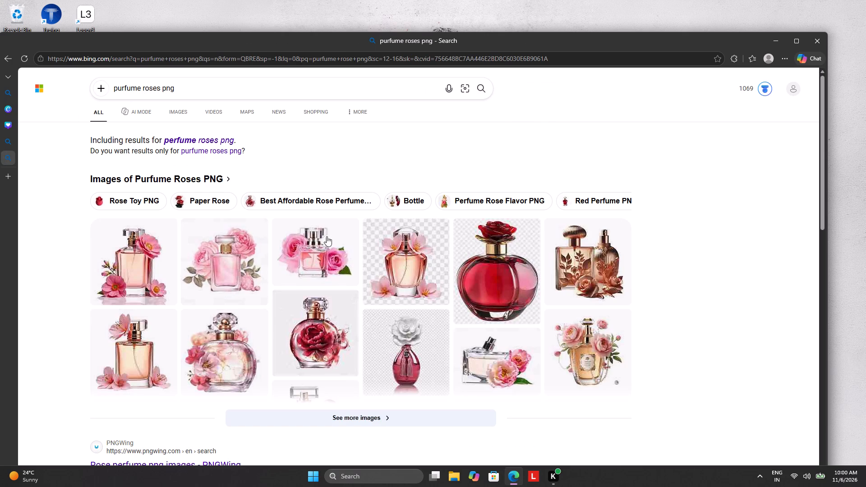
Open the "Elegant perfume bottle with pink roses romantic" PNG from the image results and examine the similar perfume images.
click(500, 358)
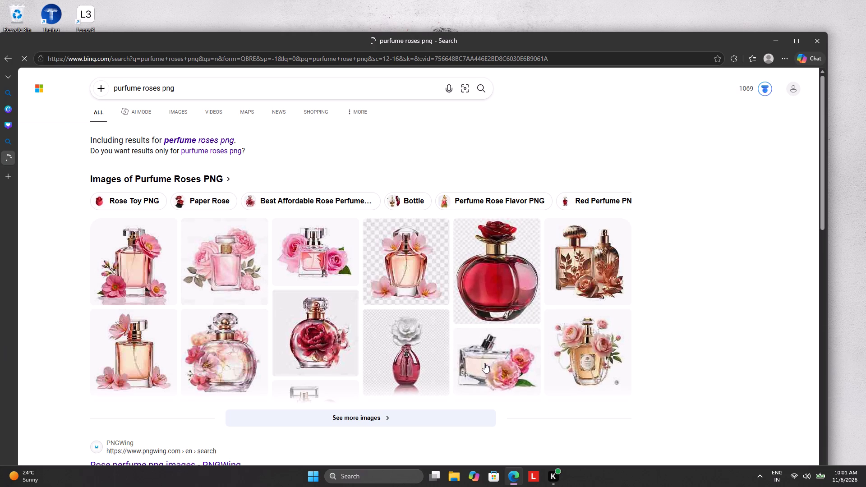
click(485, 354)
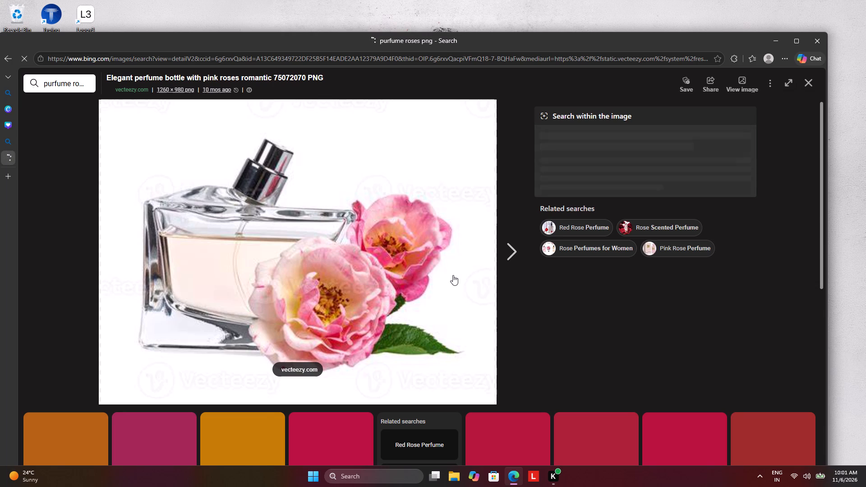
scroll(367, 307, down, 5)
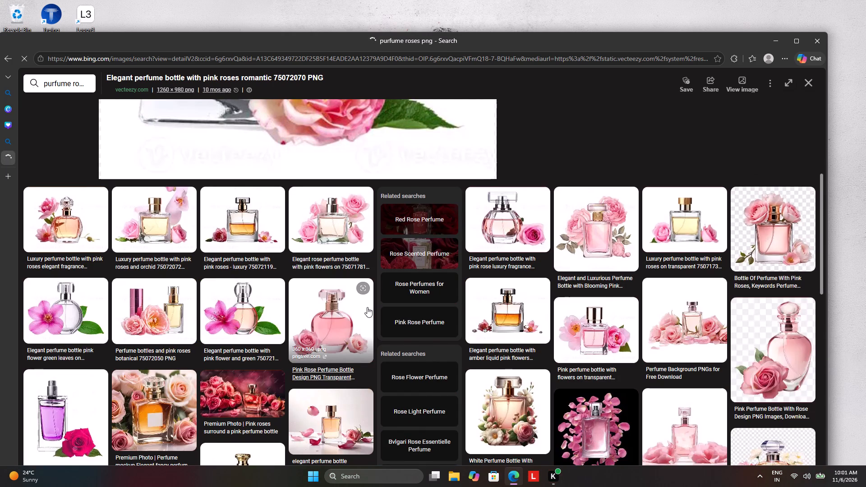
scroll(367, 307, down, 2)
scroll(292, 326, down, 3)
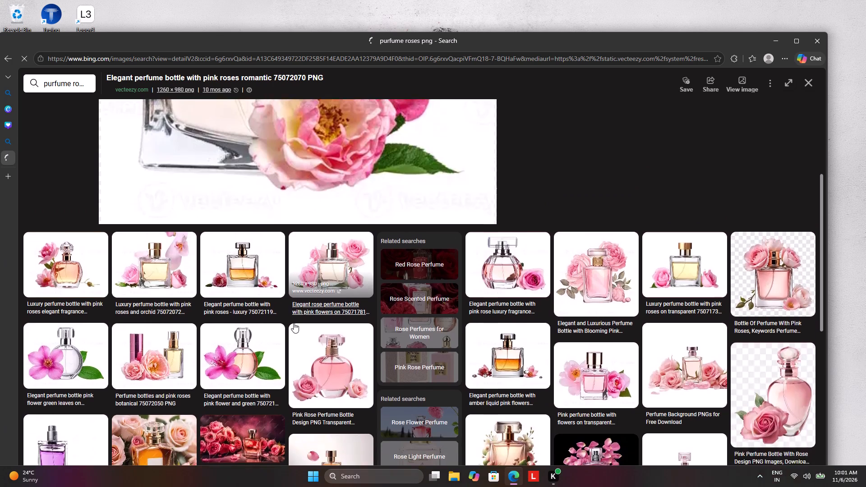
scroll(294, 323, down, 1)
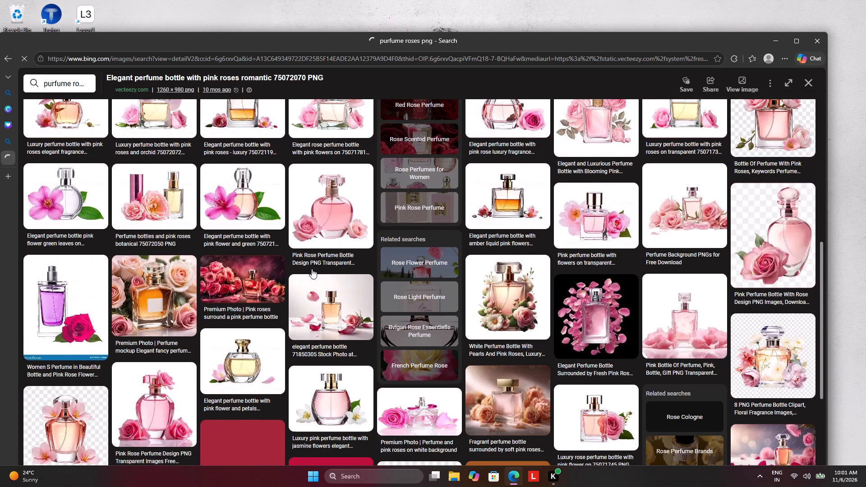
scroll(316, 260, down, 3)
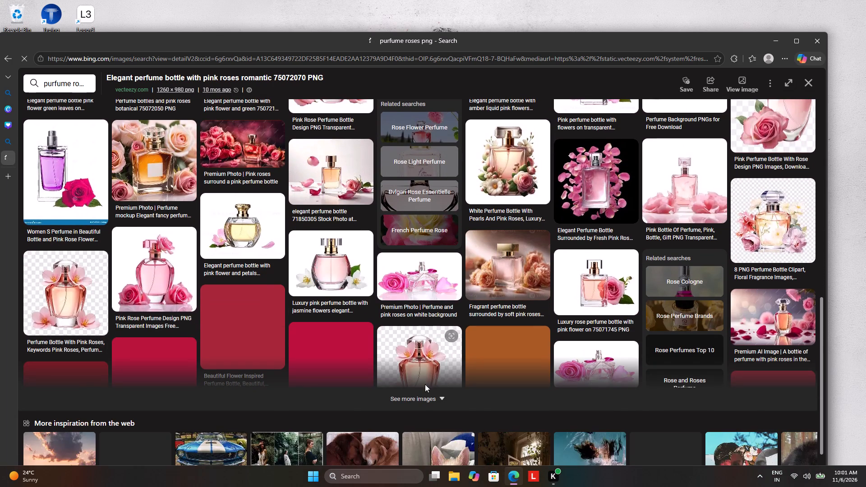
Expand the similar images to show more and look through them for a suitable perfume bottle with roses.
click(426, 406)
scroll(359, 335, down, 2)
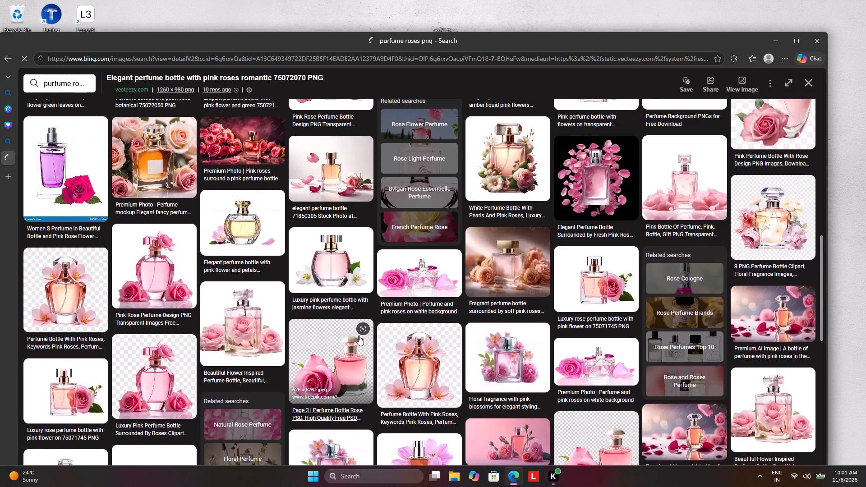
scroll(359, 335, down, 3)
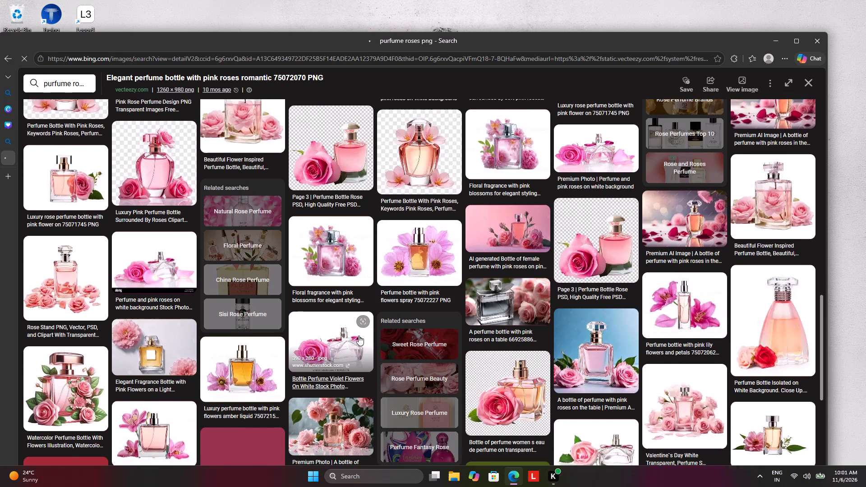
scroll(359, 335, down, 3)
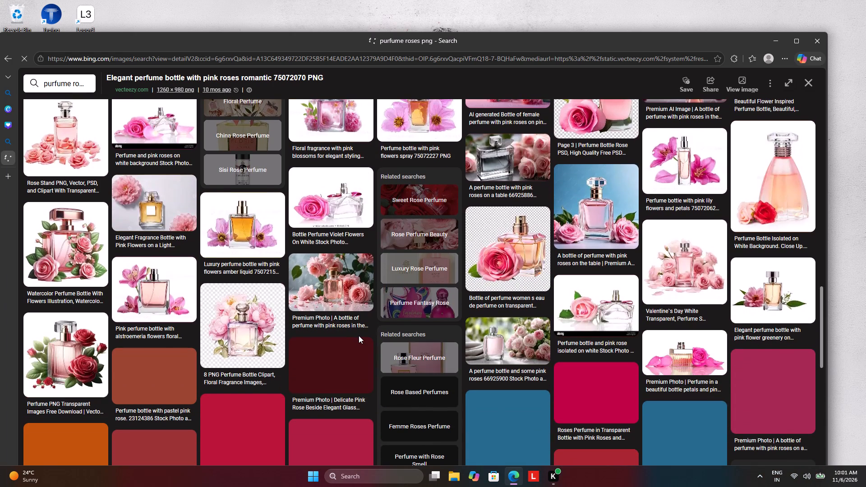
scroll(359, 335, down, 2)
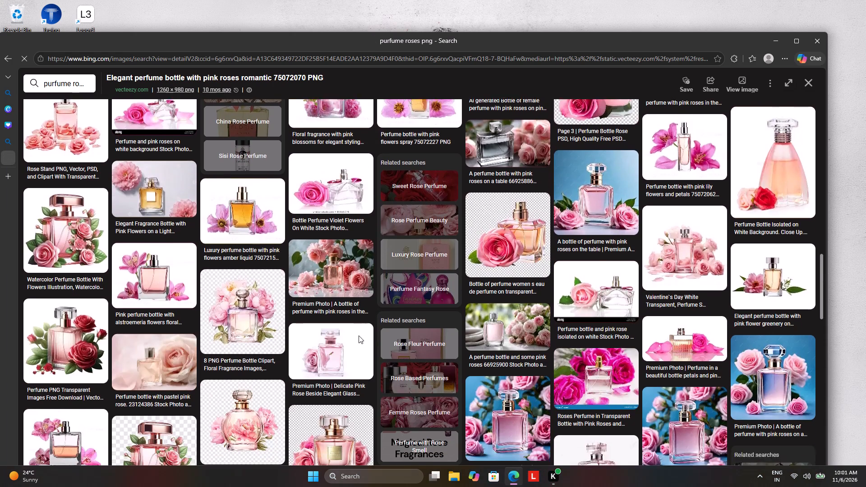
scroll(359, 335, down, 2)
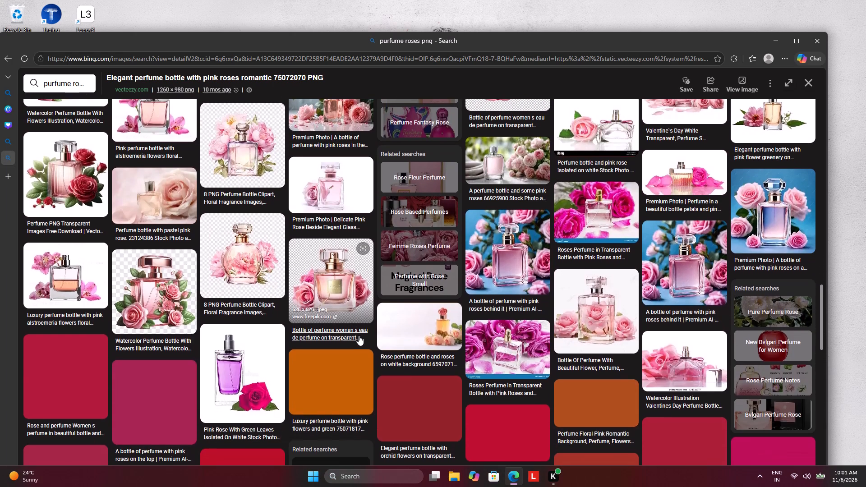
scroll(359, 335, down, 2)
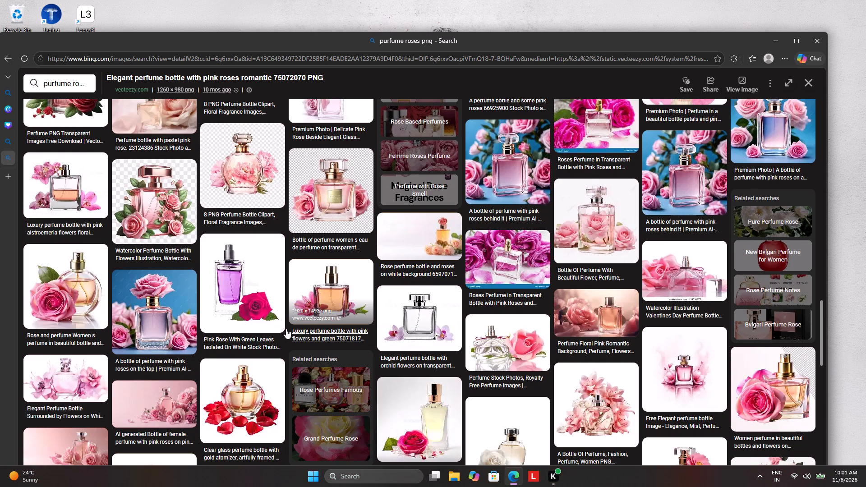
scroll(230, 286, down, 4)
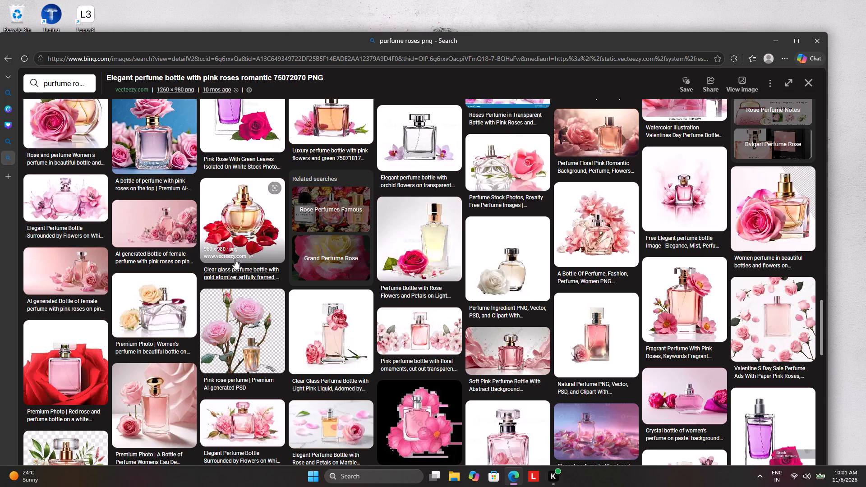
scroll(295, 217, down, 4)
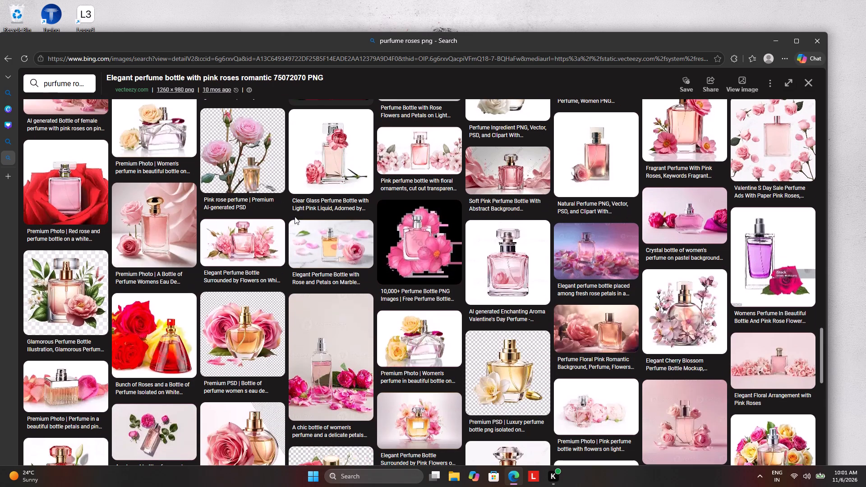
scroll(295, 216, up, 1)
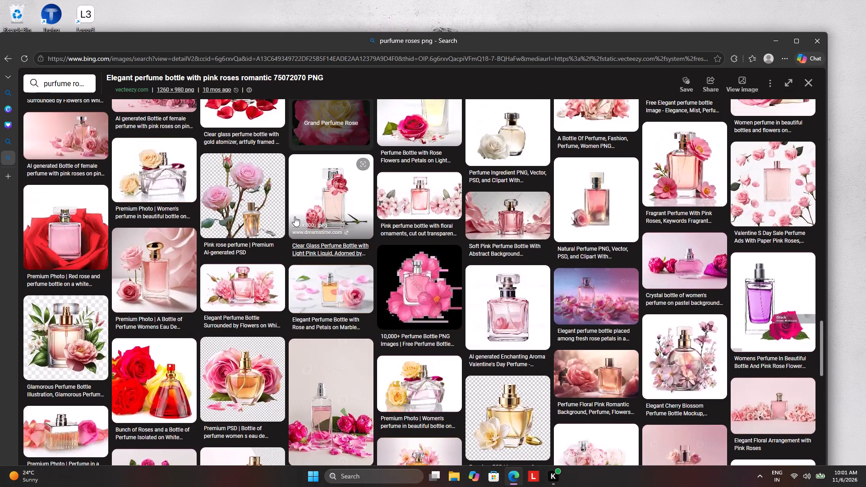
scroll(295, 216, down, 3)
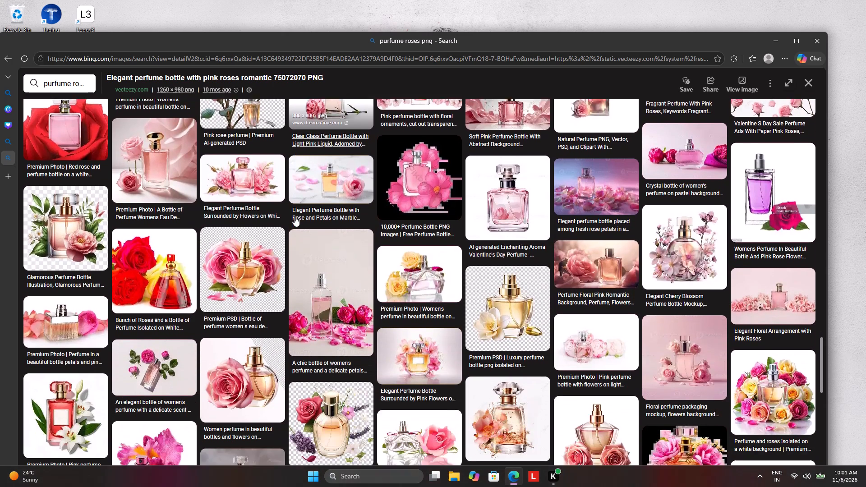
scroll(295, 216, down, 2)
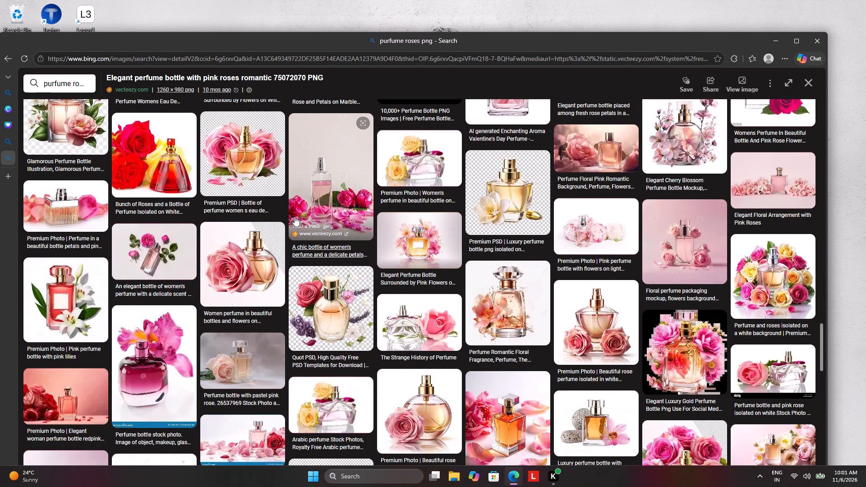
scroll(295, 216, down, 2)
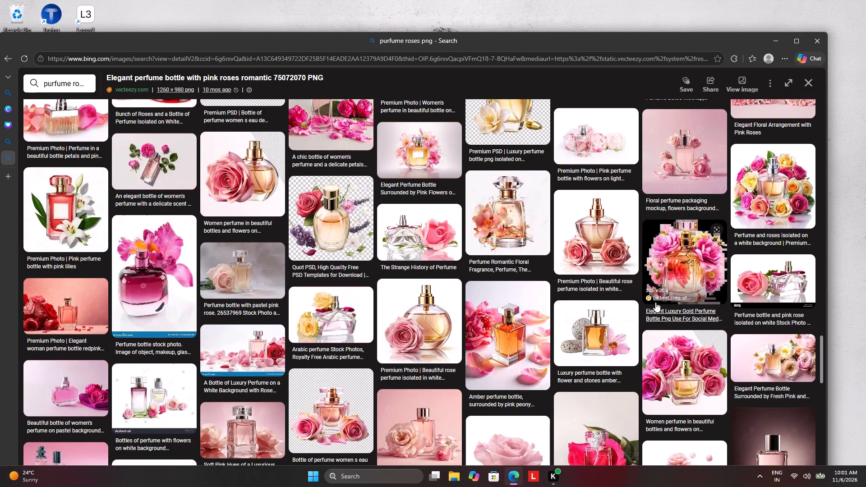
scroll(447, 339, down, 3)
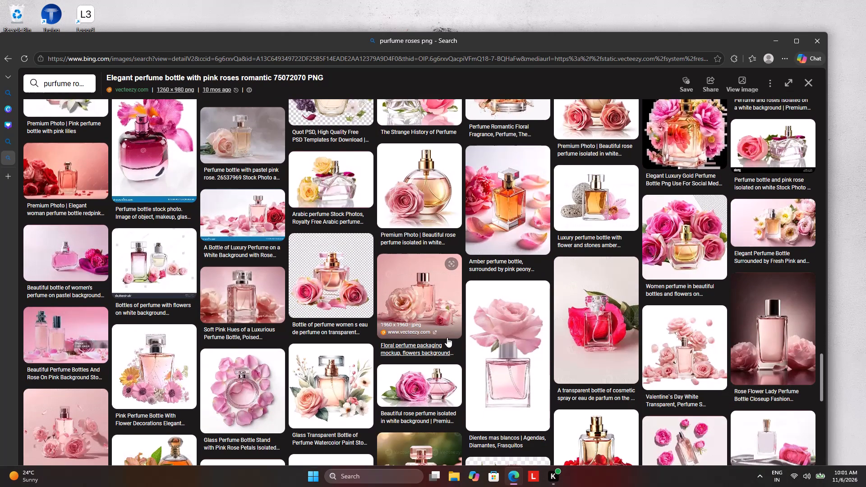
scroll(377, 299, down, 3)
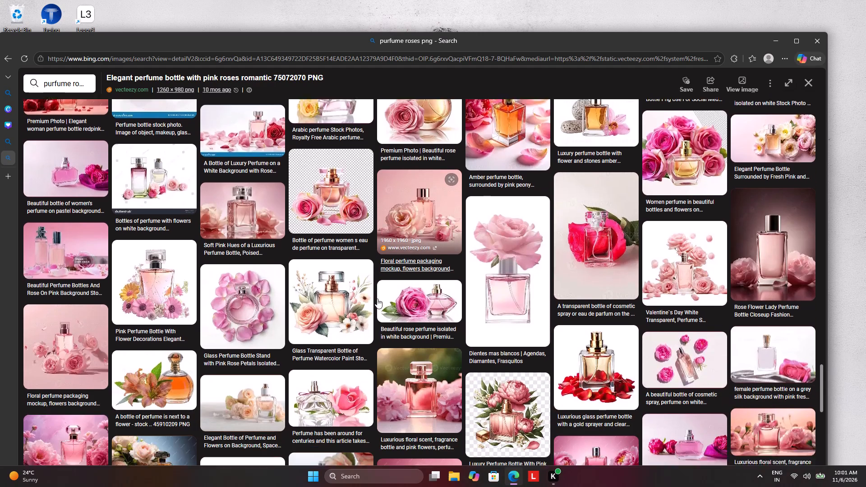
scroll(377, 299, down, 1)
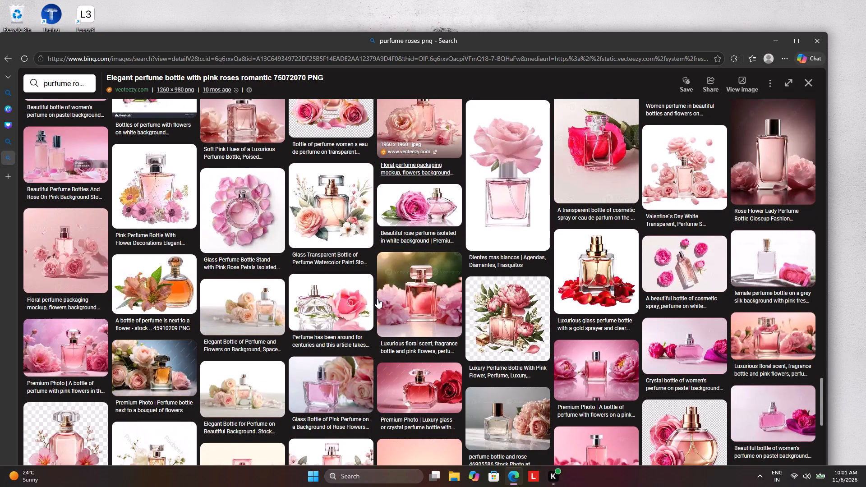
scroll(377, 299, down, 3)
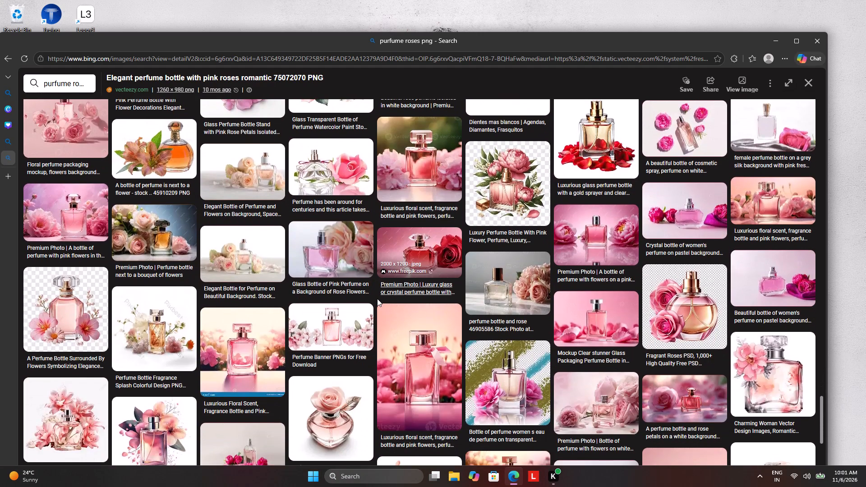
scroll(377, 299, down, 2)
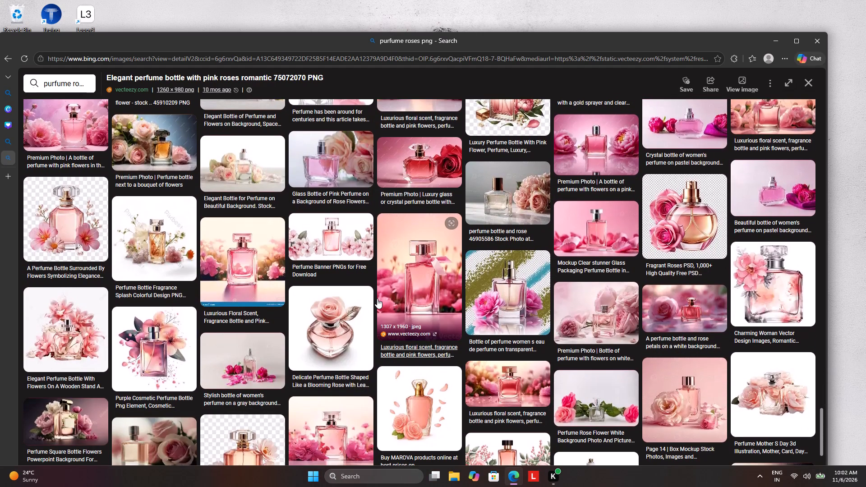
scroll(377, 299, up, 10)
scroll(377, 297, down, 14)
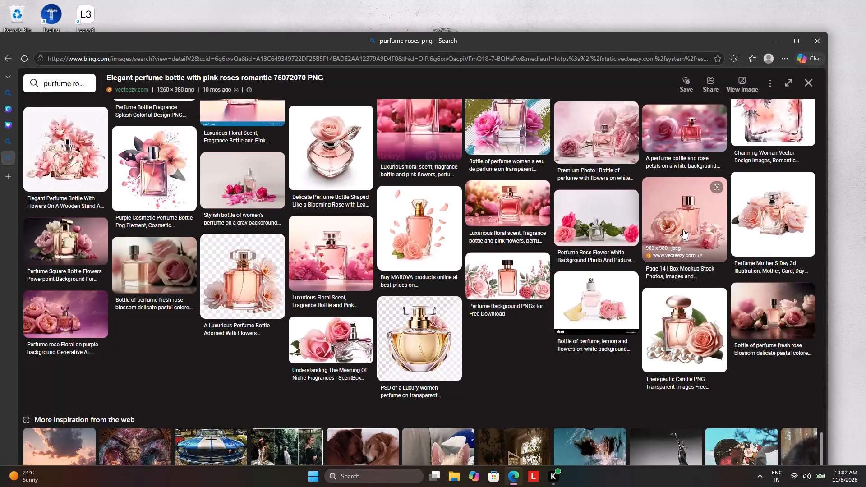
View the "Box Mockup Stock Photos" image of a pink perfume bottle with roses and its similar images, and return to the previous image's list.
click(682, 227)
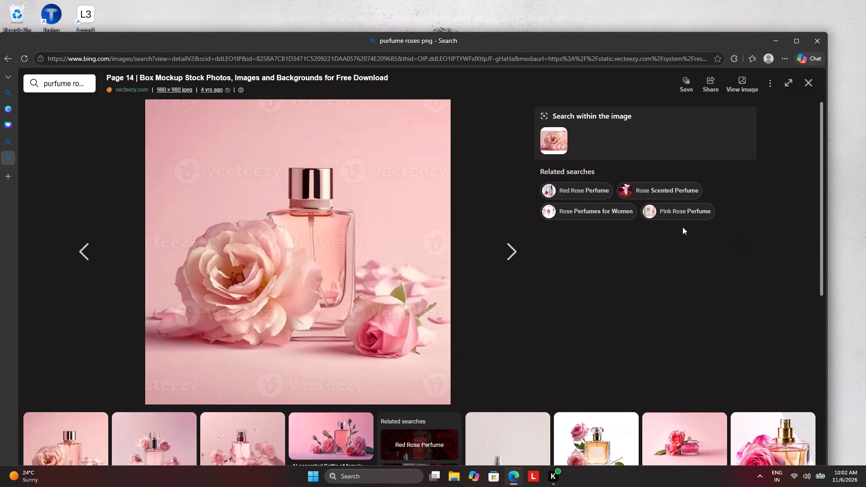
scroll(398, 329, down, 4)
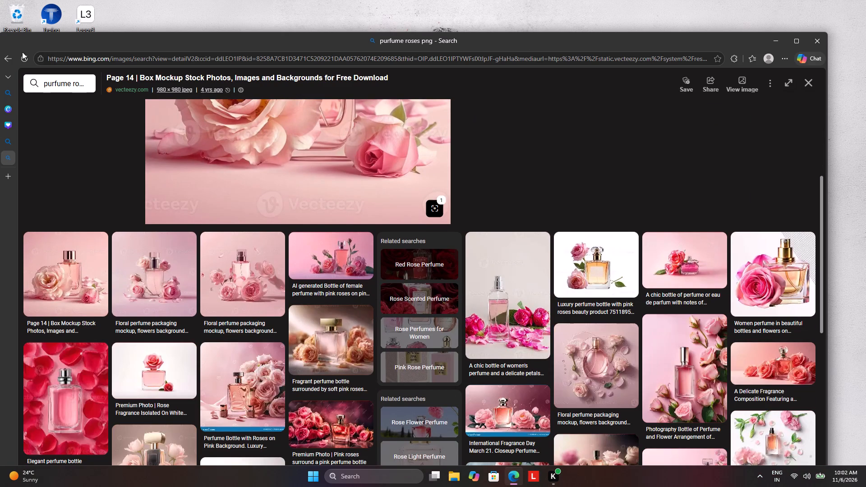
click(5, 53)
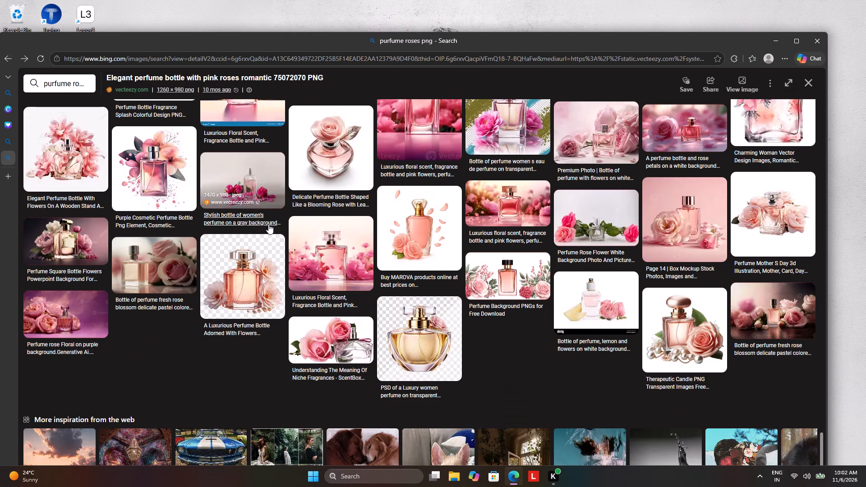
Look back through the expanded similar images of the "Elegant perfume bottle with pink roses romantic" PNG for a suitable perfume bottle.
scroll(414, 283, up, 8)
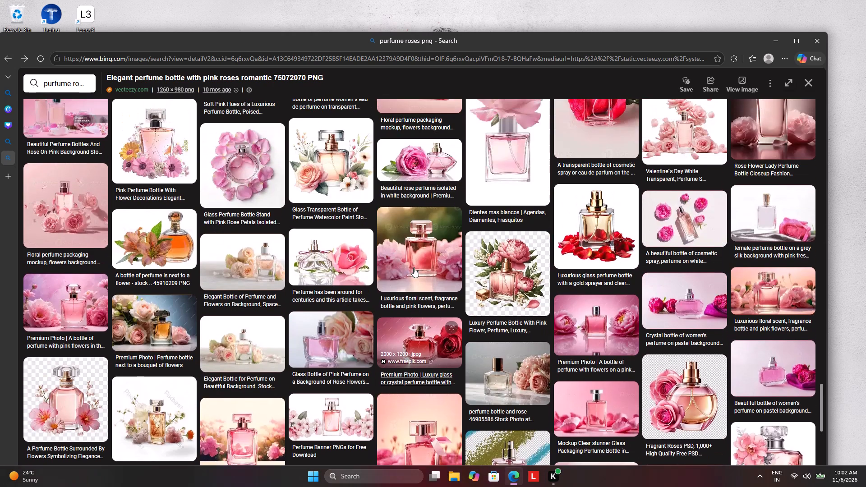
scroll(414, 267, up, 6)
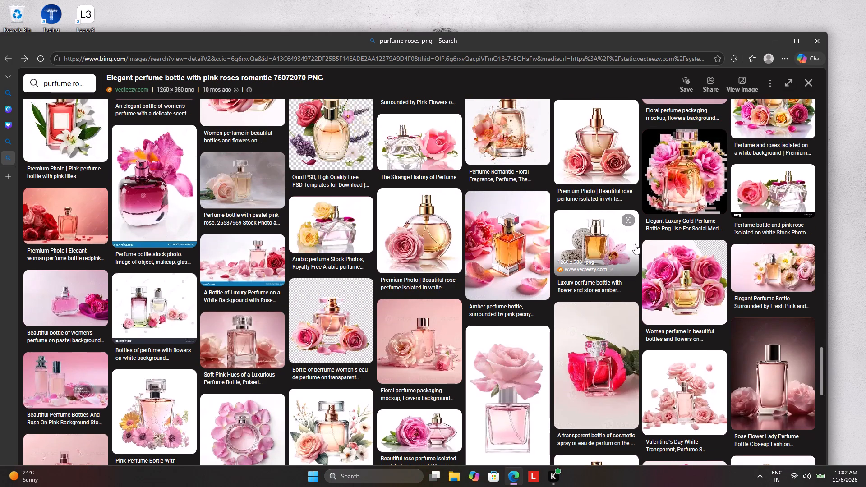
scroll(659, 247, up, 3)
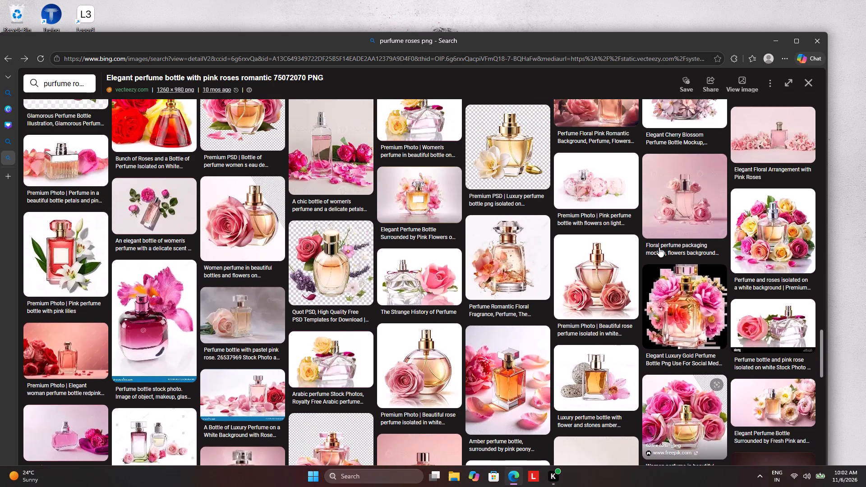
scroll(659, 247, up, 4)
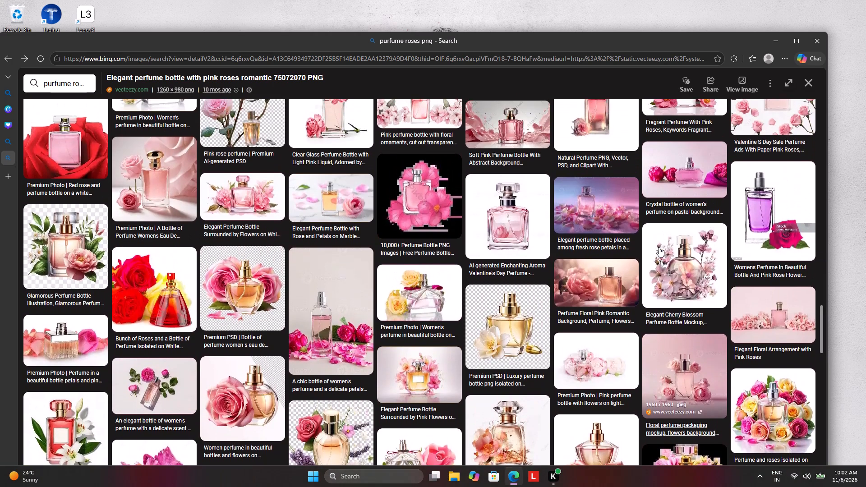
scroll(659, 247, up, 3)
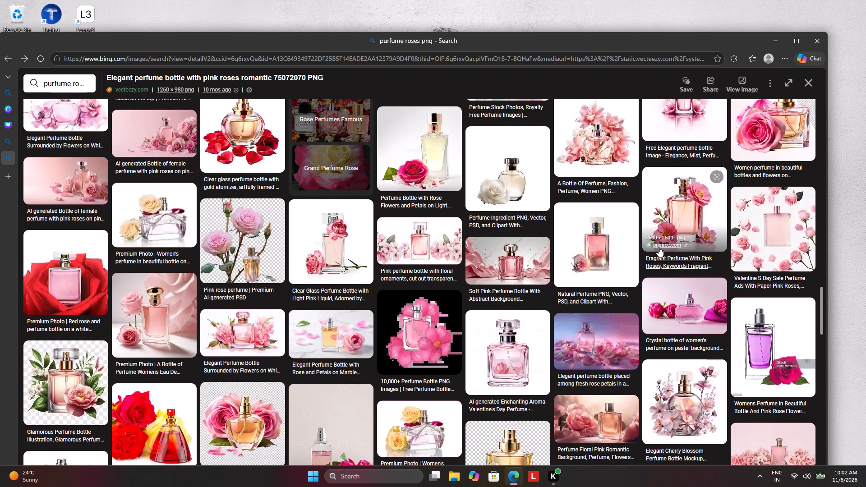
scroll(659, 247, up, 4)
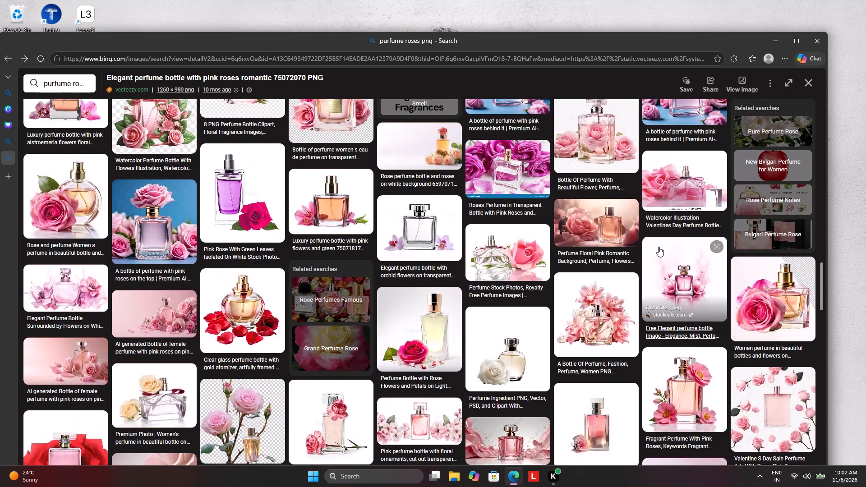
scroll(659, 247, up, 3)
scroll(488, 370, up, 2)
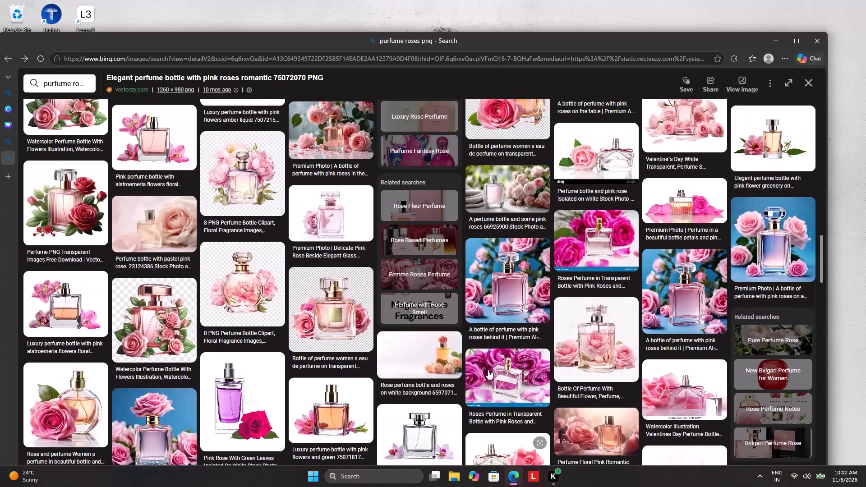
scroll(488, 370, up, 14)
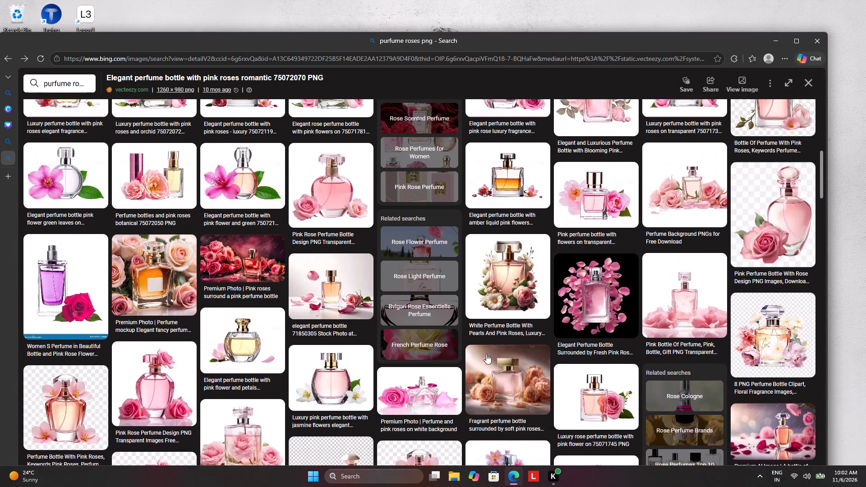
scroll(486, 353, up, 3)
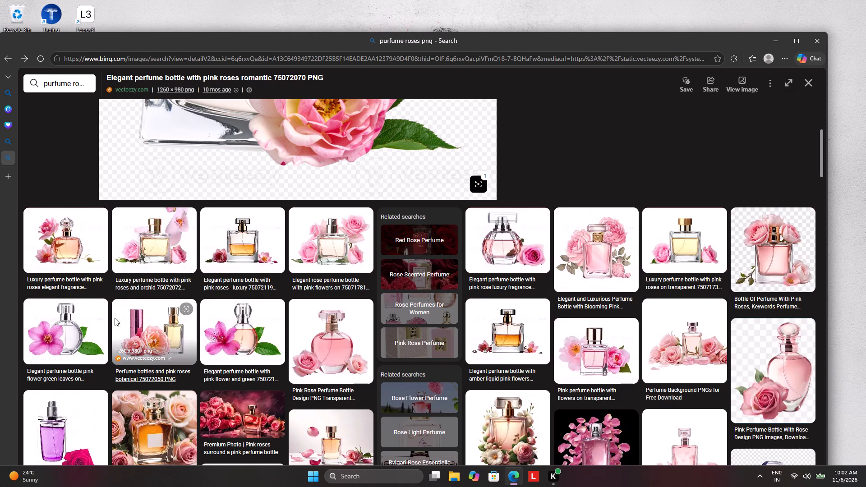
View the "Luxury perfume bottle with pink roses elegant fragrance" PNG and look through its similar images.
click(70, 242)
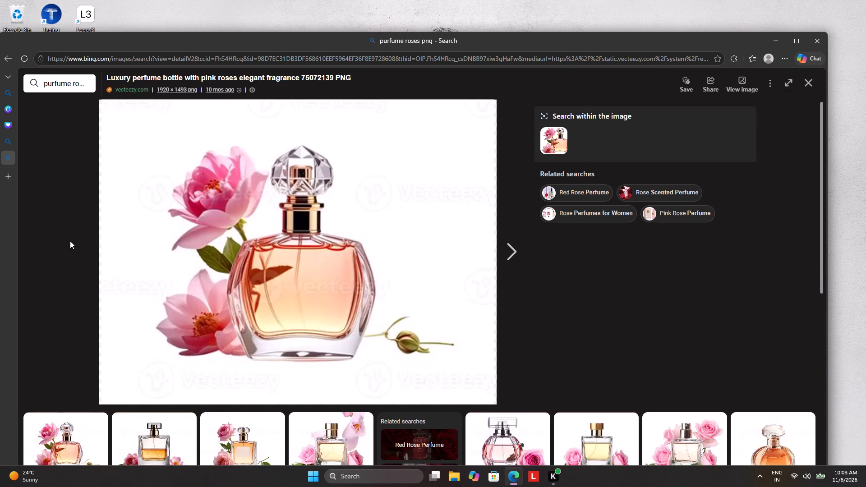
scroll(258, 239, down, 5)
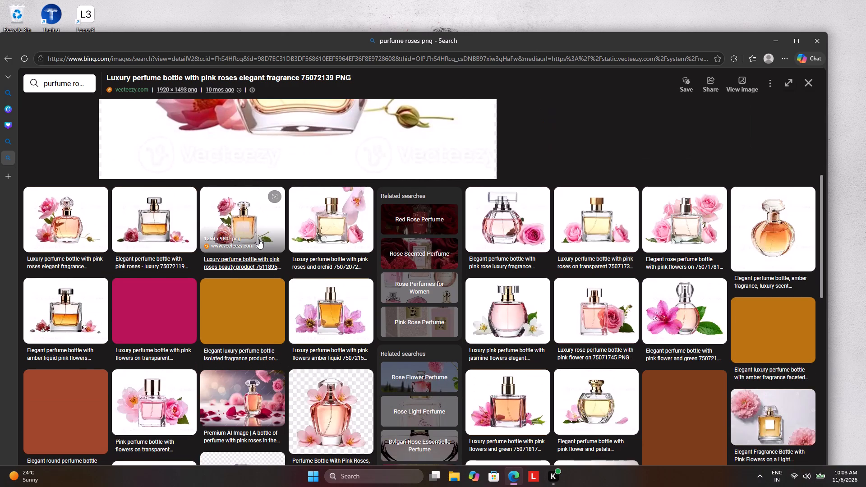
scroll(258, 239, down, 2)
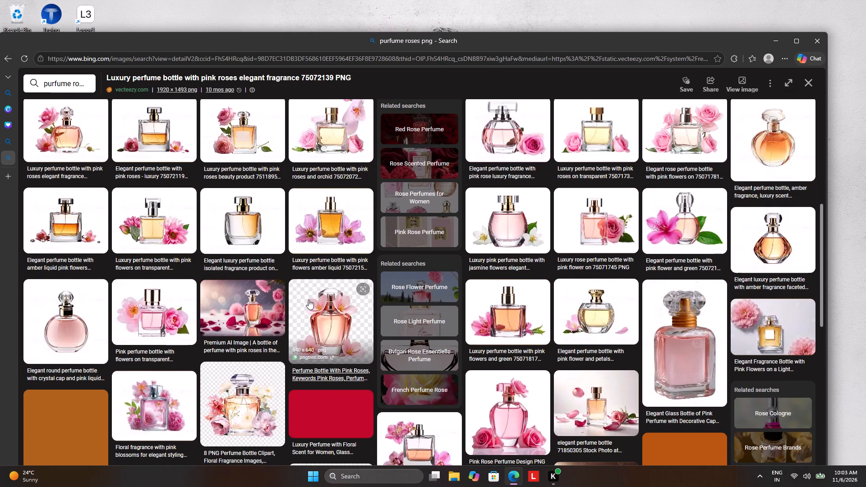
scroll(309, 299, down, 3)
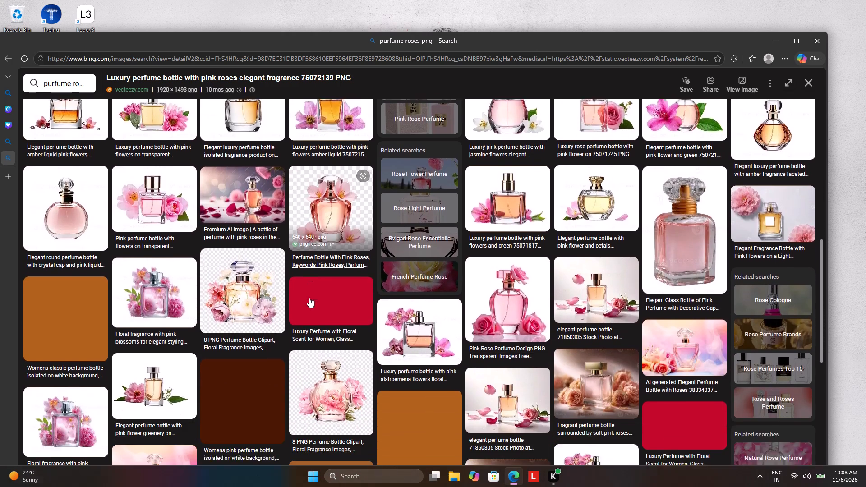
scroll(309, 298, down, 1)
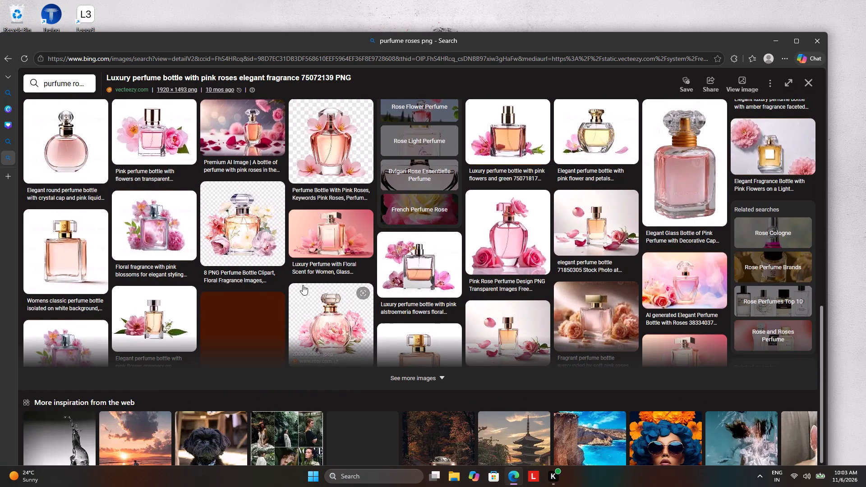
scroll(256, 229, up, 4)
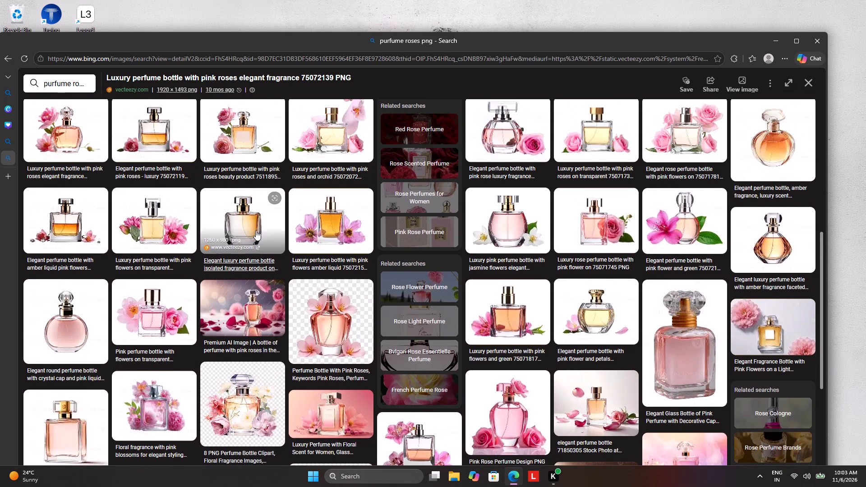
View the "Luxury pink perfume bottle with jasmine flowers elegant" PNG and look through its similar images.
click(531, 214)
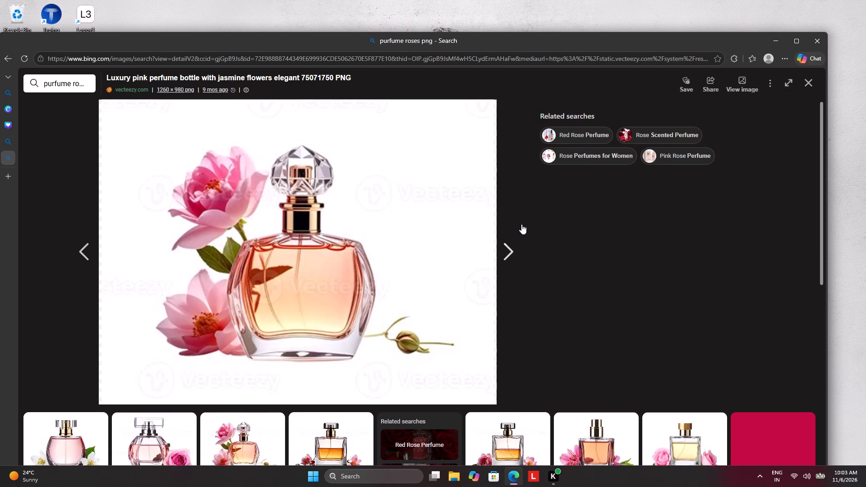
scroll(219, 331, down, 4)
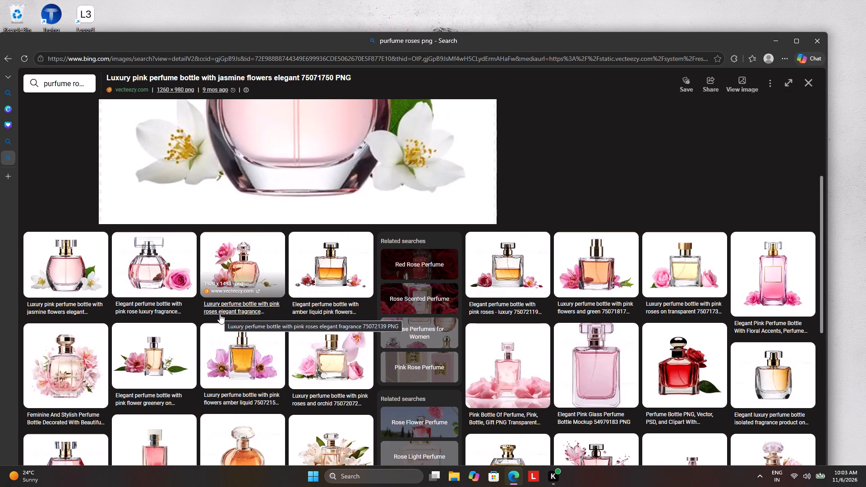
scroll(220, 314, down, 2)
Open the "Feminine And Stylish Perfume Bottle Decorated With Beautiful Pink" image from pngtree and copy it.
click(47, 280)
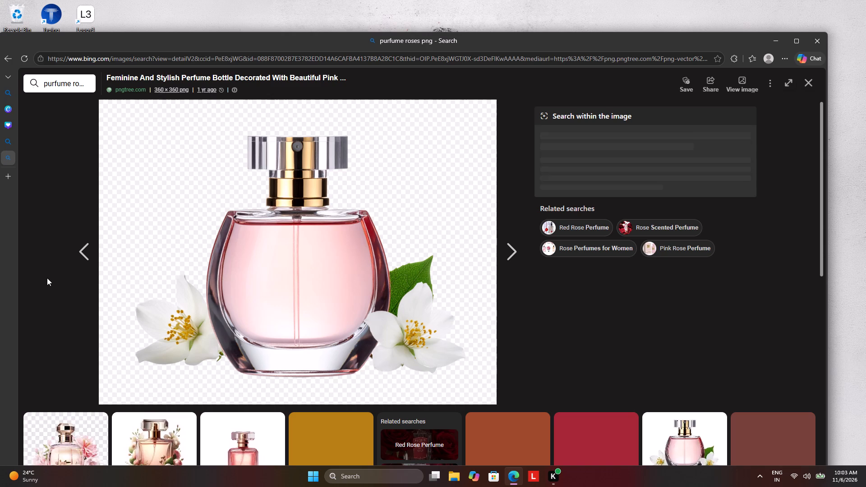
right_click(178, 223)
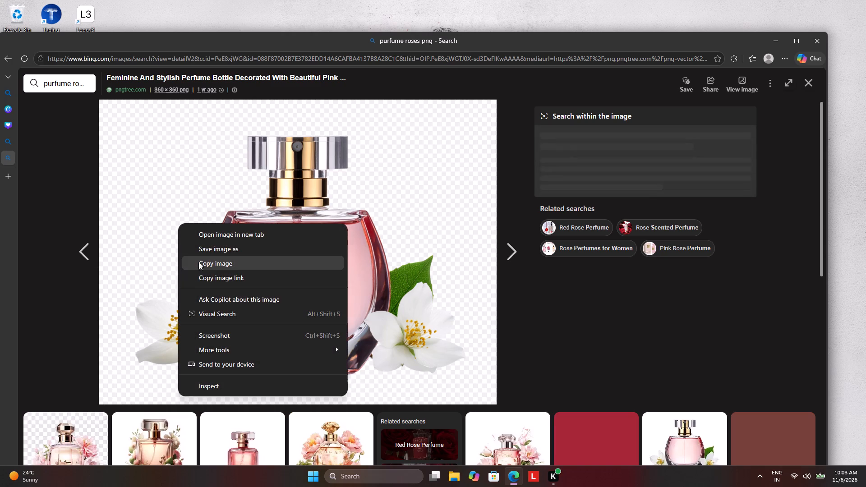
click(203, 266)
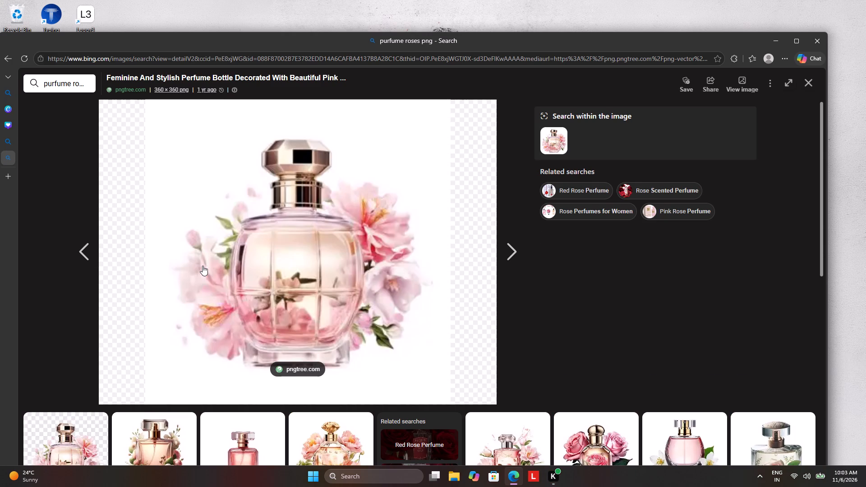
Look through the similar images and open the "Pink Rose Perfume Design PNG Transparent Images" one with a pink bottle and three roses.
scroll(203, 261, down, 5)
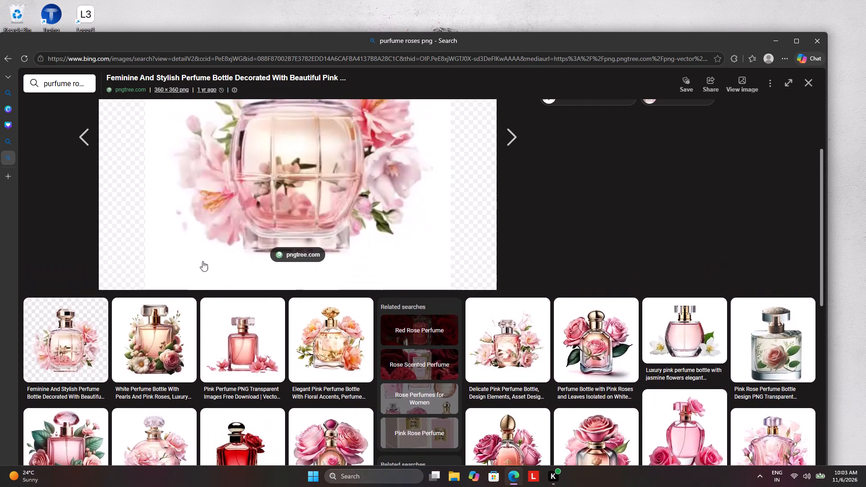
scroll(203, 261, down, 3)
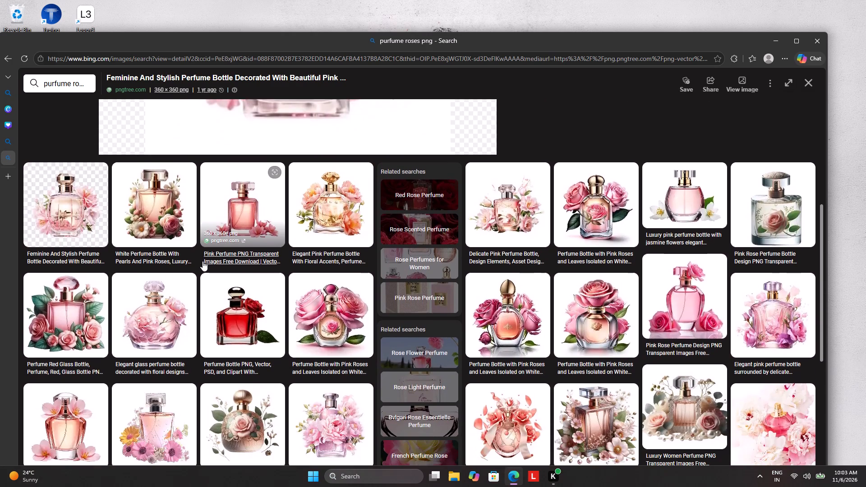
click(693, 308)
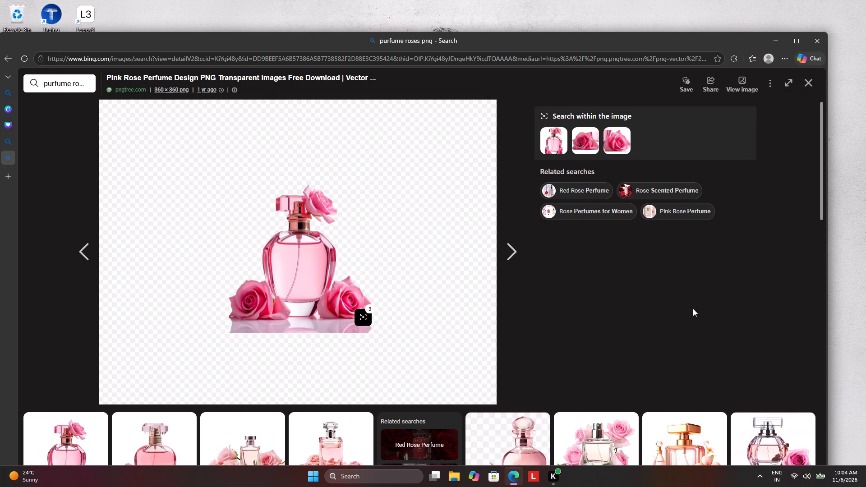
Copy the pink perfume bottle image with three roses and paste it into the Untitled design Instagram Post in Canva.
right_click(281, 288)
click(297, 324)
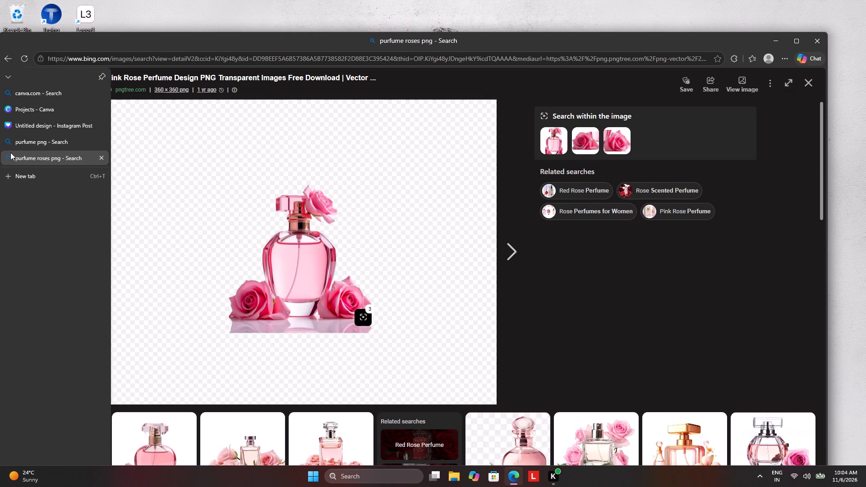
click(17, 121)
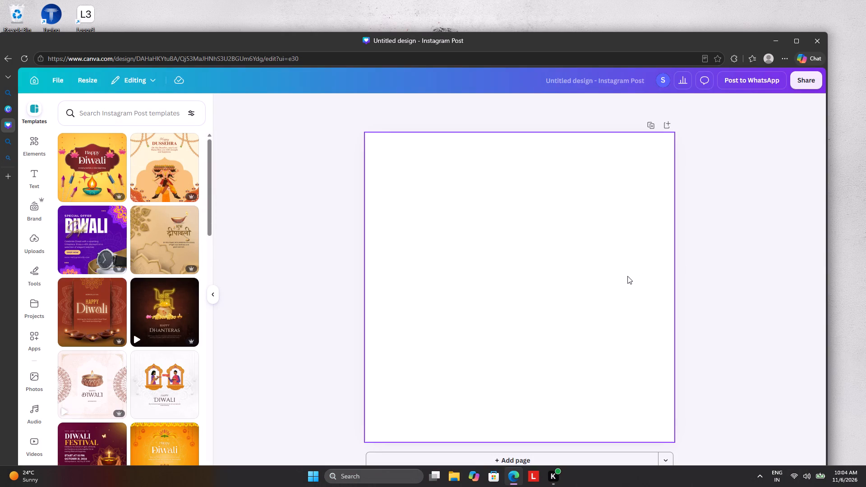
key(ctrl+v)
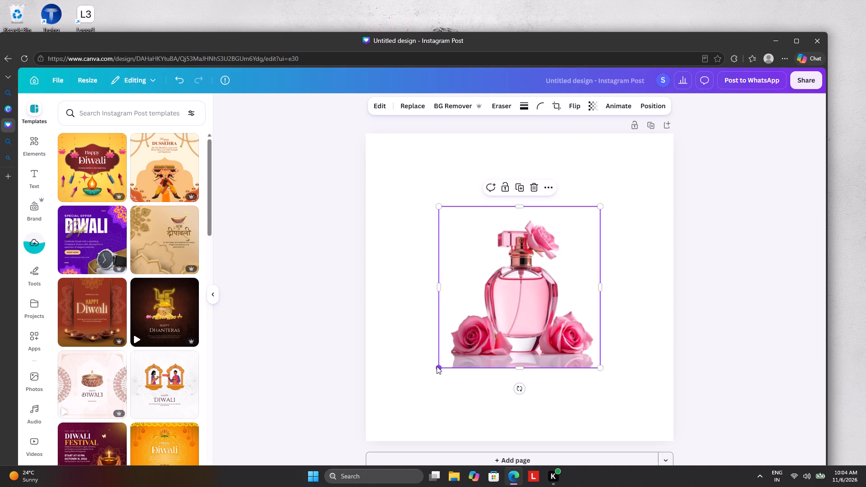
Enlarge the perfume bottle image to about 892 by 892 and move it to the lower right of the page.
drag(441, 367, 326, 439)
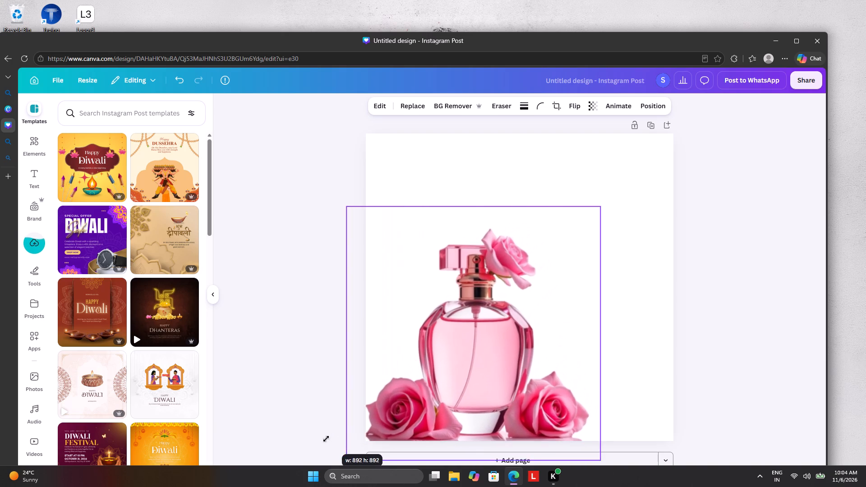
drag(326, 439, 325, 439)
drag(441, 351, 465, 352)
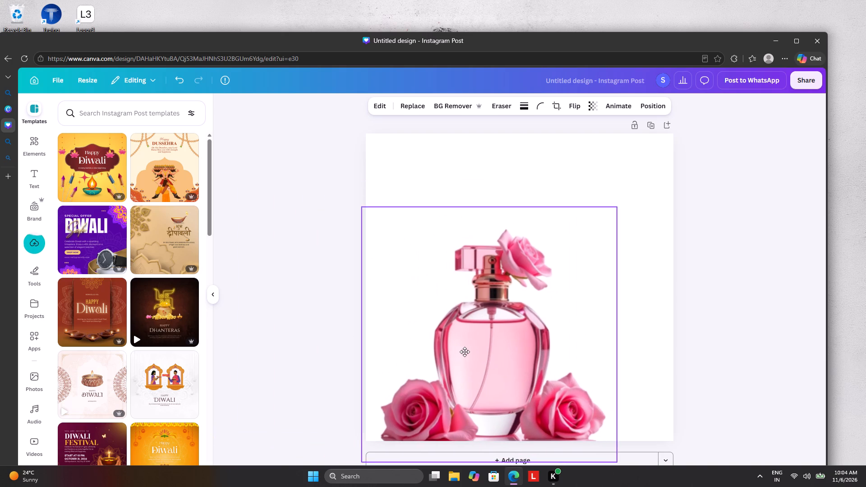
drag(465, 352, 519, 349)
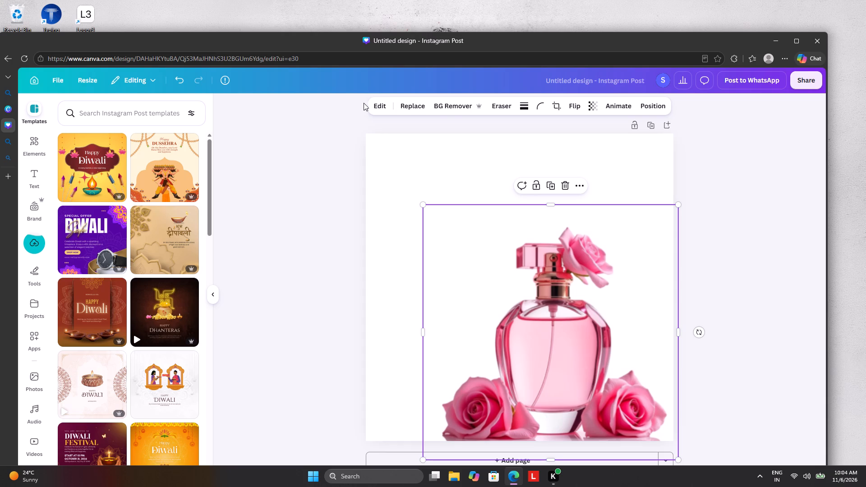
Remove the background from the perfume bottle image.
click(456, 103)
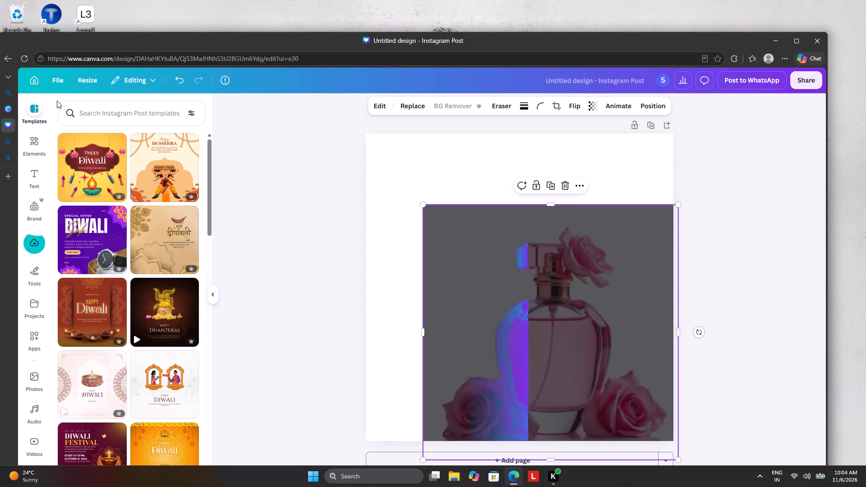
Search the design elements for "roses".
click(35, 150)
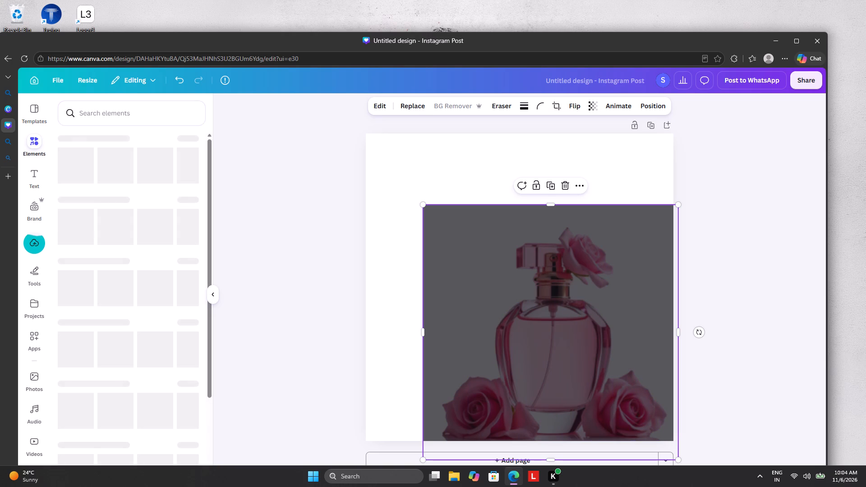
click(106, 119)
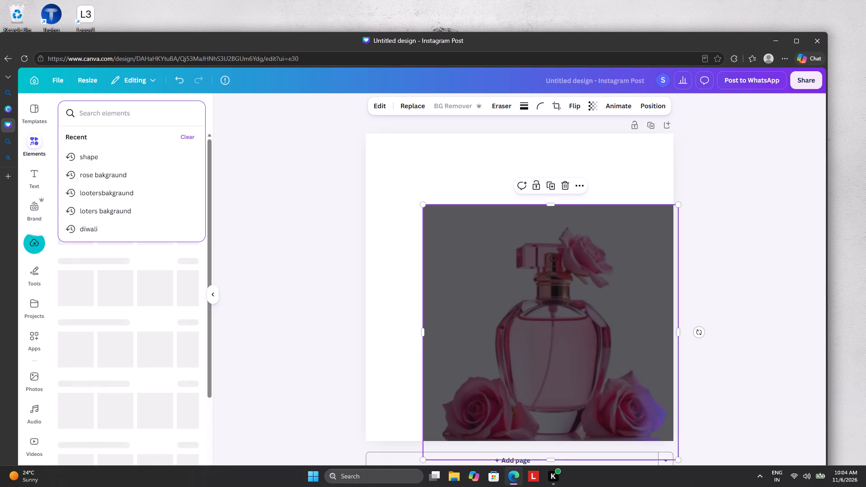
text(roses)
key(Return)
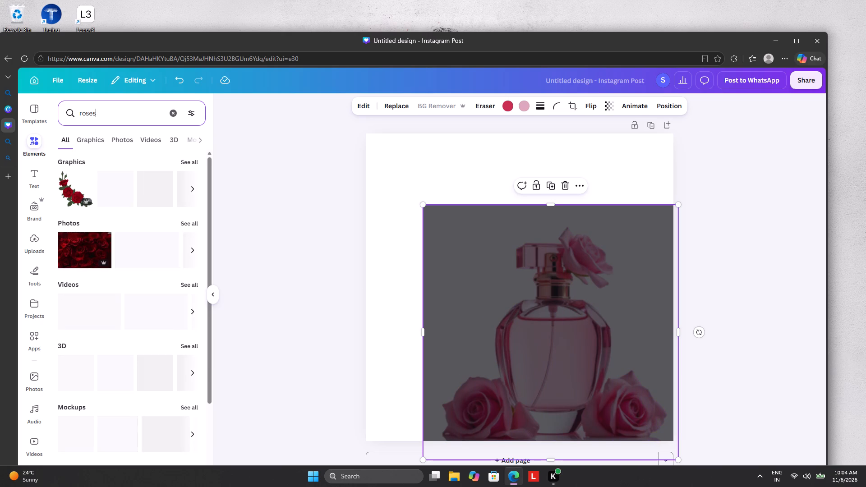
In the Canva Instagram Post design, refine the elements search to "roses pink" and show all matching graphics.
click(100, 118)
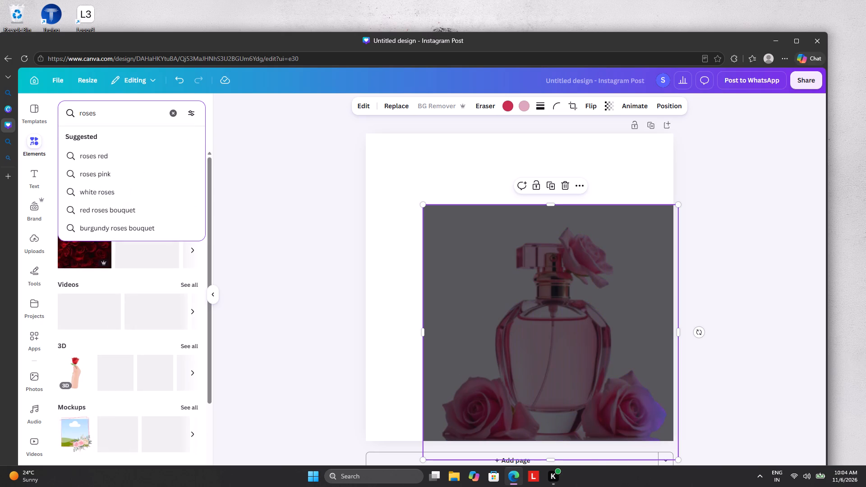
key(space)
text(pink)
key(Return)
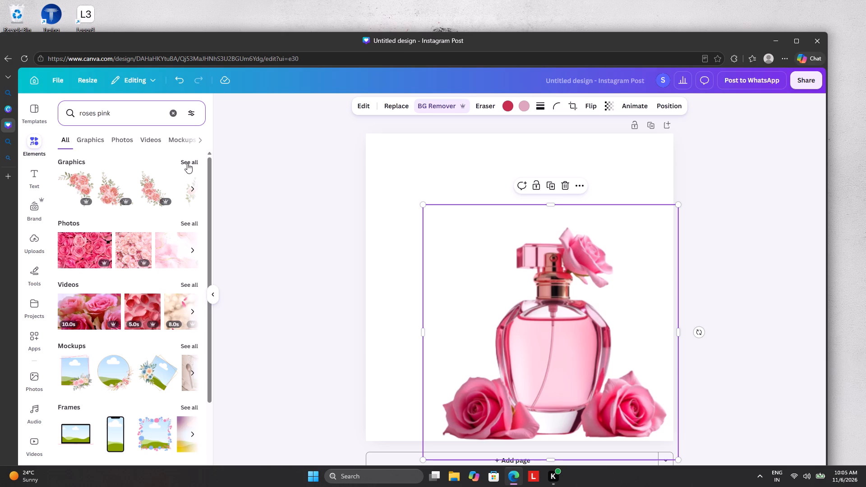
click(187, 163)
Scale down the perfume bottle image and place it in the lower-right corner of the page, aligned with the page's right edge.
drag(519, 290, 494, 280)
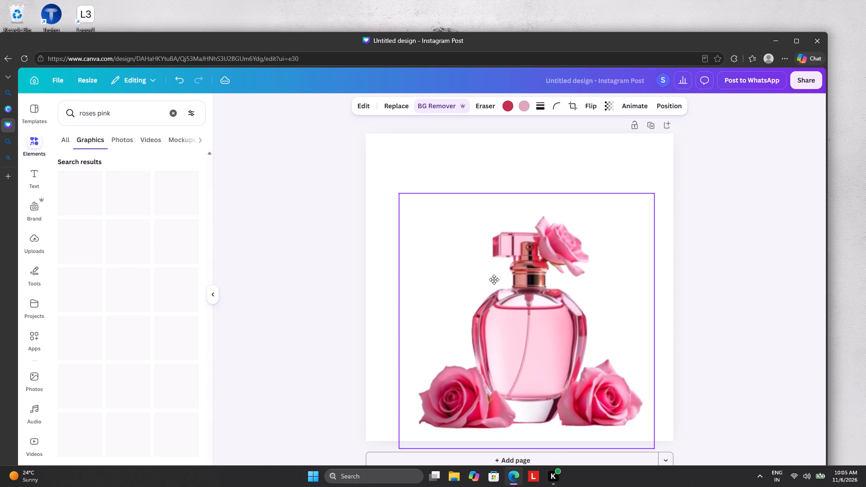
drag(494, 280, 492, 282)
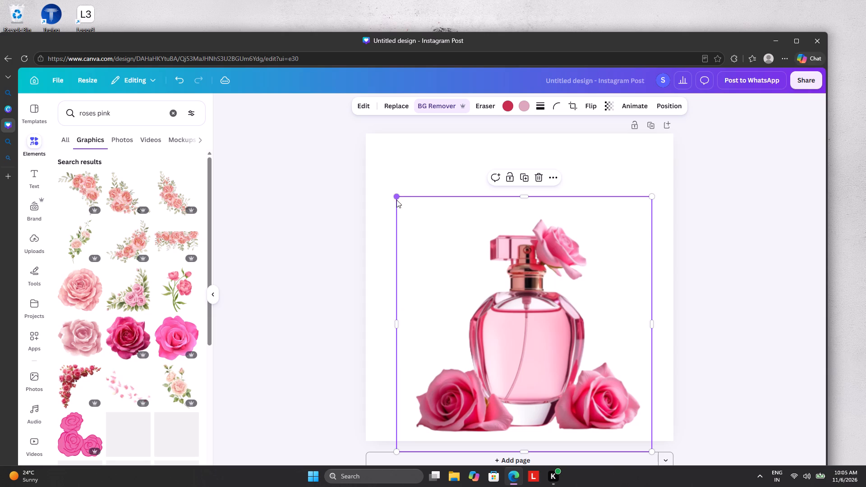
drag(394, 197, 433, 258)
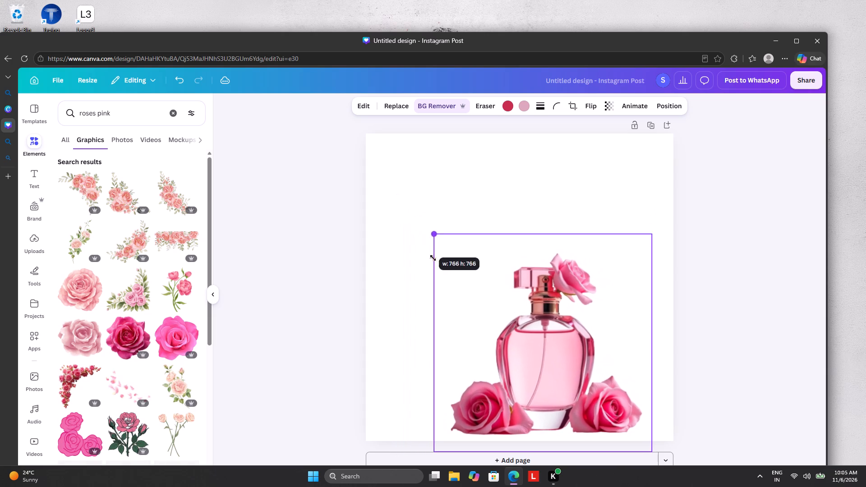
drag(433, 258, 434, 261)
drag(527, 324, 549, 320)
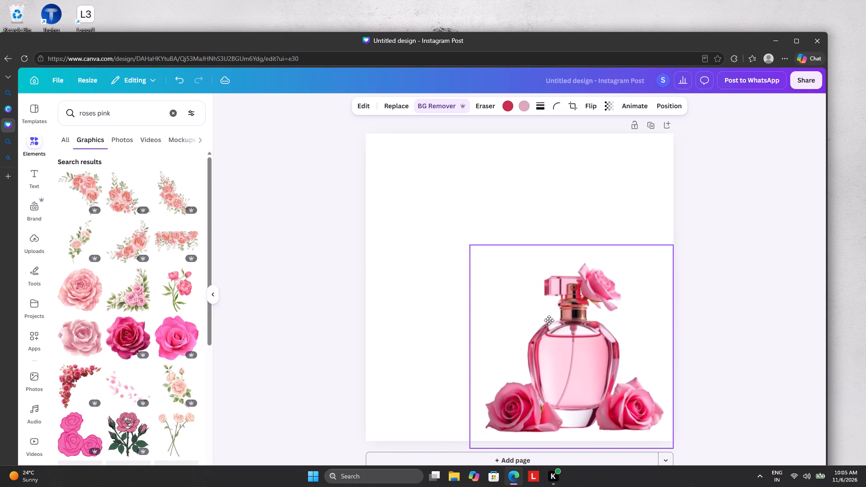
drag(549, 320, 549, 319)
Add the falling pink petals graphic, shrink it and place it in the page's lower-left corner beside the perfume bottle.
scroll(170, 301, down, 3)
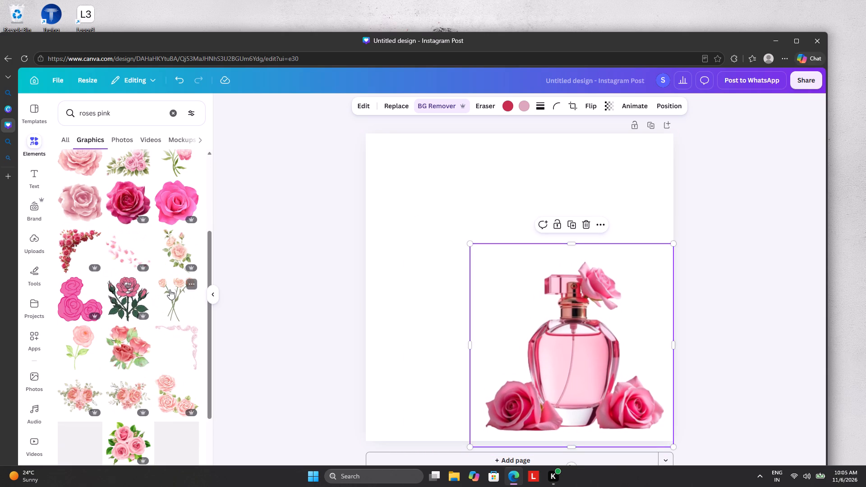
click(137, 257)
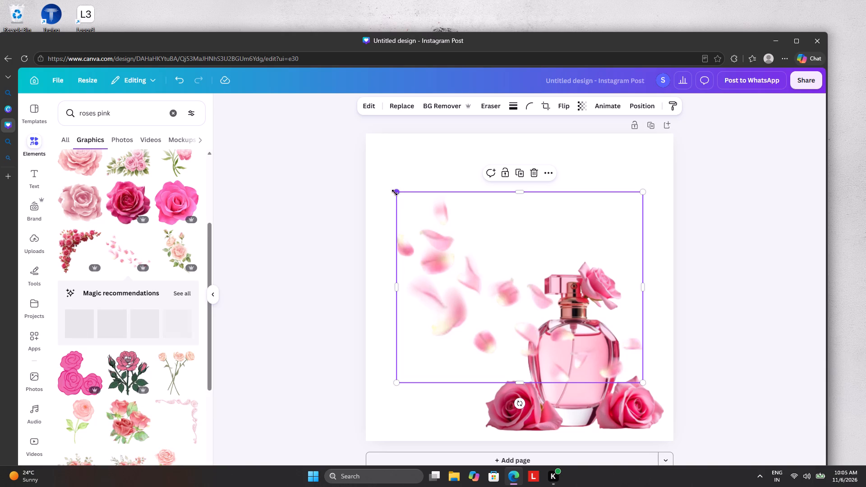
drag(395, 192, 493, 240)
drag(528, 333, 511, 335)
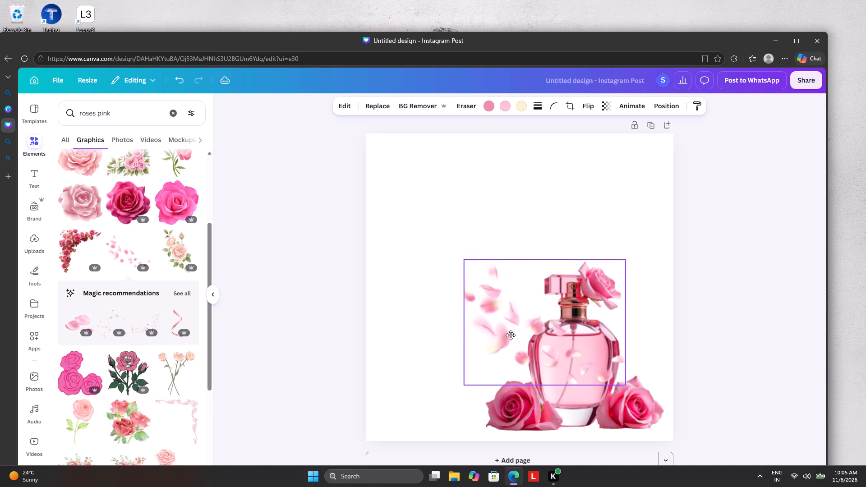
drag(511, 335, 401, 323)
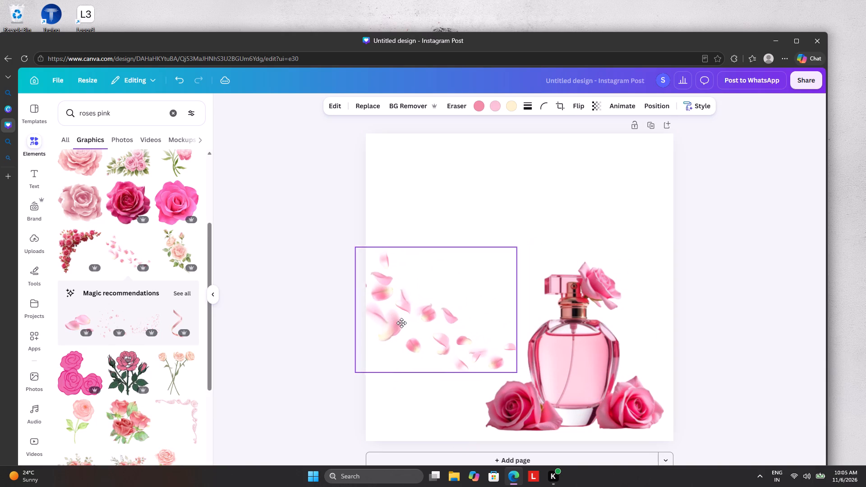
drag(401, 323, 373, 399)
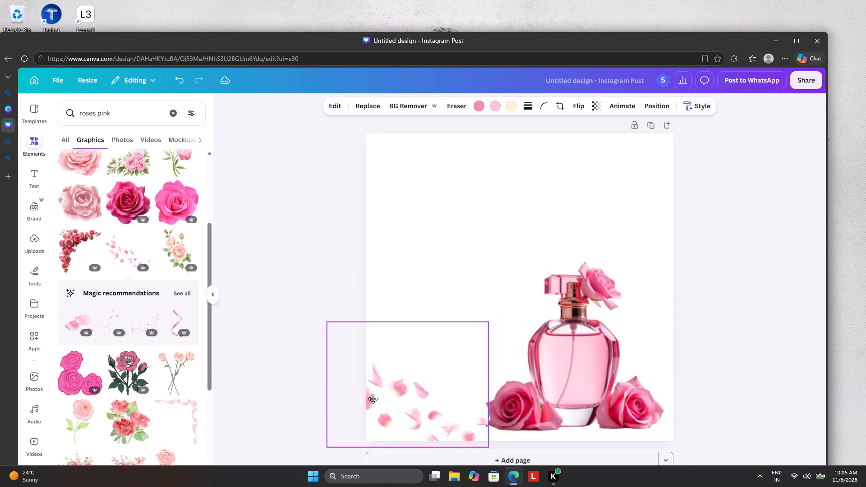
drag(373, 399, 379, 377)
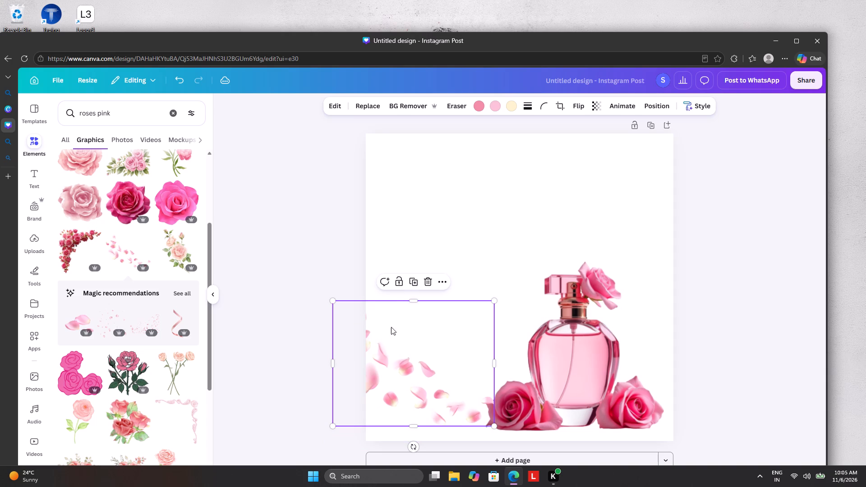
Show all recommended graphics matching the falling petals, then delete the falling petals graphic from the page.
click(183, 292)
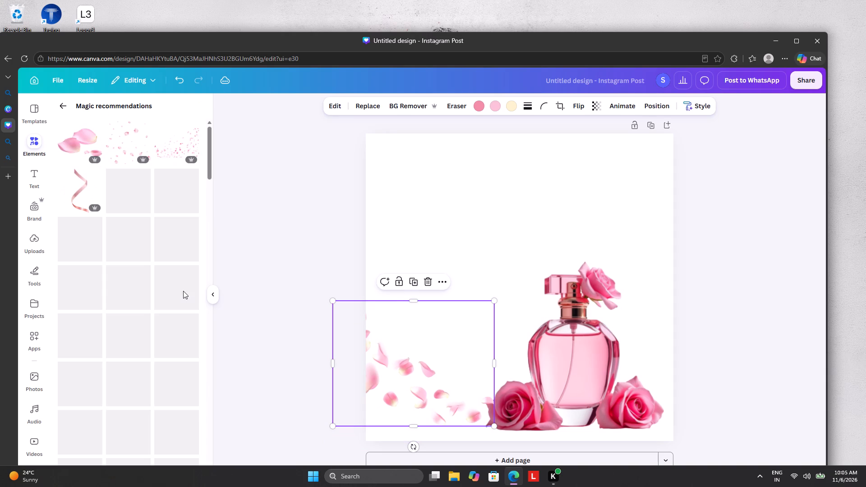
drag(383, 372, 383, 363)
drag(414, 439, 434, 434)
drag(436, 375, 434, 415)
click(425, 303)
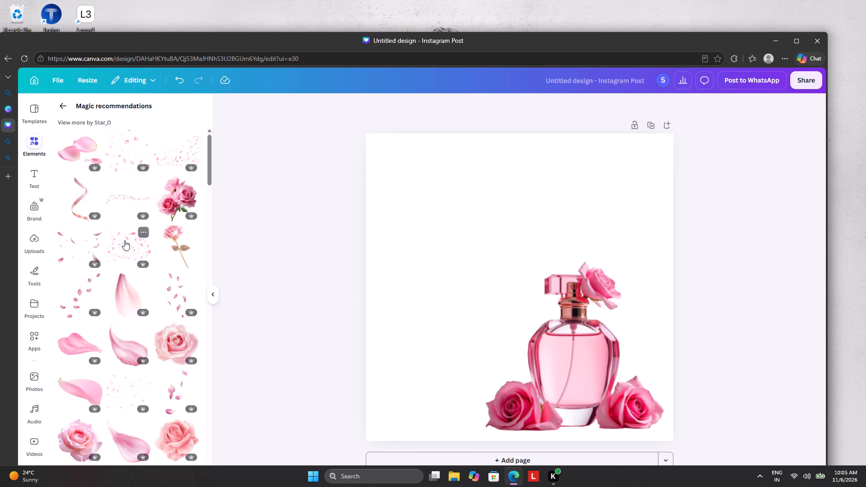
Add the recommended graphic of two large pink petals, shrink it and place it in the page's lower-left corner, slightly past the left edge.
click(66, 150)
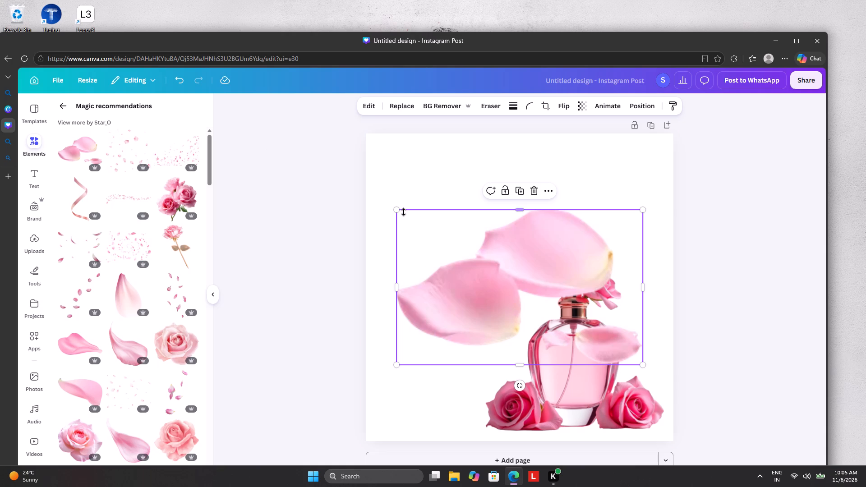
drag(397, 214, 476, 279)
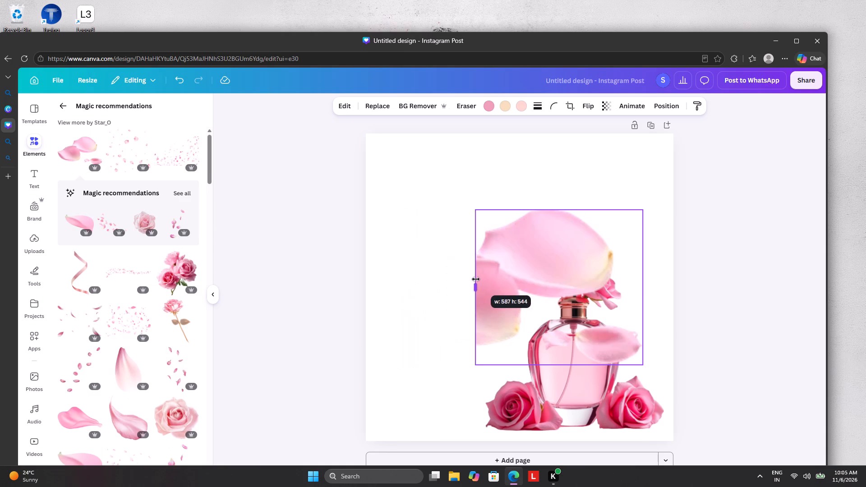
drag(476, 279, 387, 271)
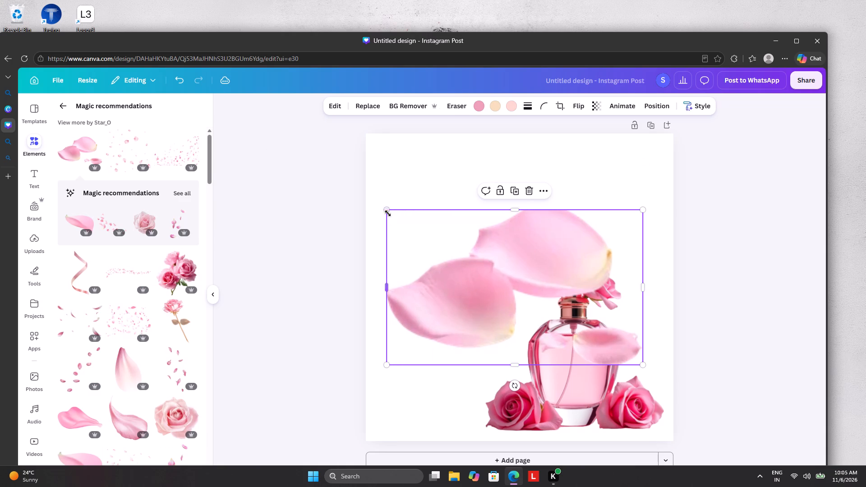
drag(388, 213, 598, 352)
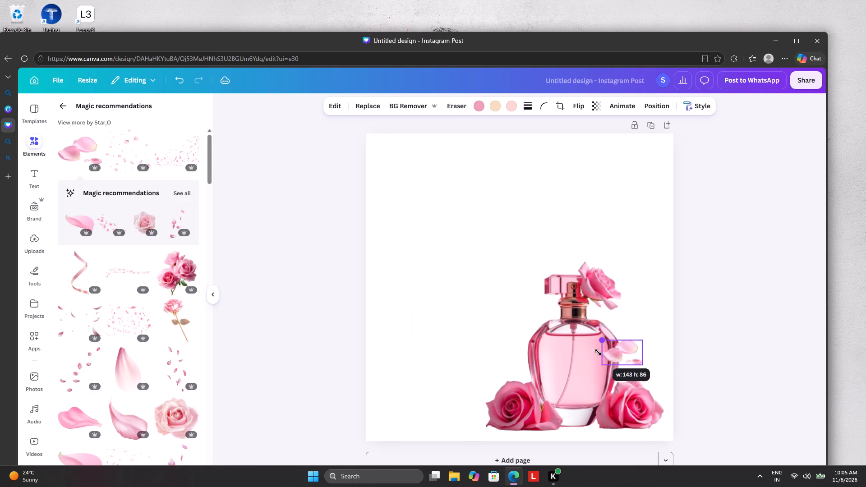
drag(598, 352, 586, 353)
drag(612, 353, 446, 420)
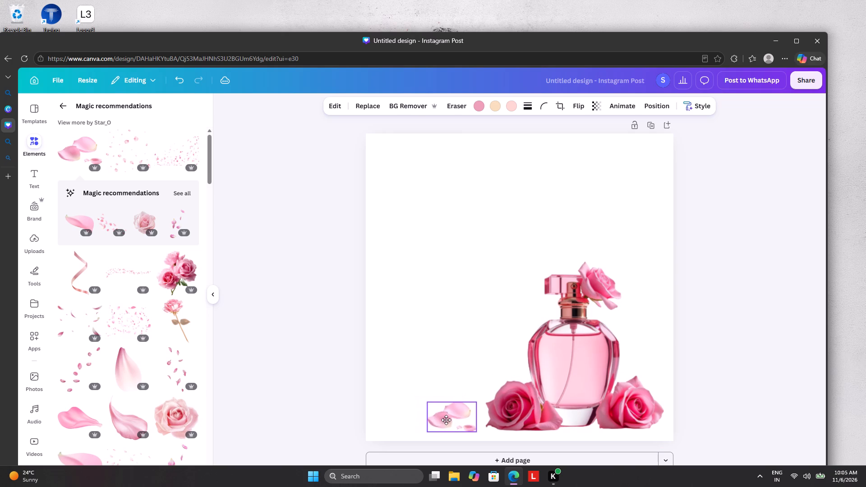
drag(446, 420, 381, 427)
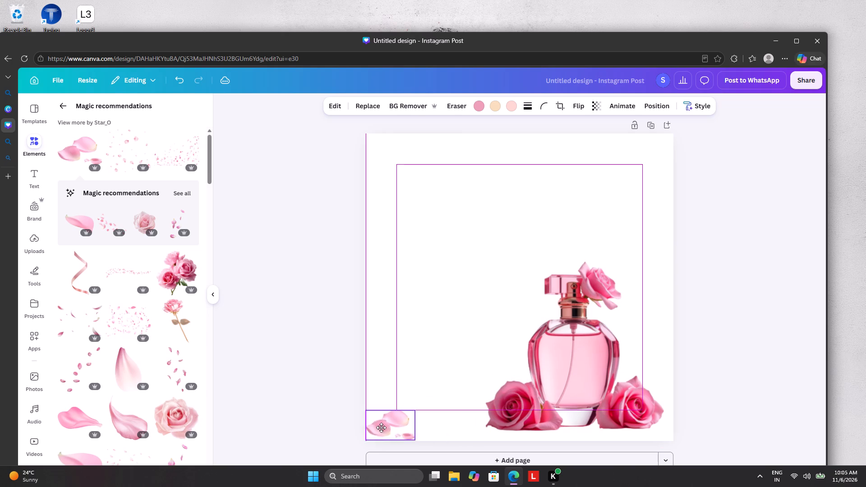
drag(381, 427, 376, 432)
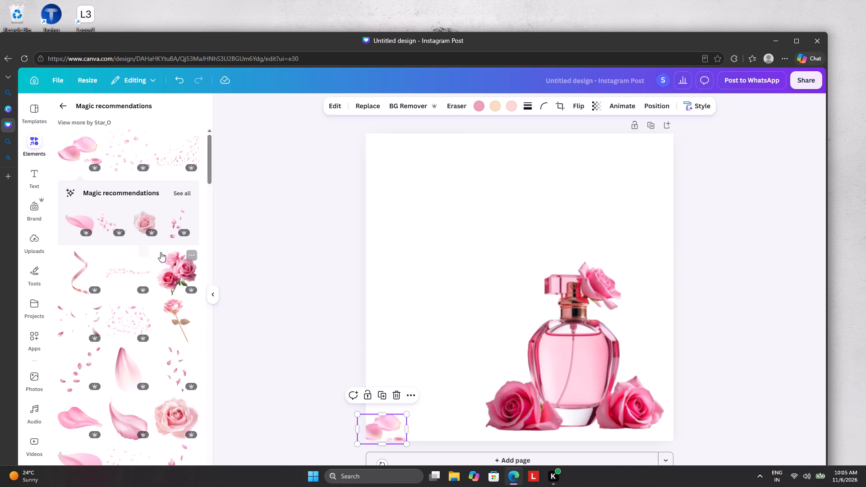
Add the recommended vertical falling petals graphic, shrink it and place it across the page's right edge beside the perfume bottle.
click(167, 239)
click(171, 223)
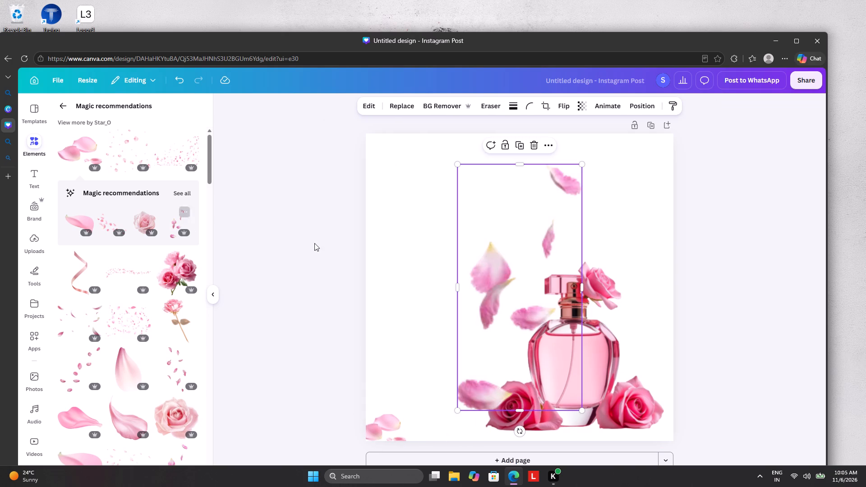
drag(460, 166, 469, 172)
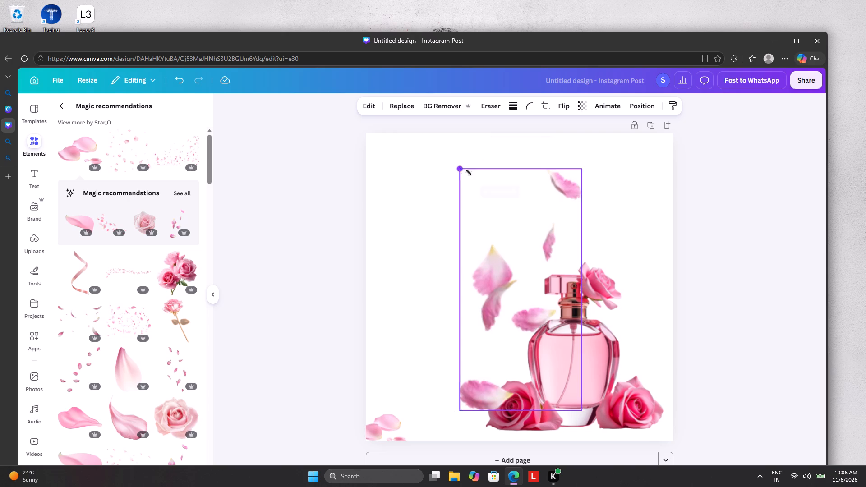
drag(469, 172, 515, 228)
drag(530, 334, 679, 274)
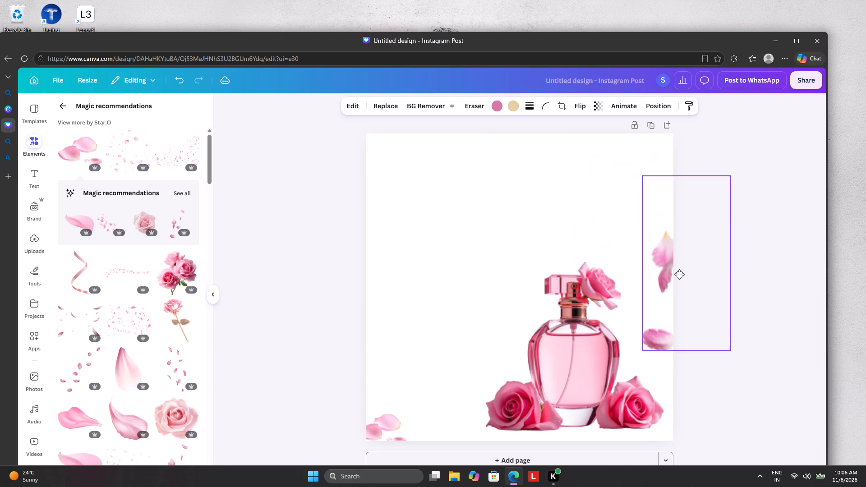
drag(679, 274, 678, 298)
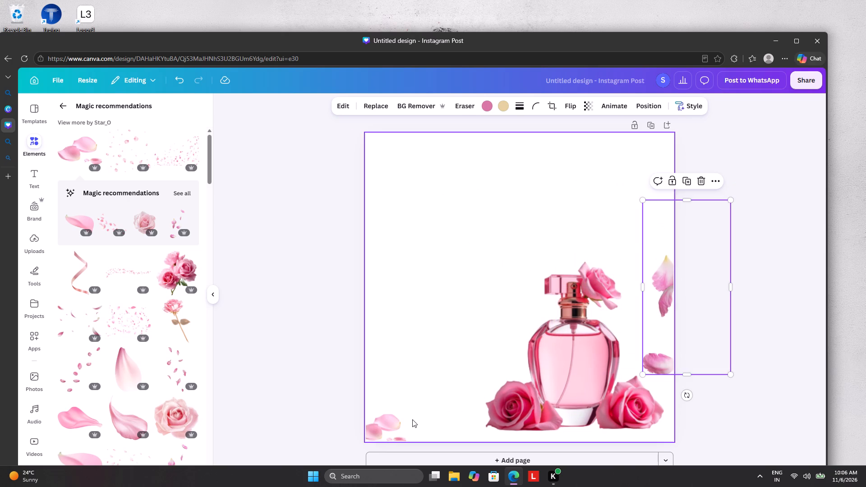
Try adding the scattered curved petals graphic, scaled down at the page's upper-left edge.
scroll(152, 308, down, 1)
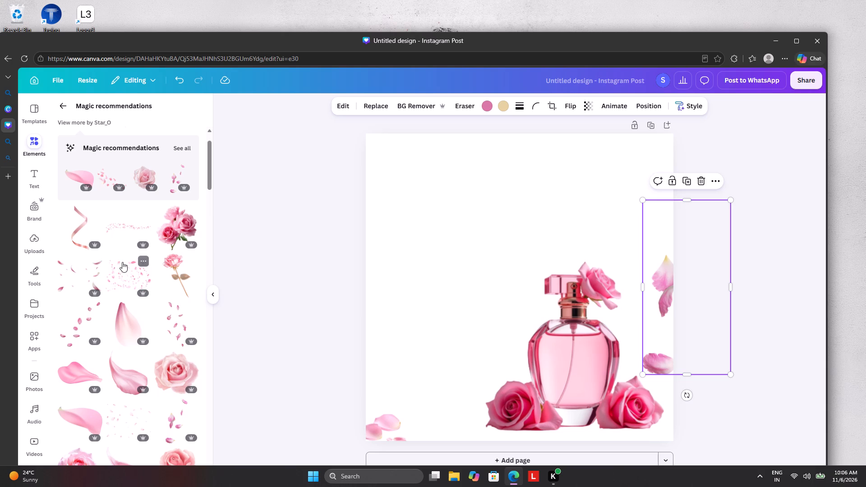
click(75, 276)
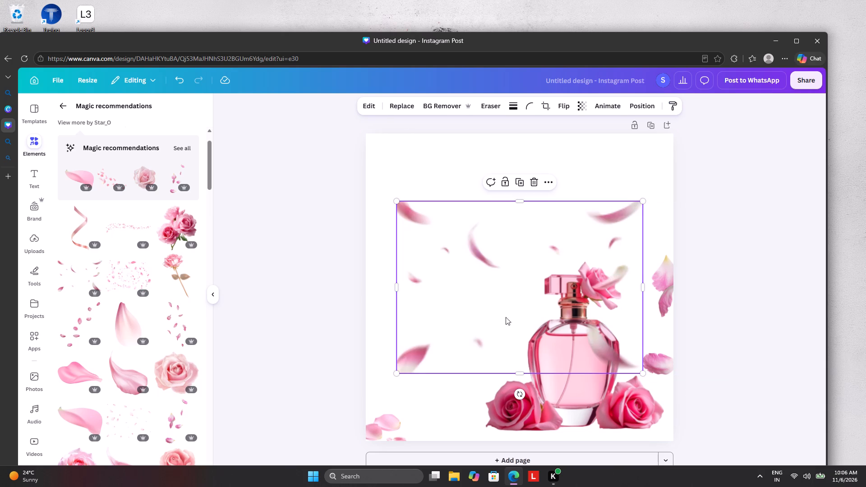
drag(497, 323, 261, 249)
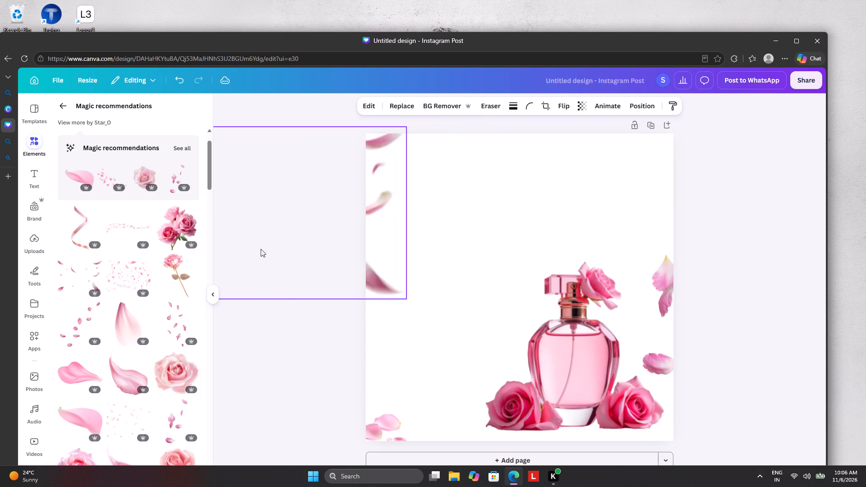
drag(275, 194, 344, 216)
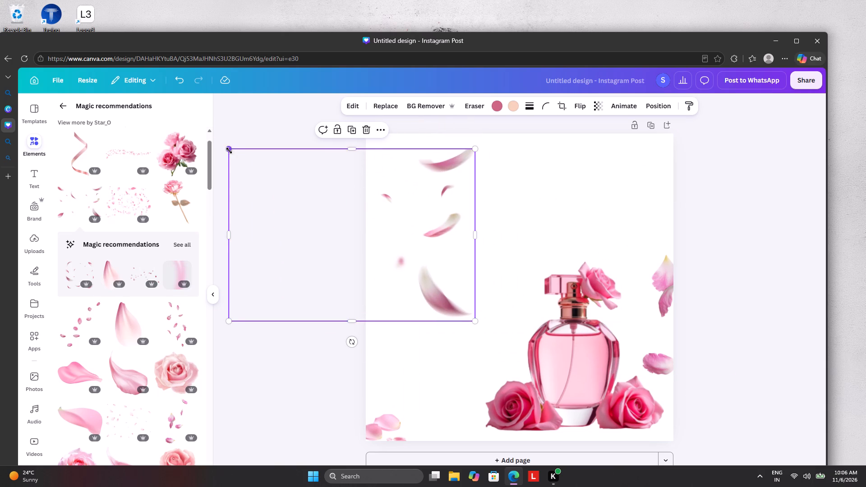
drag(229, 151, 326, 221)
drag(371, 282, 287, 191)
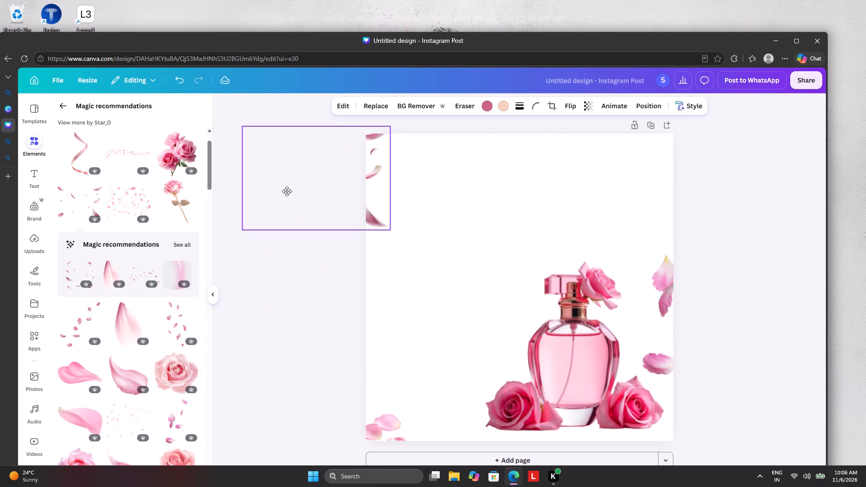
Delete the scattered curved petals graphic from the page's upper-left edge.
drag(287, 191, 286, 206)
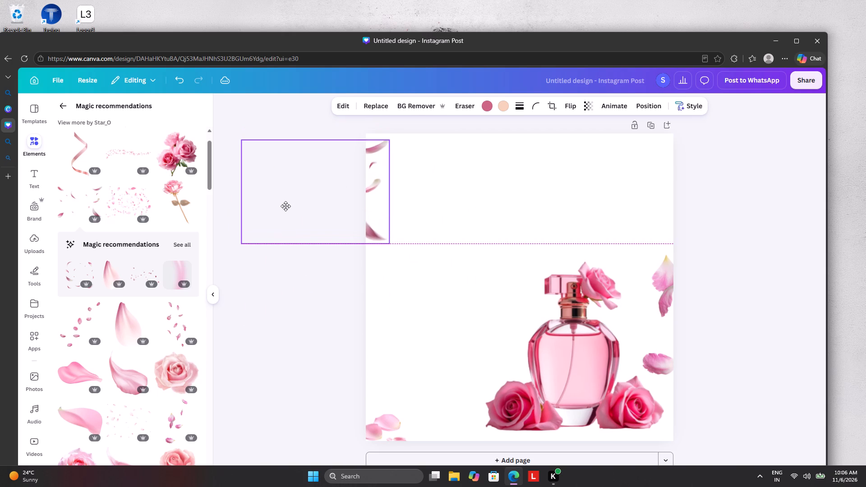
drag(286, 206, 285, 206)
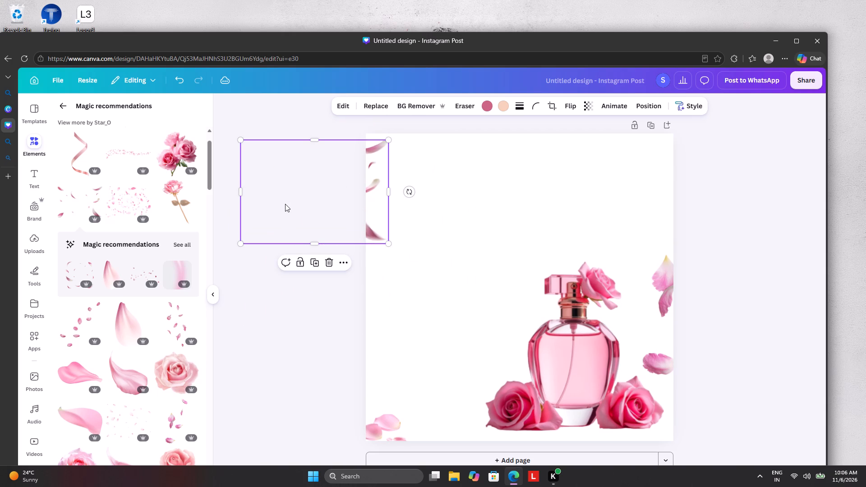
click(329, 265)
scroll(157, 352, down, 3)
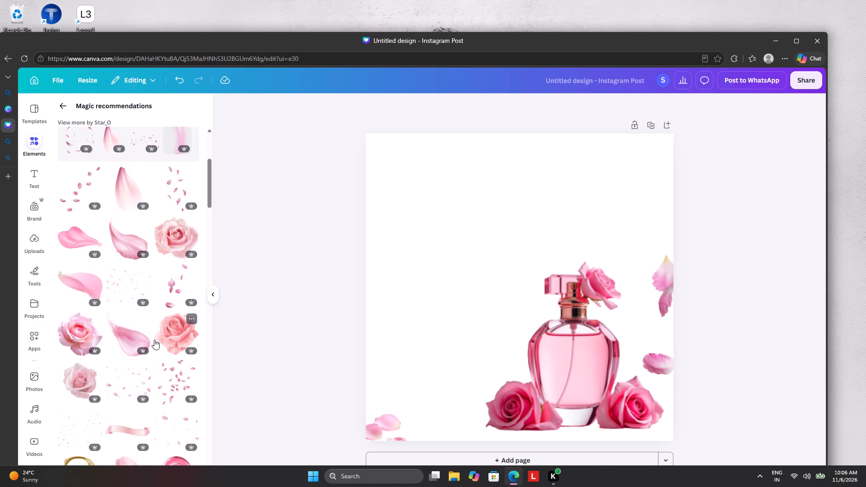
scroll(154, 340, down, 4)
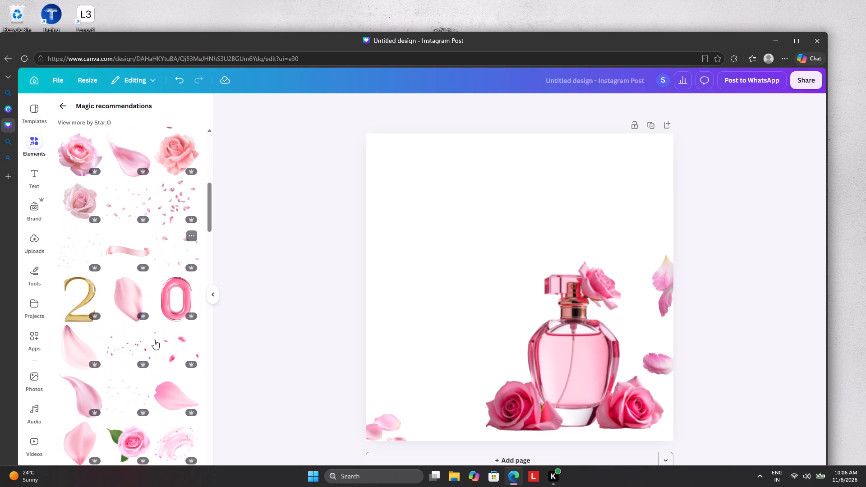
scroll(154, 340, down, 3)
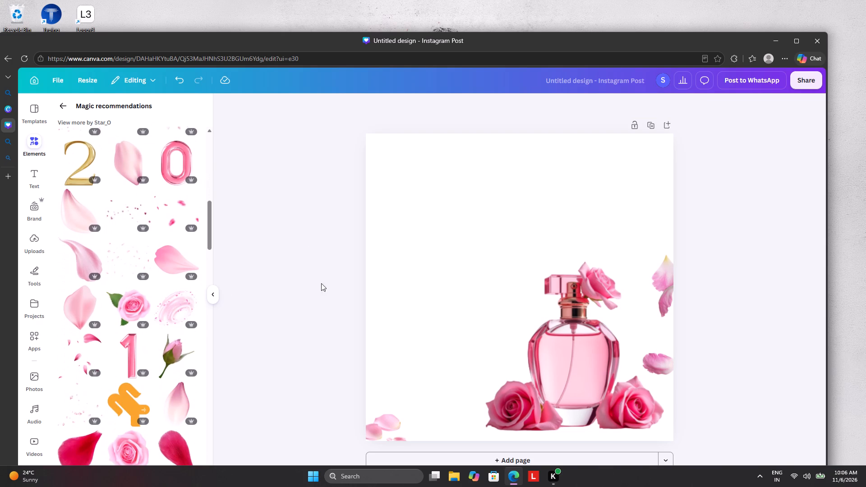
Set the page background to the light pink sampled from the liquid in the perfume bottle.
click(401, 279)
click(499, 106)
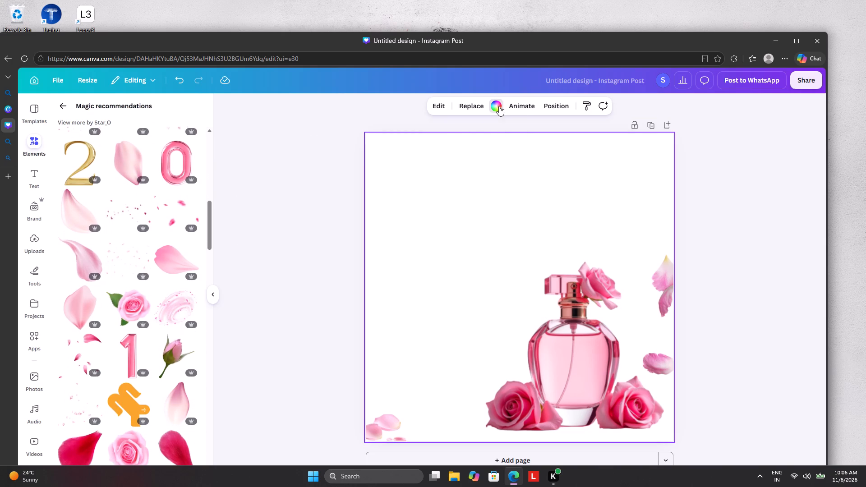
click(89, 172)
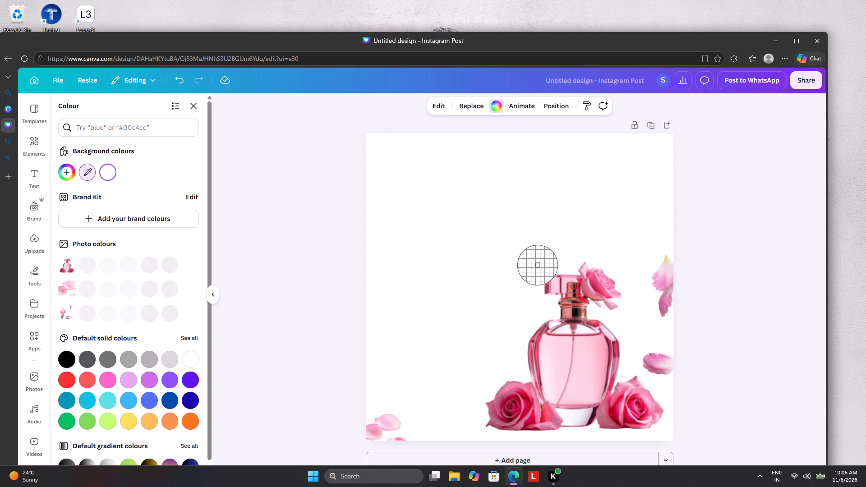
click(585, 368)
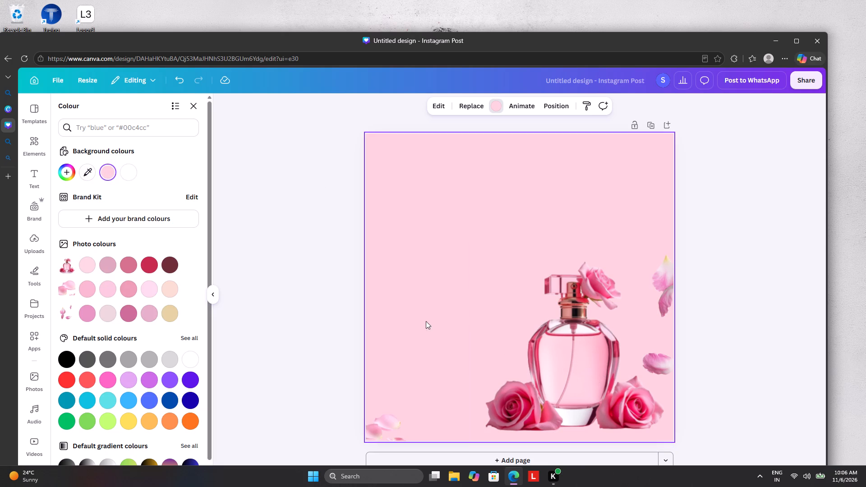
click(322, 241)
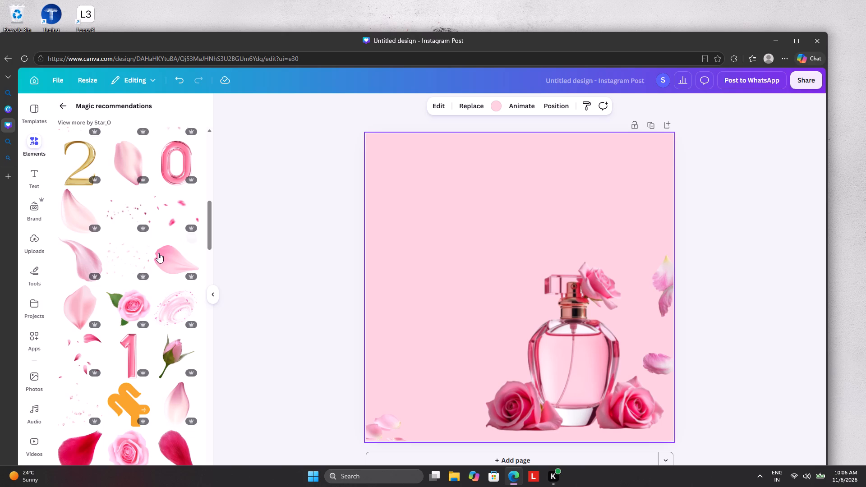
Look through more of the recommended petal and rose graphics, and leave the recommendations list.
scroll(157, 253, down, 6)
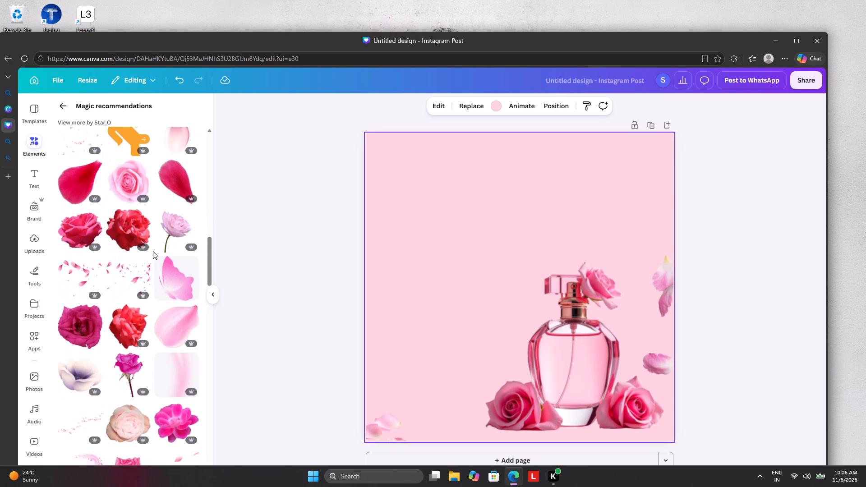
scroll(153, 251, down, 4)
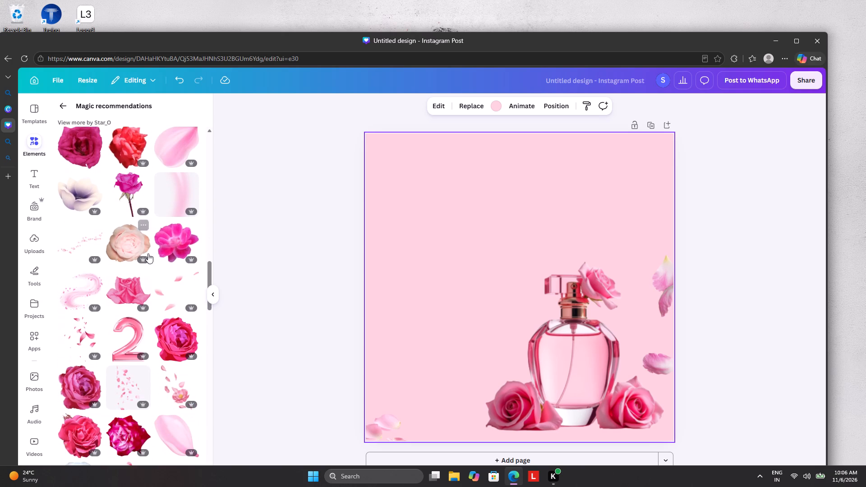
scroll(143, 255, up, 2)
click(63, 110)
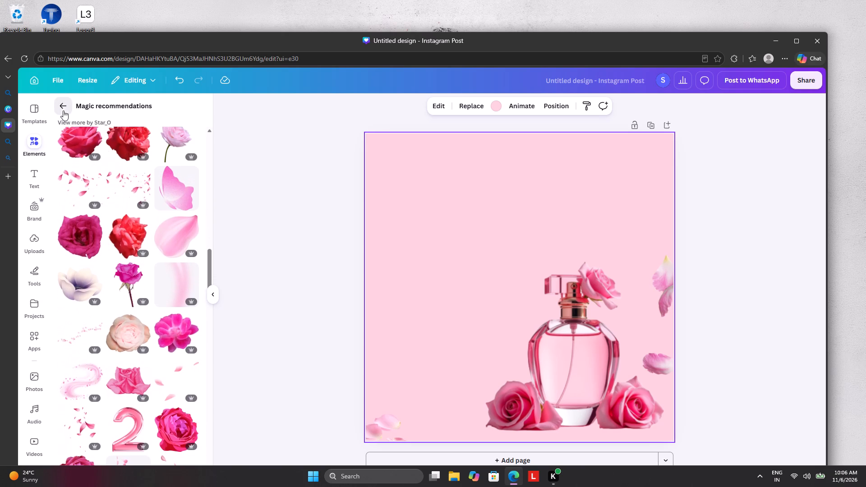
Search the elements for "shape", add the rounded rectangle to the page and rotate it to -90°.
click(169, 117)
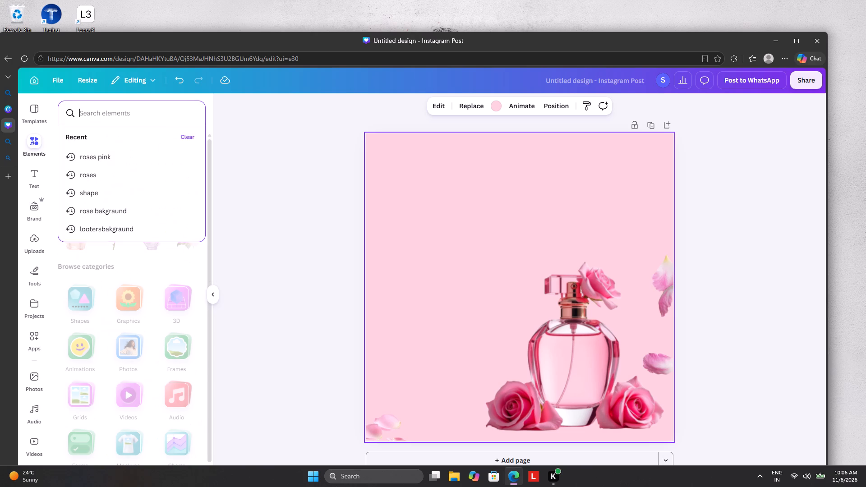
click(119, 188)
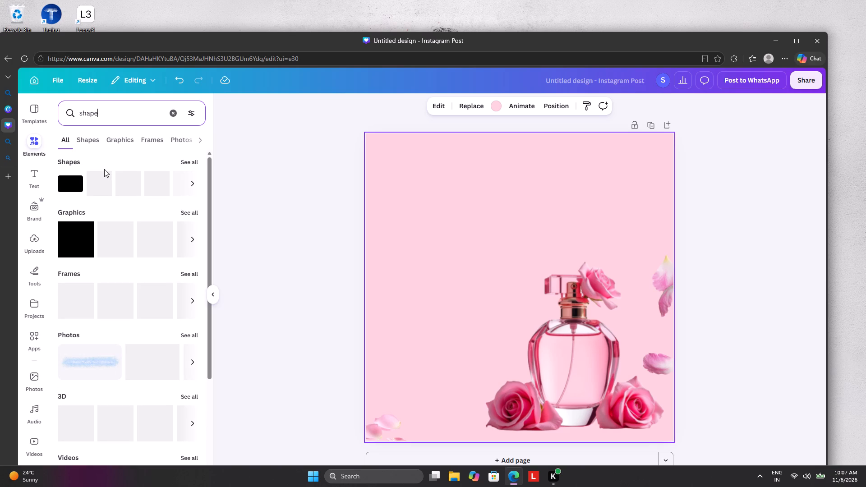
click(79, 178)
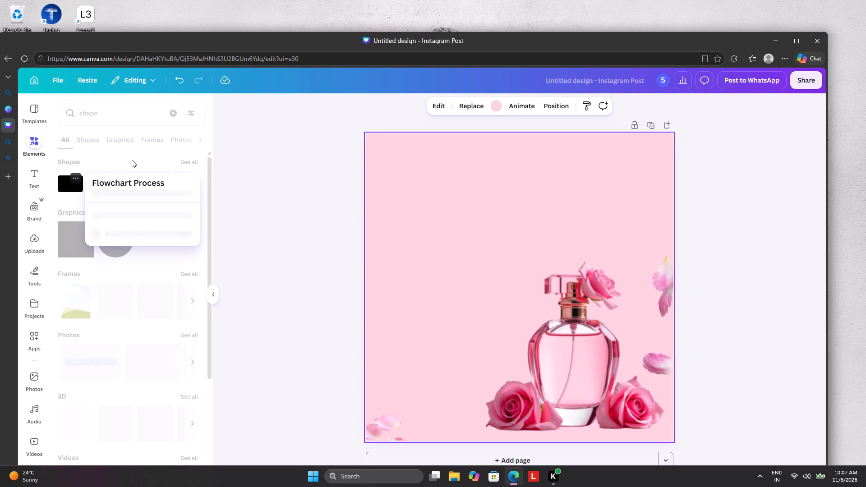
click(74, 186)
click(74, 186)
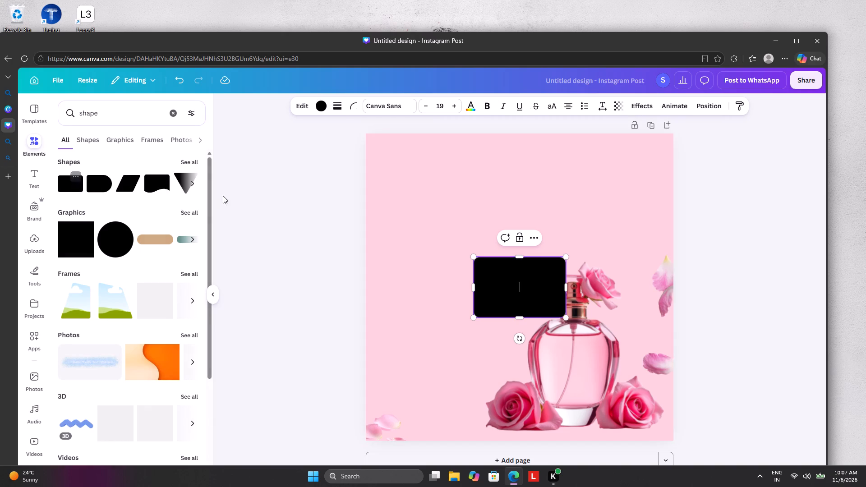
drag(517, 338, 529, 346)
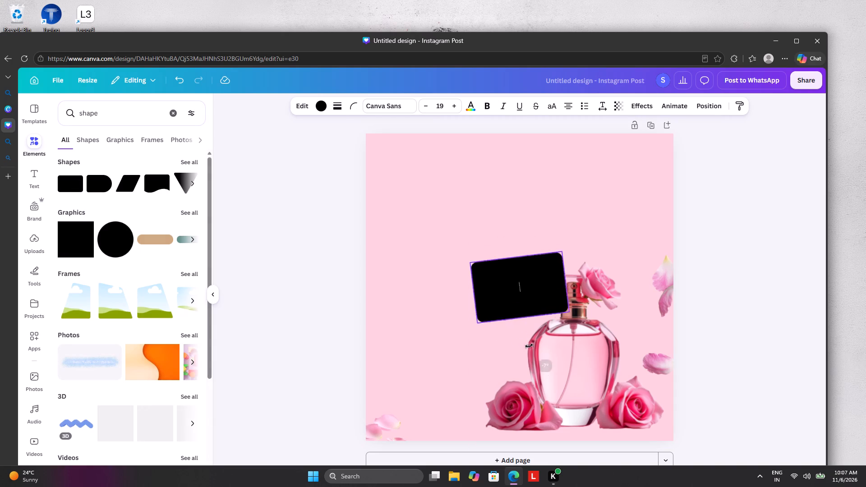
drag(529, 346, 557, 289)
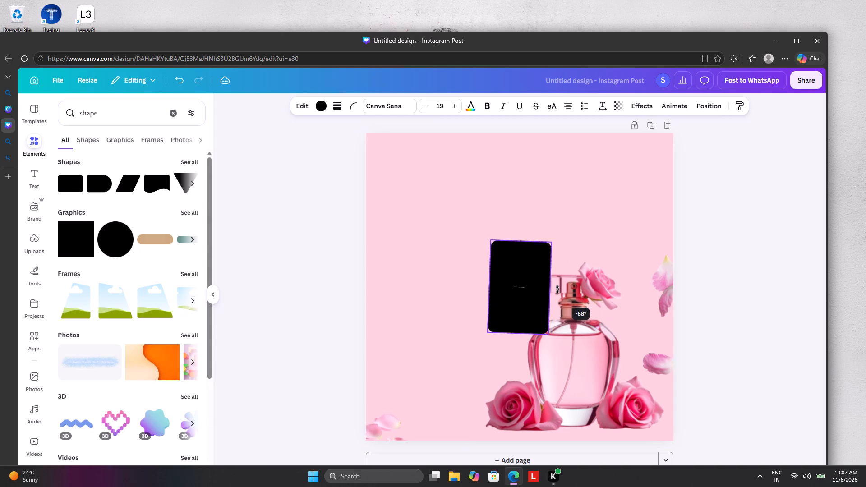
Straighten the black rounded rectangle to -90°, resize it to about 965 by 374 px, and place it over the perfume bottle, slightly past the page's top edge.
drag(557, 289, 557, 289)
drag(549, 330, 549, 343)
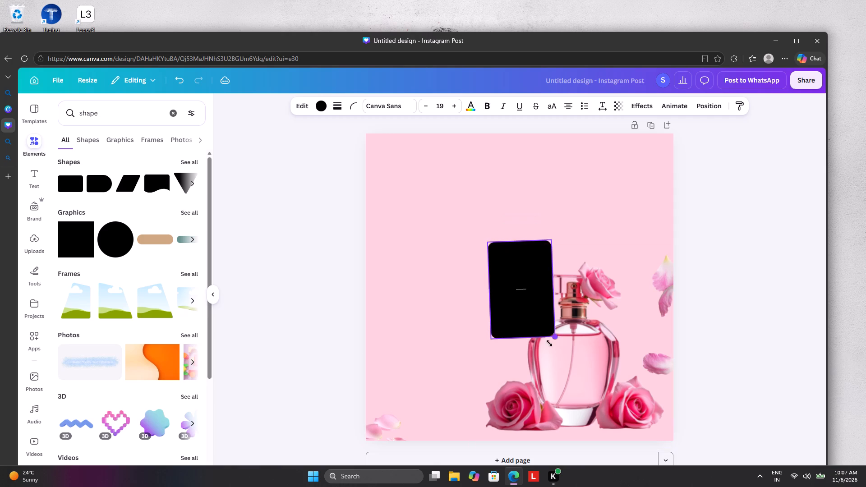
drag(549, 343, 590, 435)
drag(567, 386, 610, 272)
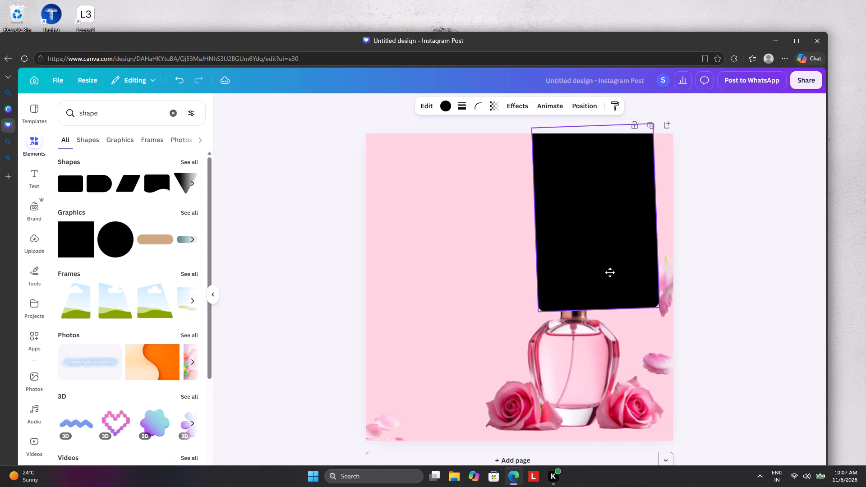
drag(610, 272, 608, 274)
click(673, 218)
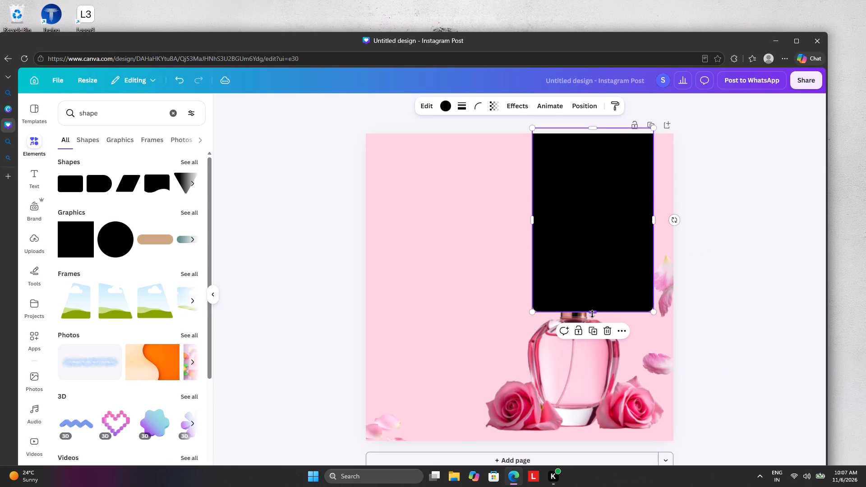
drag(592, 314, 584, 405)
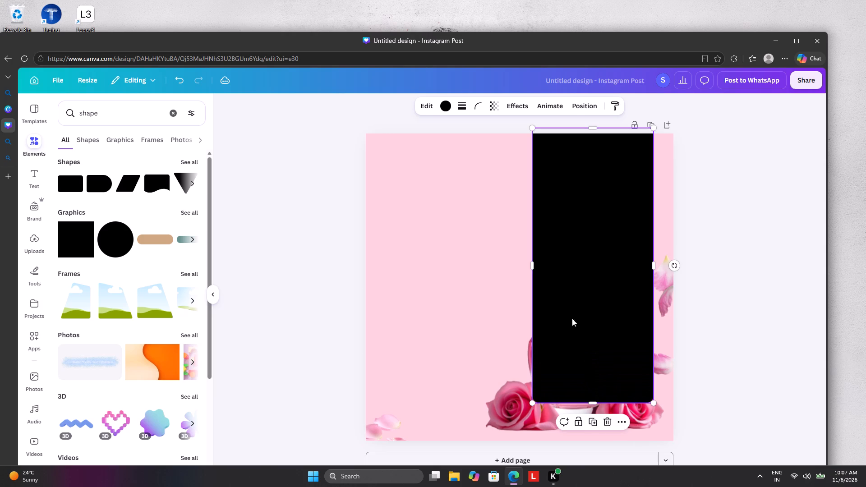
drag(532, 265, 547, 266)
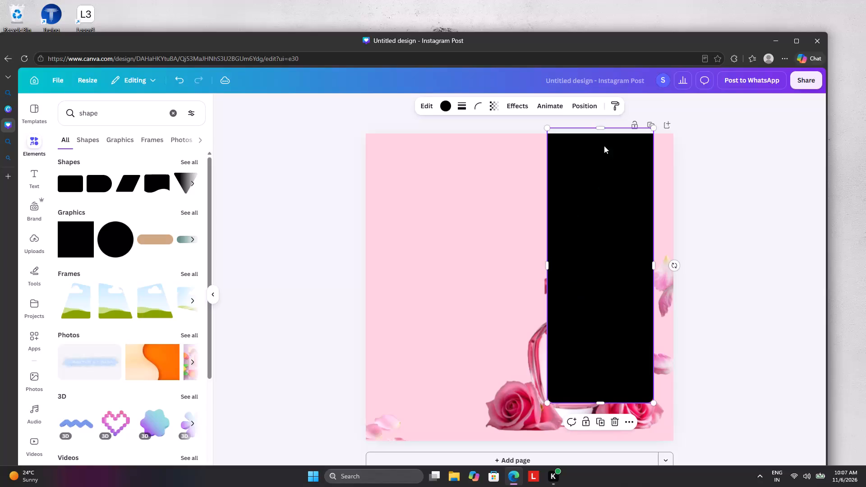
click(586, 106)
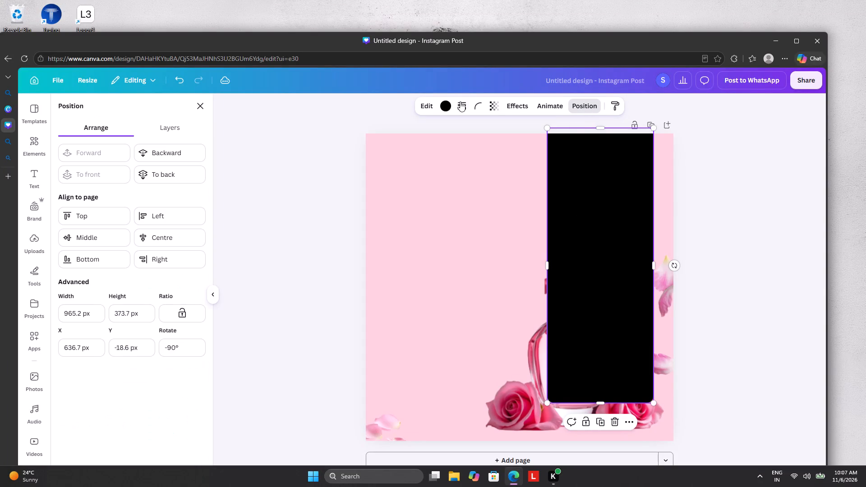
Recolour the rounded rectangle with a crimson red sampled from the rose beside the bottle's left base.
click(446, 100)
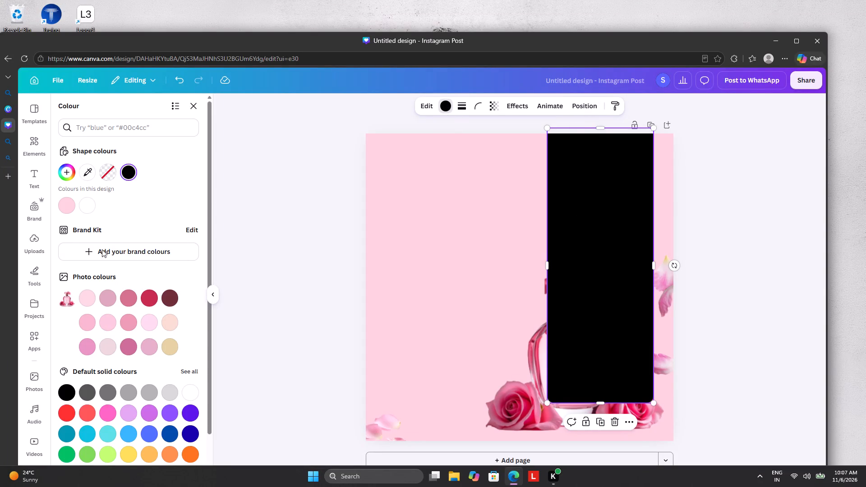
click(83, 173)
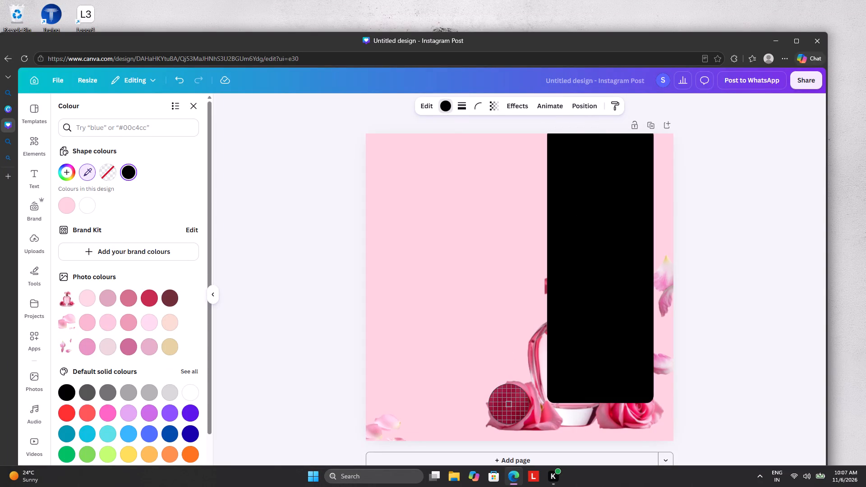
click(506, 403)
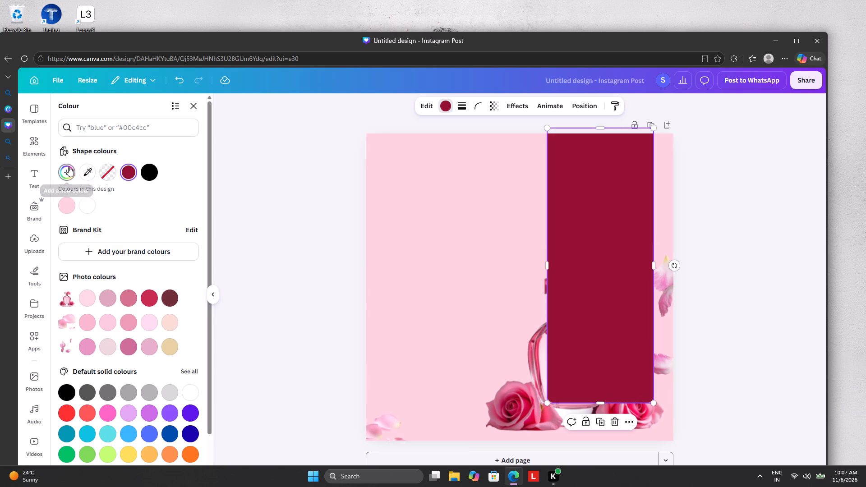
click(87, 172)
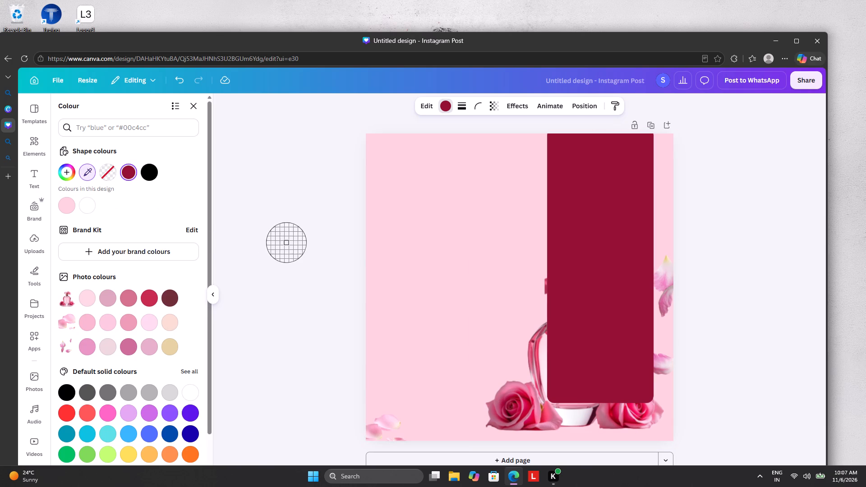
click(274, 246)
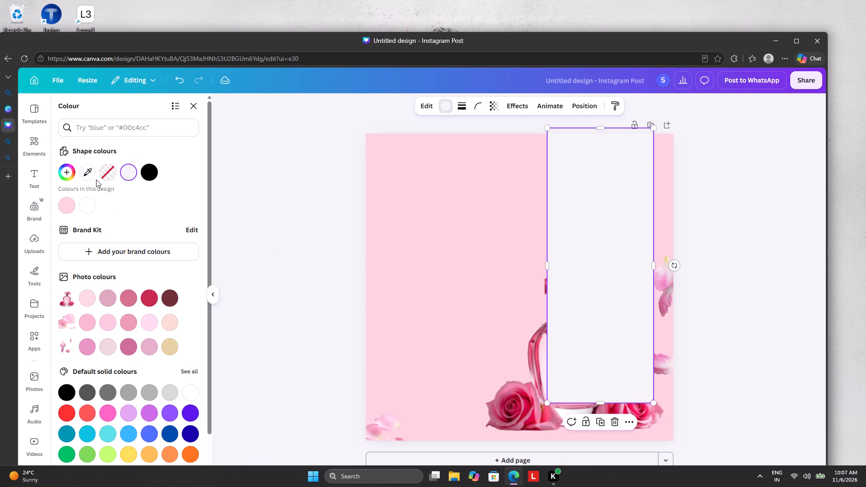
click(86, 173)
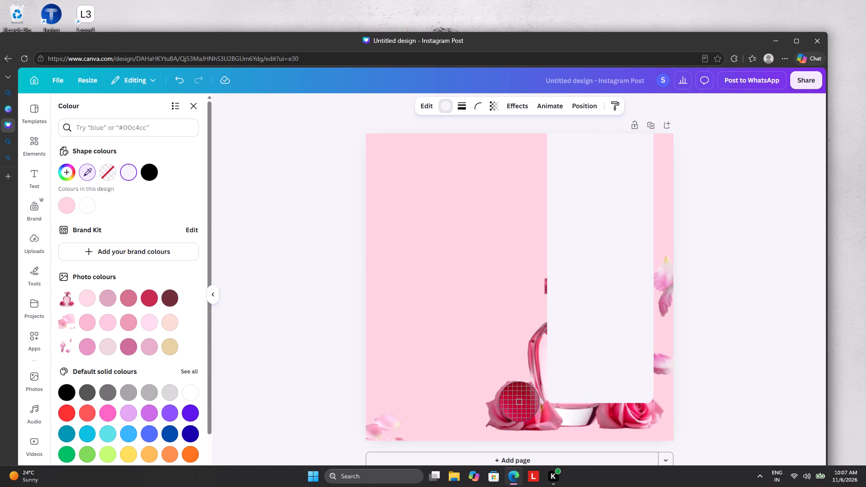
click(519, 402)
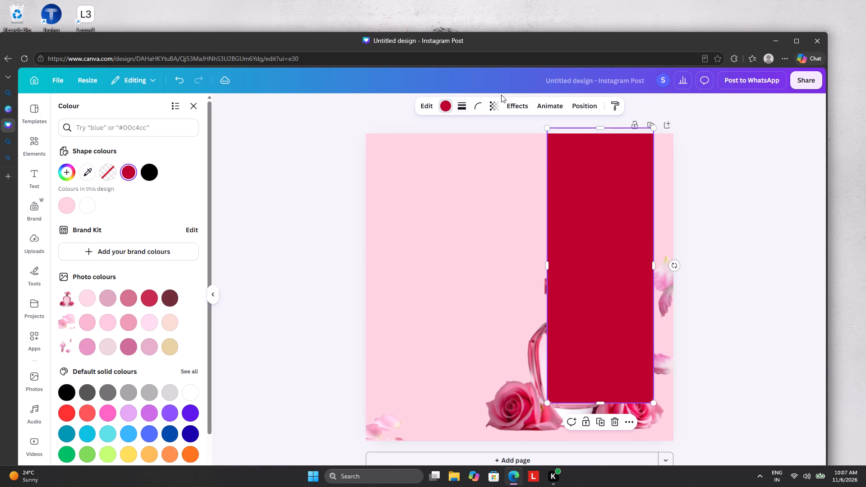
Send the red rounded rectangle backward one layer, behind the falling petals.
click(580, 110)
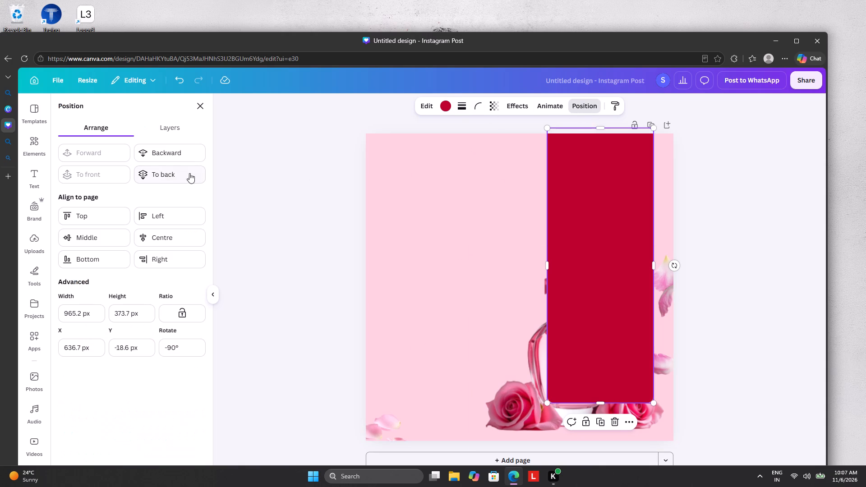
click(166, 153)
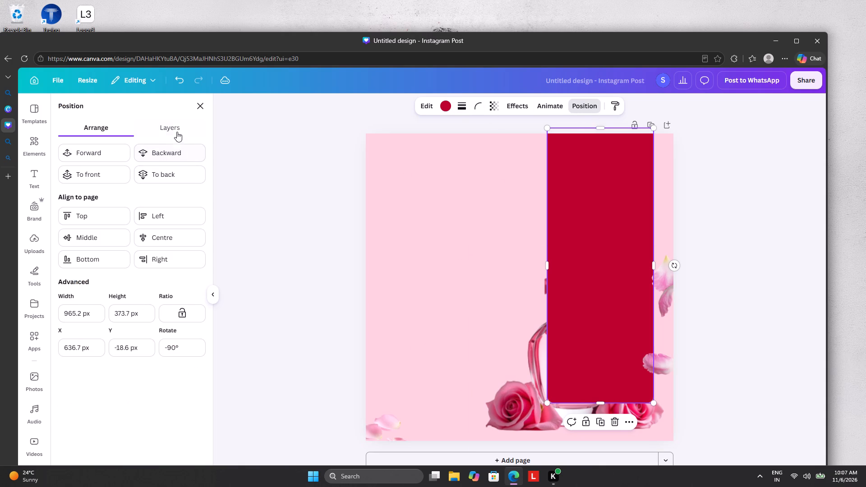
Move the red rectangle's layer below the perfume bottle, just above the background, and shift it slightly to sit behind the bottle.
click(177, 129)
drag(144, 211, 144, 214)
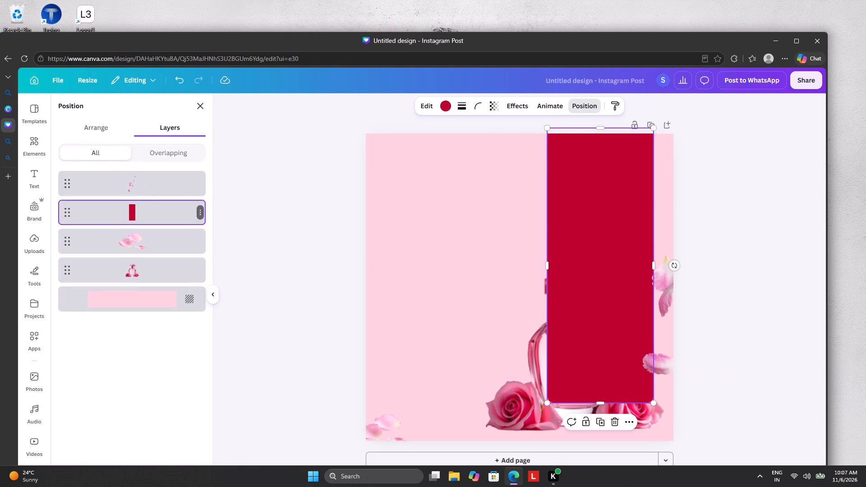
drag(144, 214, 143, 283)
drag(554, 361, 550, 364)
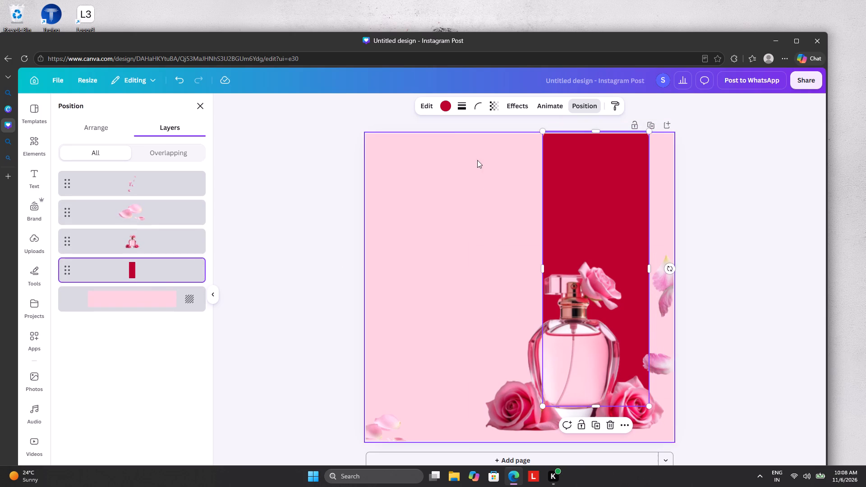
Set the page background to the rectangle's dark red by sampling its colour.
click(444, 186)
click(497, 108)
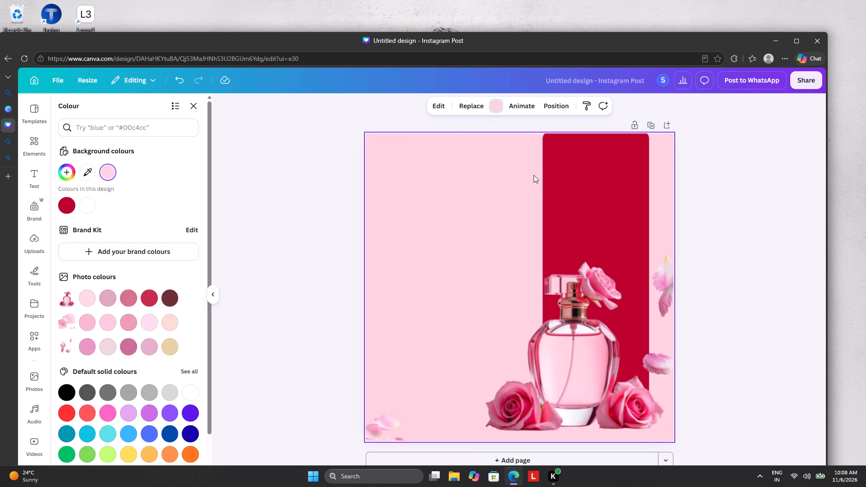
click(85, 169)
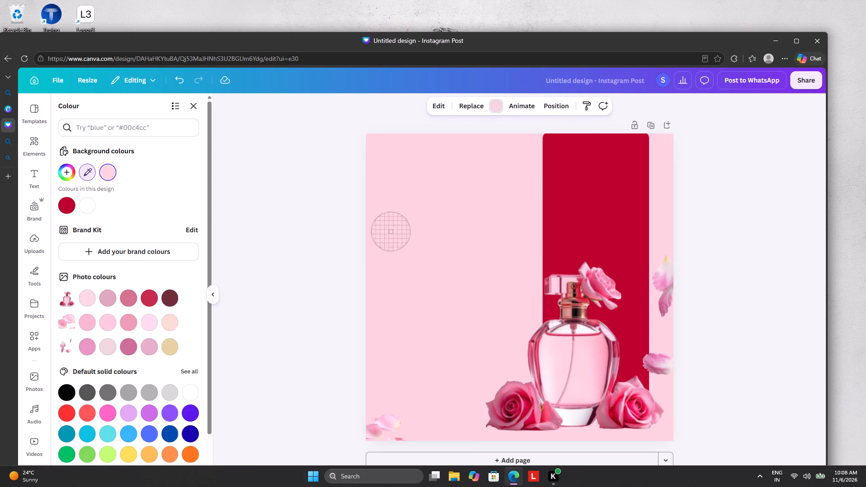
click(559, 226)
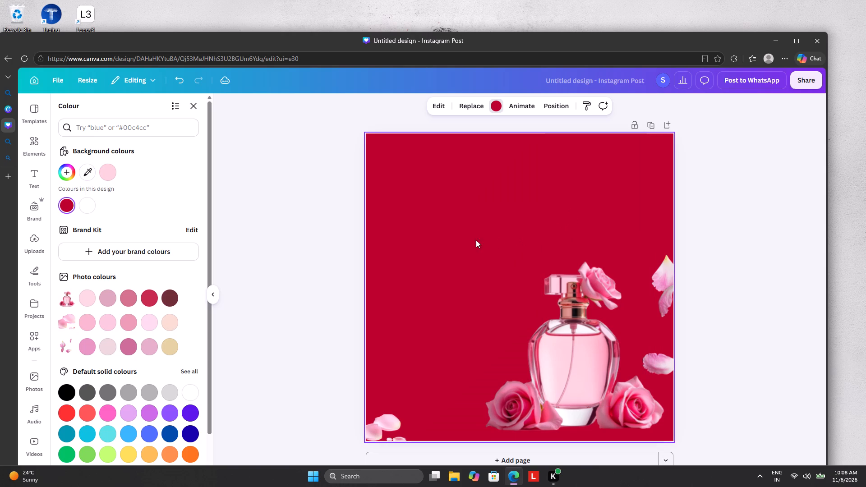
Recolour the rectangle behind the bottle with a light pink sampled from the perfume bottle.
click(586, 221)
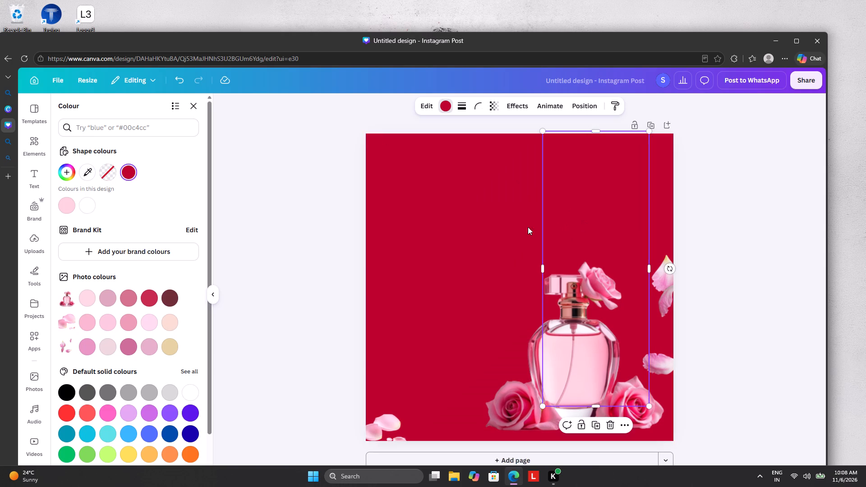
click(83, 170)
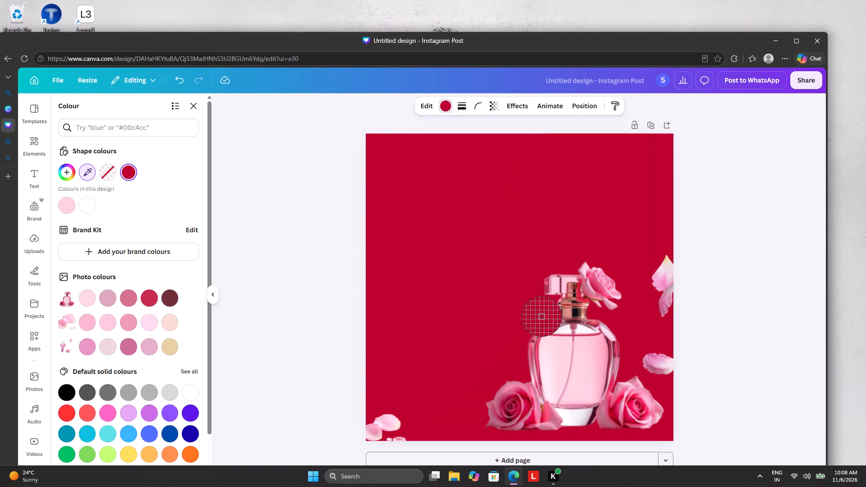
click(559, 354)
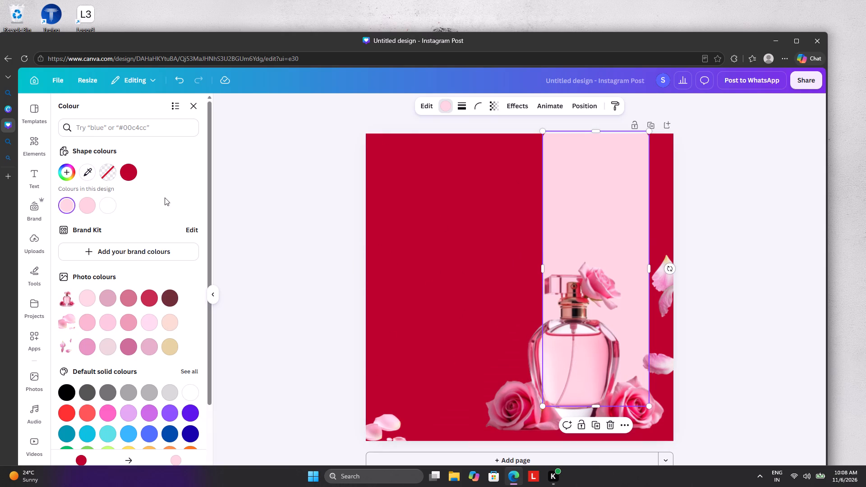
click(210, 175)
Align the pink rectangle with the page's top edge and set its corner rounding to 0.
click(574, 195)
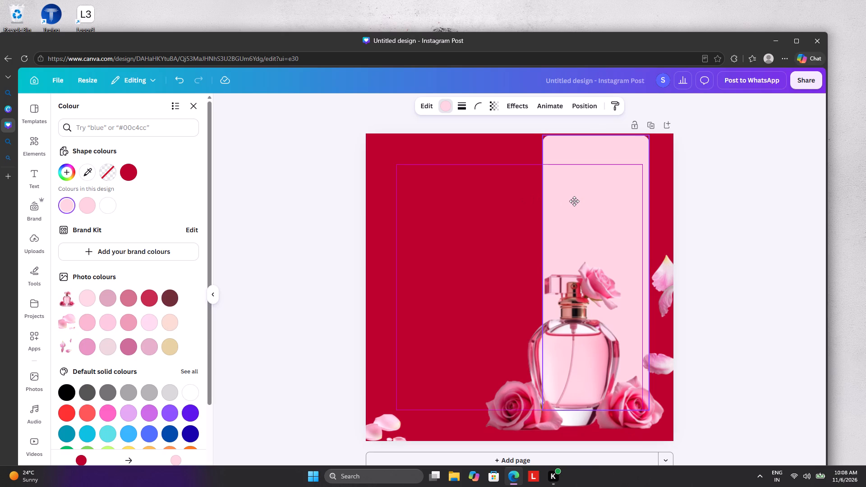
click(478, 102)
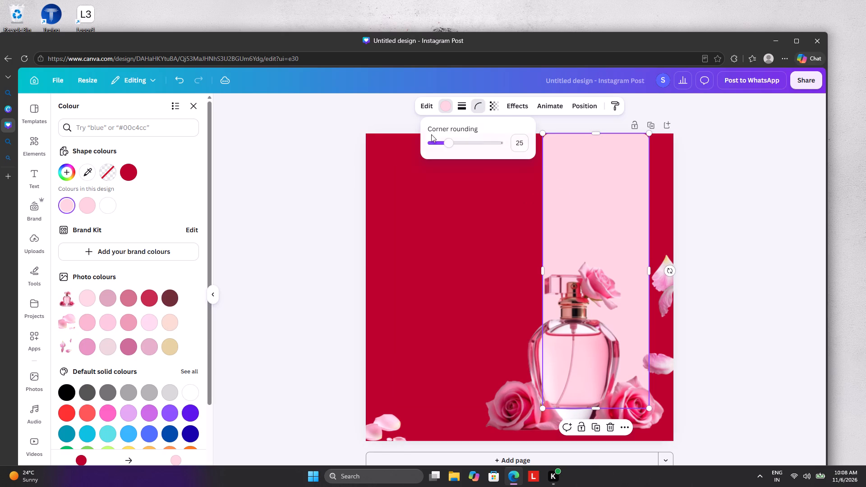
drag(442, 148, 415, 156)
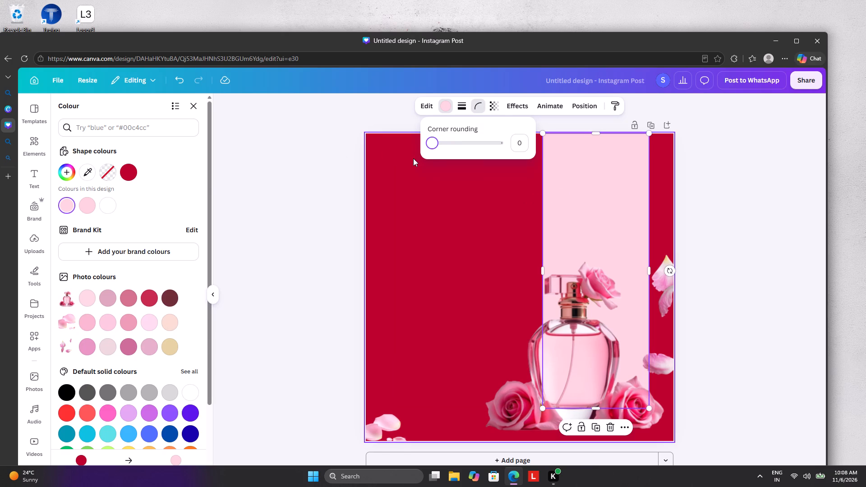
Shift the pink panel towards the page's left side and raise the perfume bottle so it sits centred on the panel.
drag(572, 343, 572, 341)
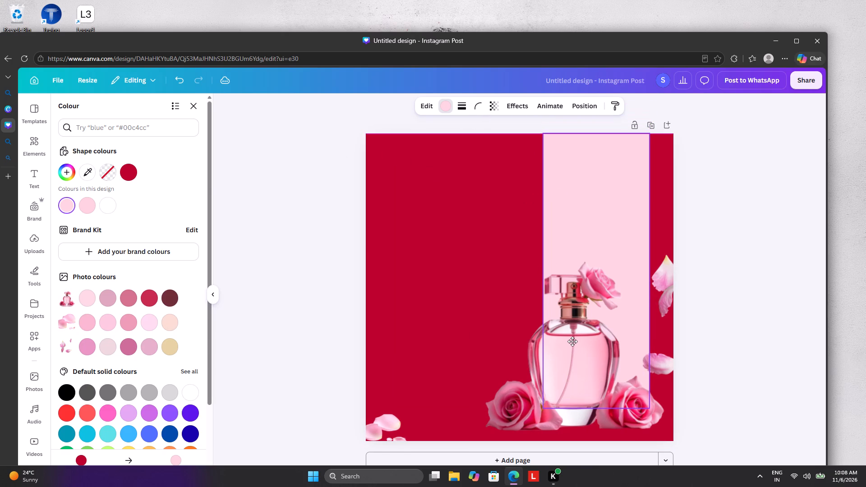
drag(572, 341, 568, 340)
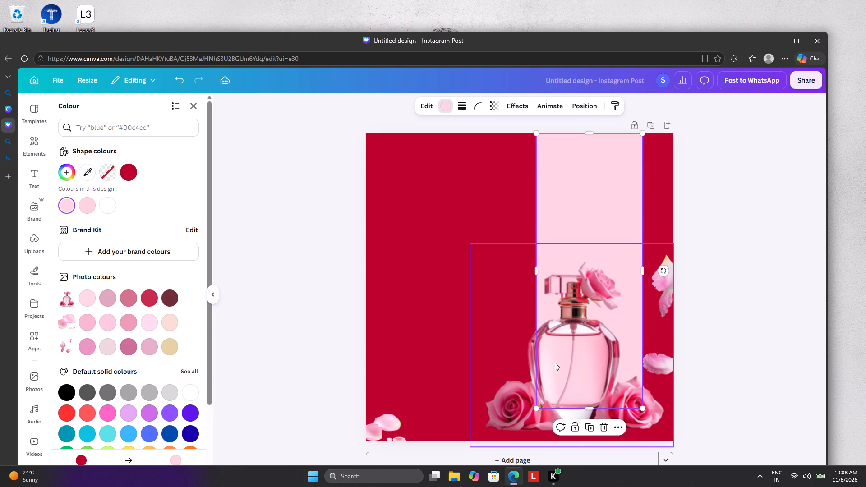
click(555, 363)
drag(557, 363, 558, 328)
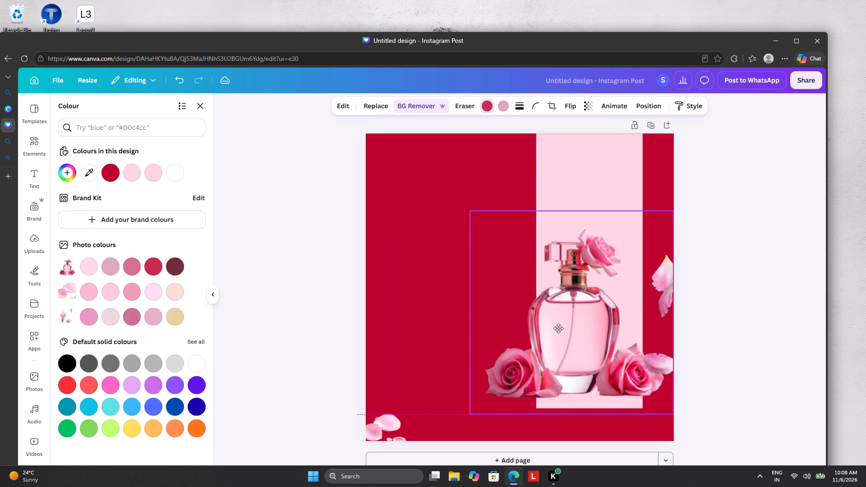
Move the pink panel and perfume bottle further left, keeping the bottle centred on the panel with its base at the panel's lower edge.
drag(558, 328, 565, 344)
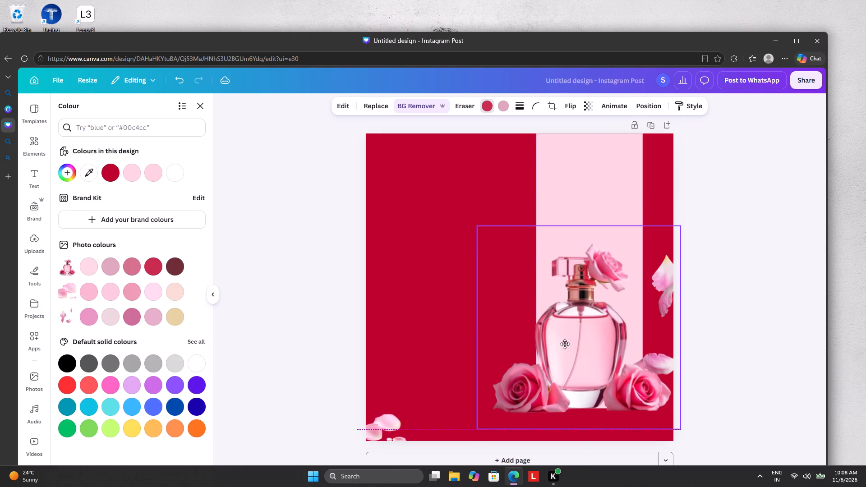
drag(565, 344, 565, 344)
drag(593, 162, 586, 162)
drag(592, 328, 580, 325)
click(579, 353)
drag(579, 352, 570, 340)
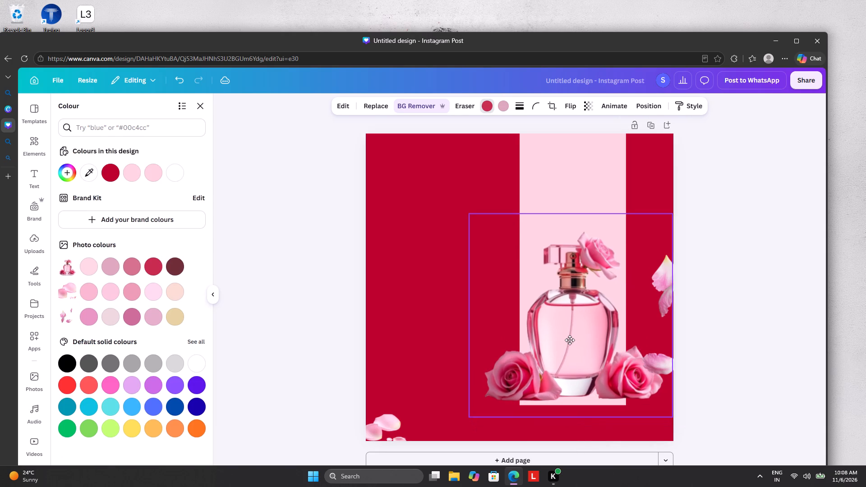
drag(570, 340, 573, 348)
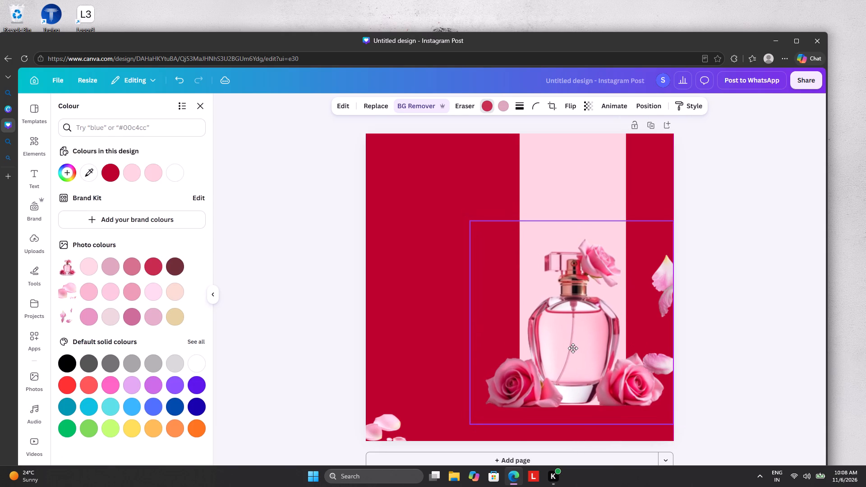
drag(573, 348, 566, 347)
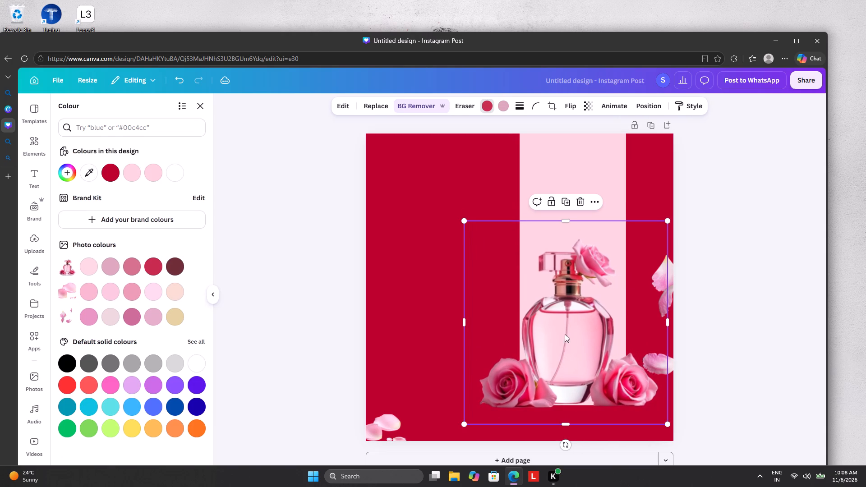
drag(576, 148, 566, 152)
drag(574, 319, 566, 319)
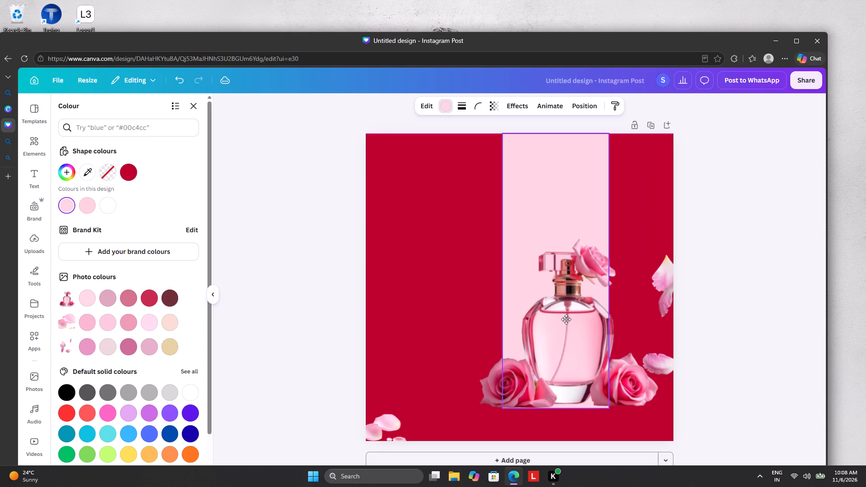
drag(566, 319, 570, 319)
click(564, 342)
drag(564, 344, 557, 345)
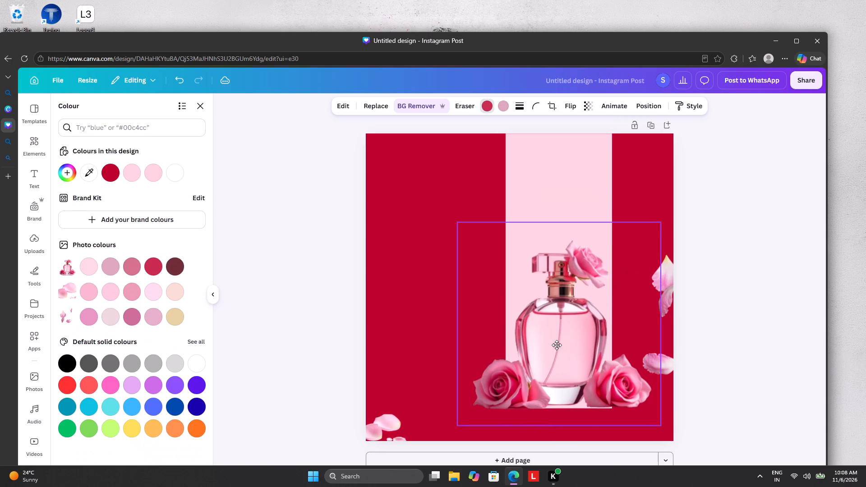
drag(557, 345, 555, 348)
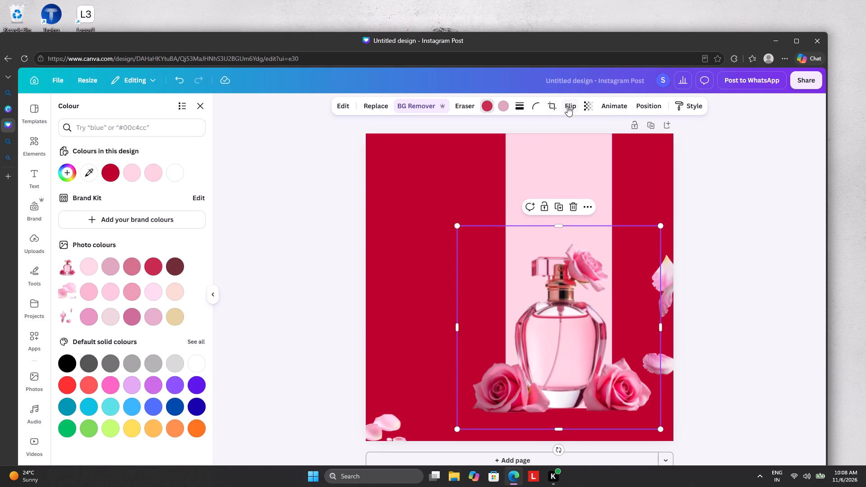
Apply an offset drop shadow to the perfume bottle image and open the shadow's detailed settings.
click(339, 104)
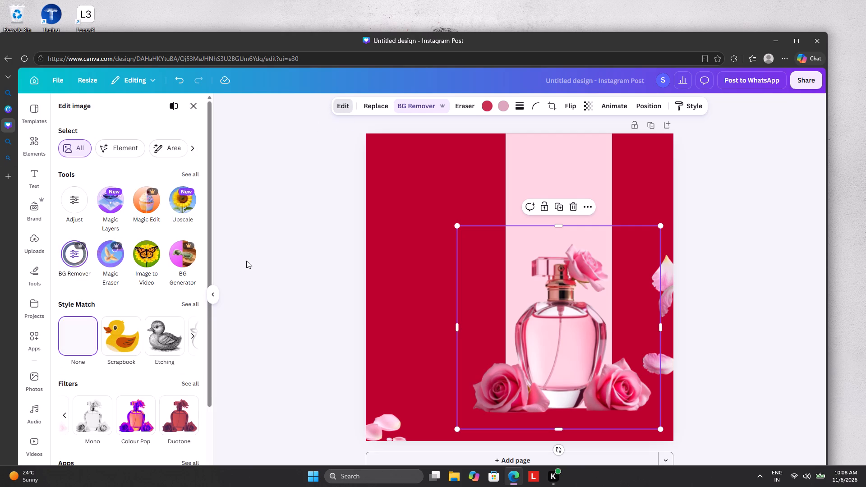
scroll(167, 355, down, 11)
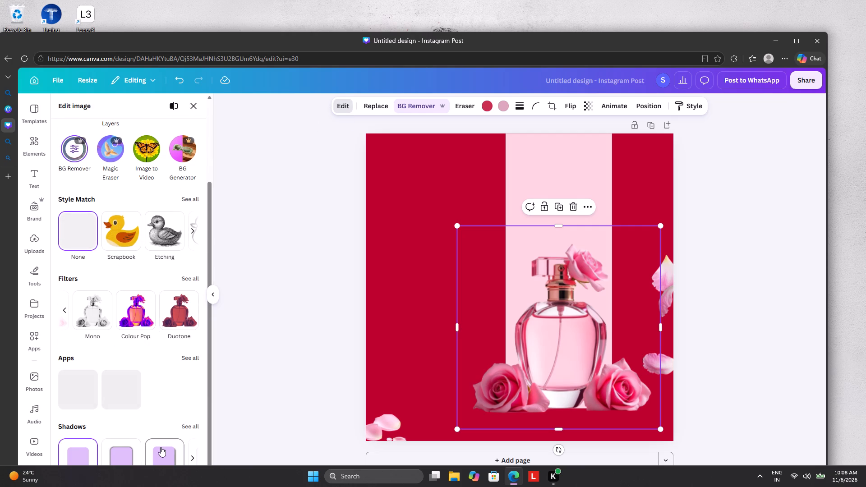
click(161, 447)
scroll(161, 447, down, 1)
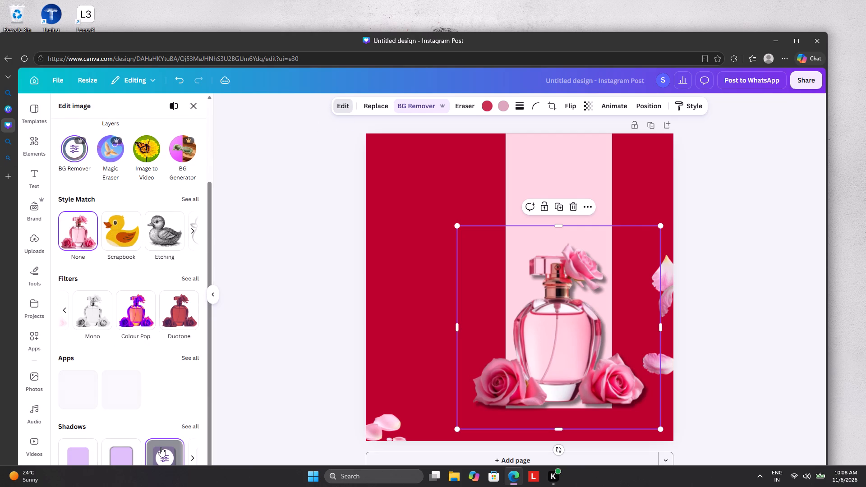
double_click(162, 458)
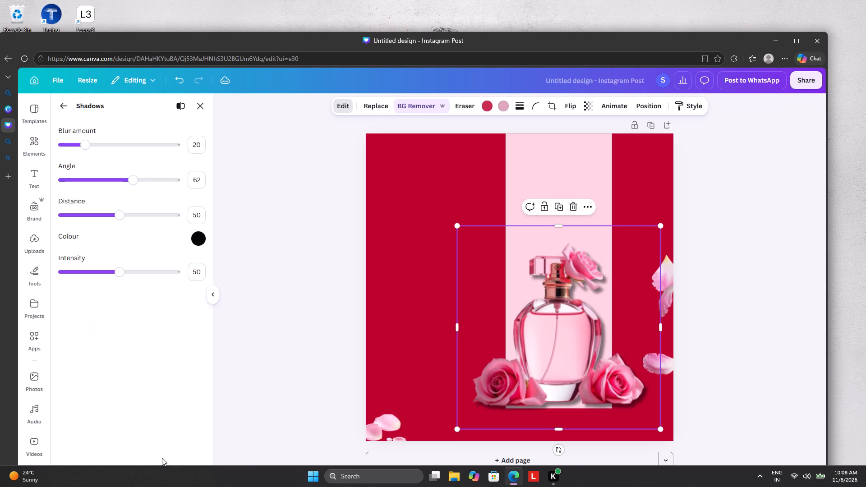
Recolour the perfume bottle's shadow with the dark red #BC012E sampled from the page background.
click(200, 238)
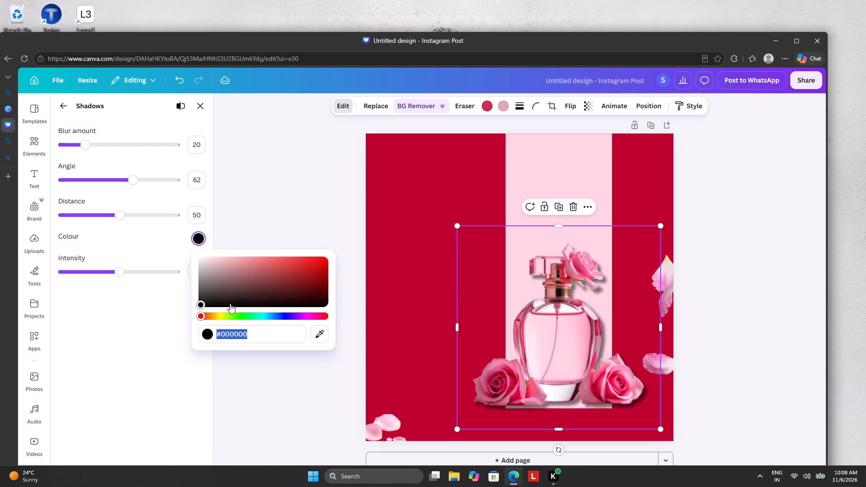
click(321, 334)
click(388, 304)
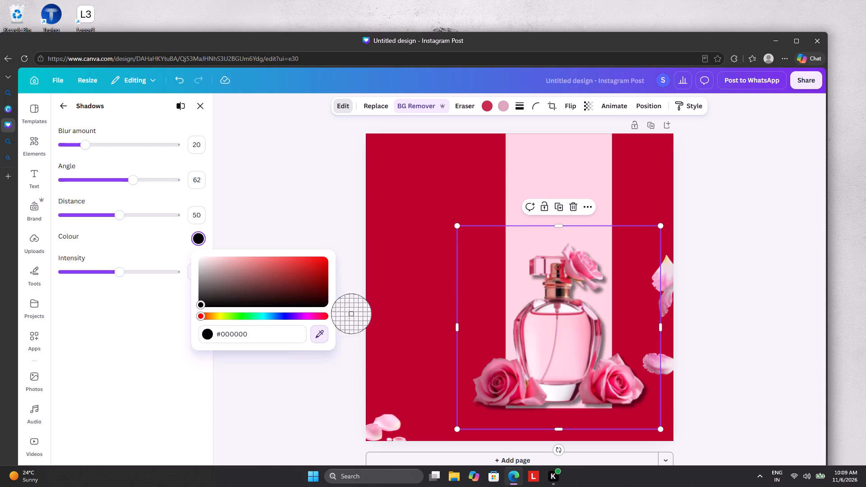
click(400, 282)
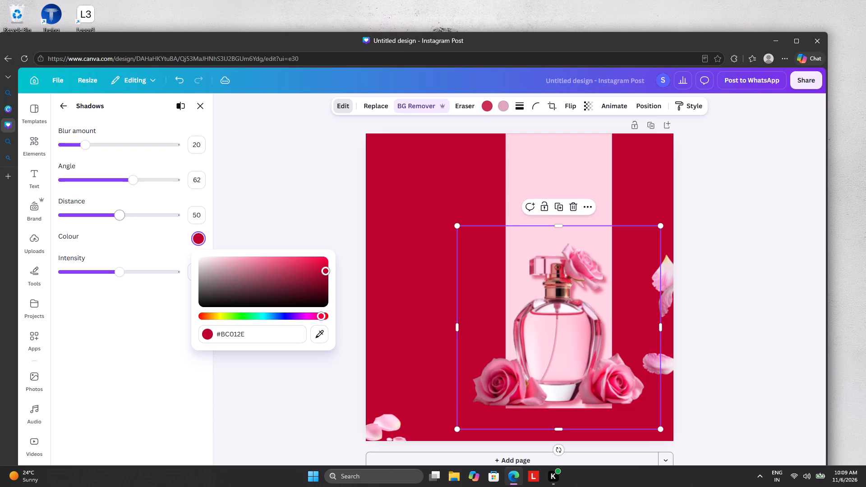
Set the bottle shadow's distance to 100 and resample its colour, first from the rose (#C7003F), then from the bottle.
drag(120, 214, 200, 222)
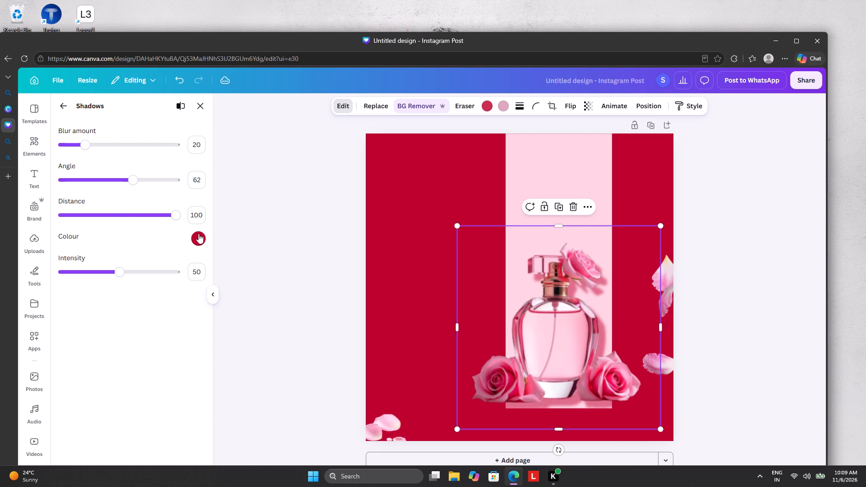
click(198, 243)
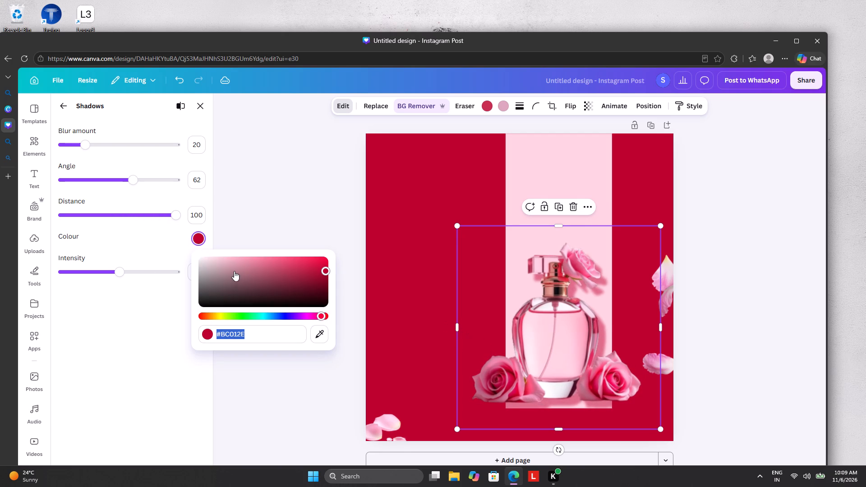
click(321, 331)
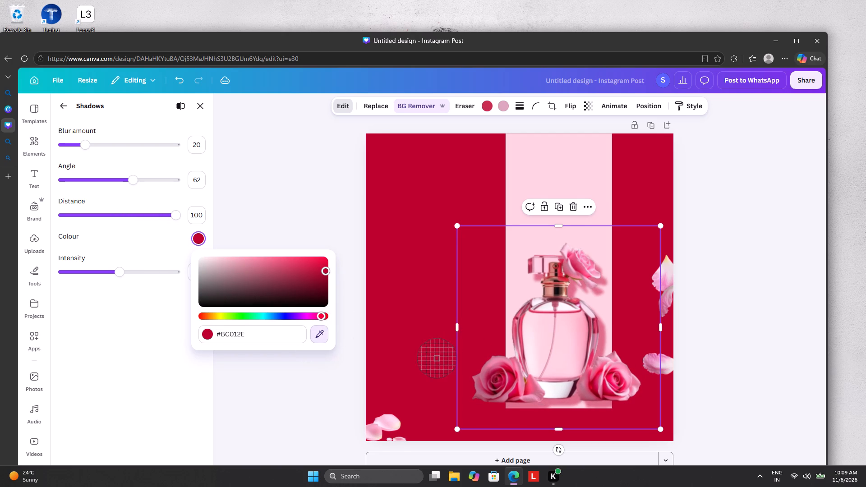
click(508, 385)
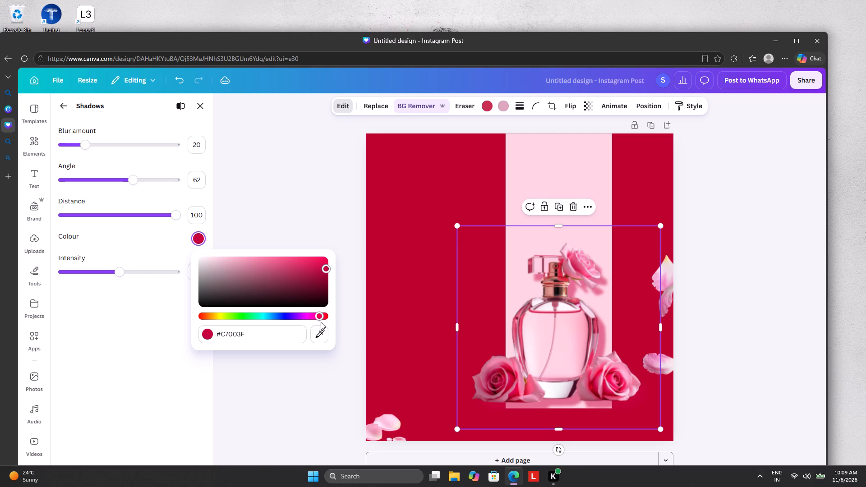
click(320, 330)
click(533, 338)
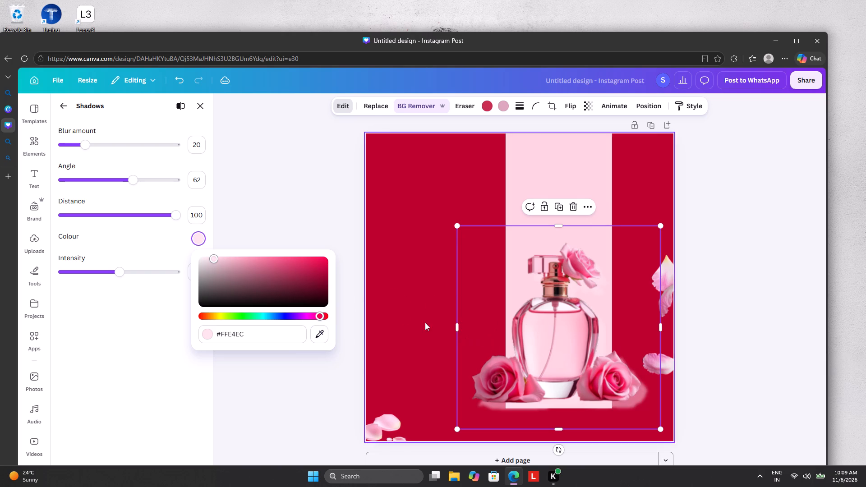
Recolour the perfume bottle's shadow to a neutral dark grey, close to black.
click(196, 241)
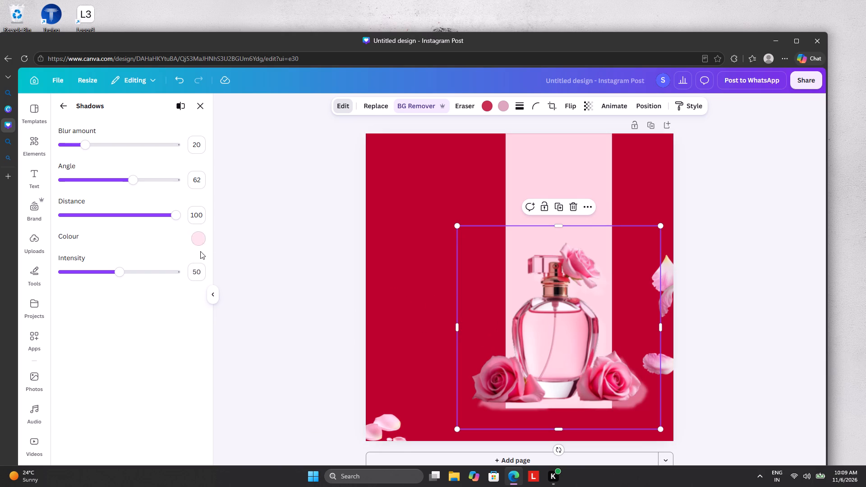
click(200, 239)
drag(319, 318, 179, 314)
click(204, 296)
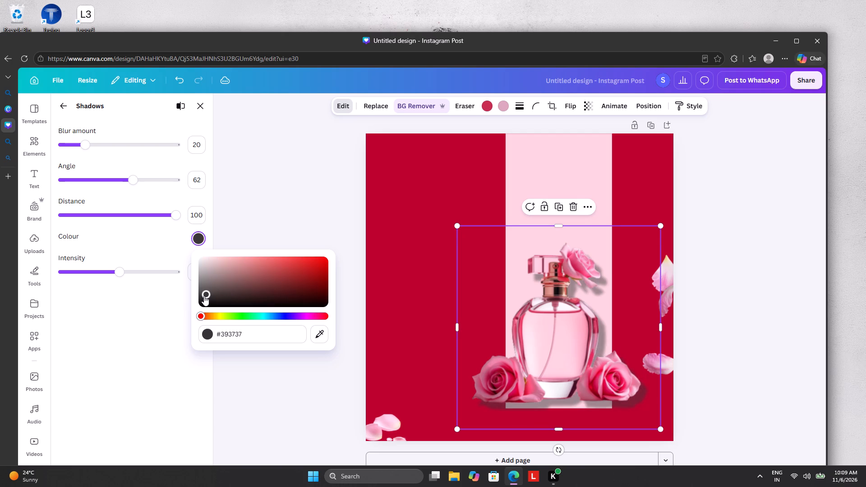
drag(204, 296, 200, 301)
click(276, 406)
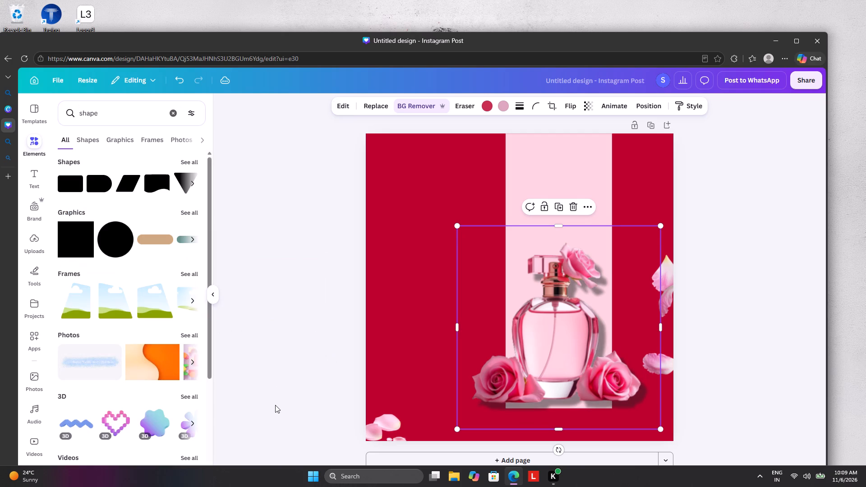
Move the perfume bottle slightly down and to the right so its base sits just below the pink panel's lower edge.
drag(566, 335, 575, 341)
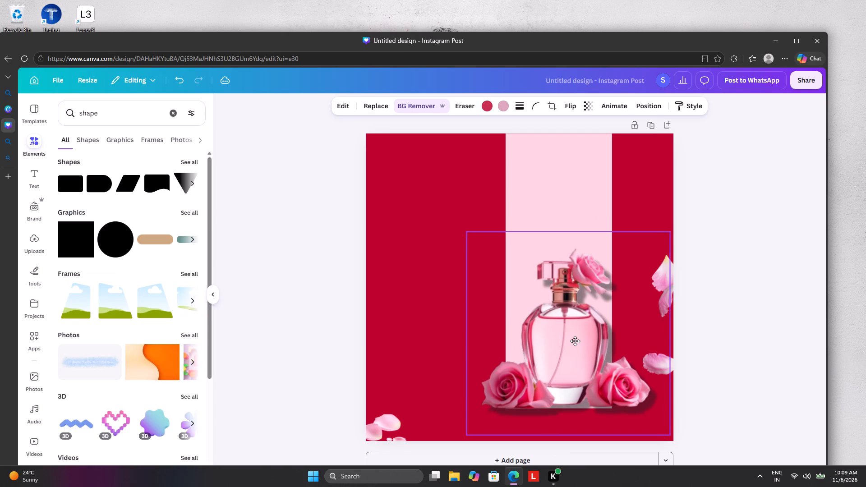
drag(575, 341, 573, 346)
click(342, 259)
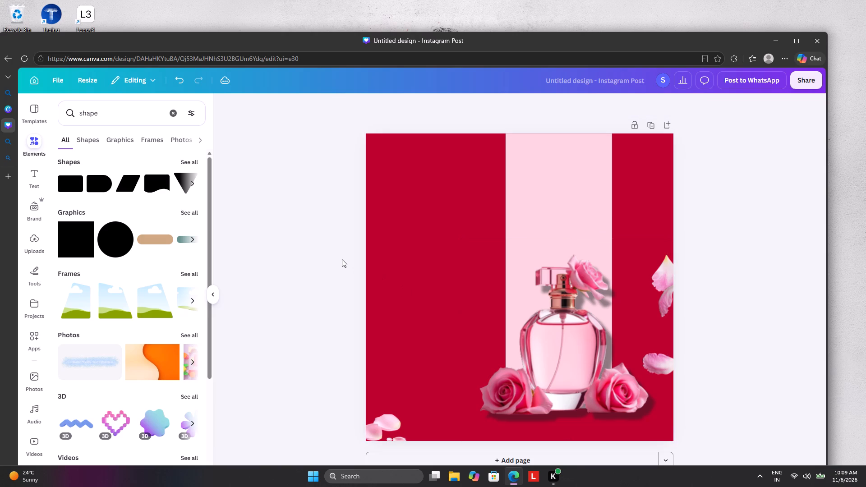
Replace the shape search in the elements library with roses, and refine it to roses pink.
click(171, 114)
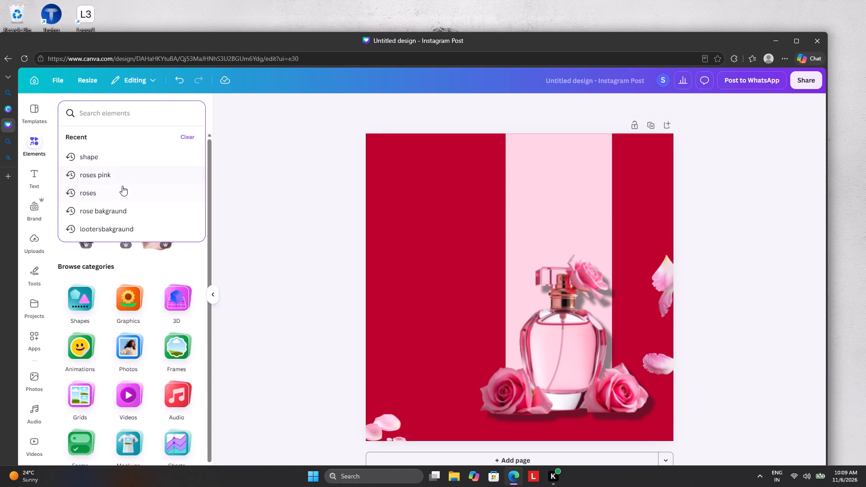
click(126, 194)
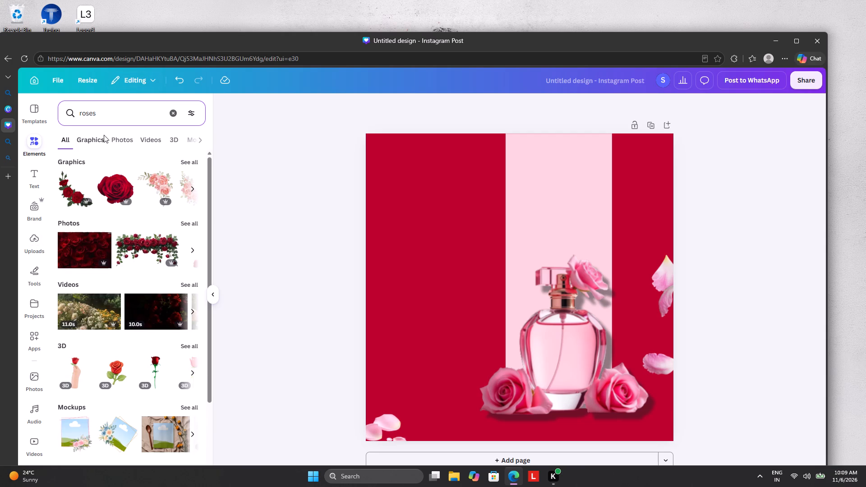
click(102, 110)
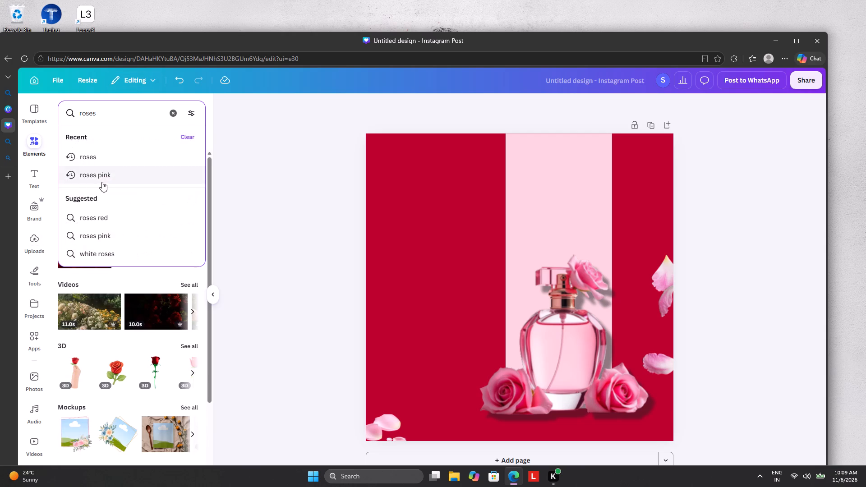
click(102, 180)
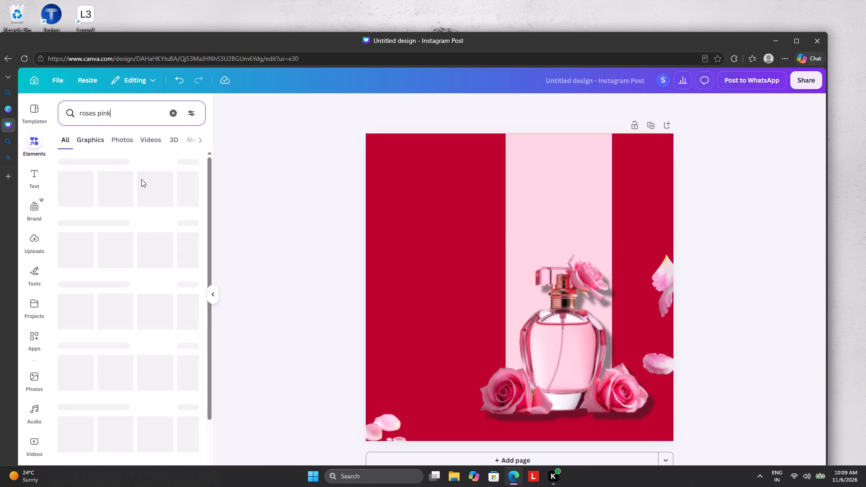
Shift the petals image further past the page's right edge and slightly up, leaving only part of the petals on the page.
drag(671, 296, 678, 294)
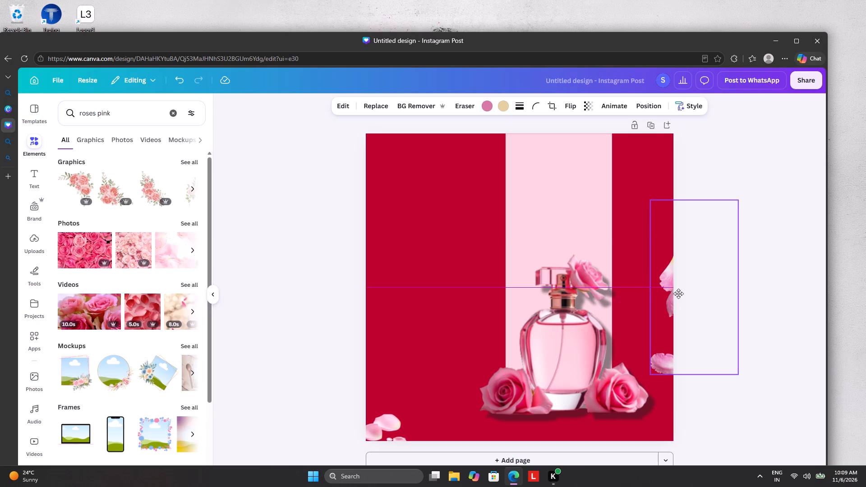
drag(678, 294, 678, 293)
Open the complete set of graphics results for roses pink.
click(179, 161)
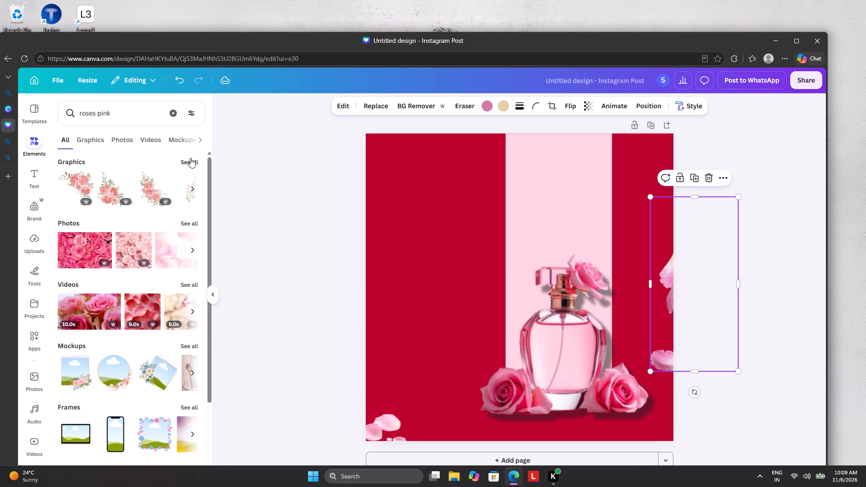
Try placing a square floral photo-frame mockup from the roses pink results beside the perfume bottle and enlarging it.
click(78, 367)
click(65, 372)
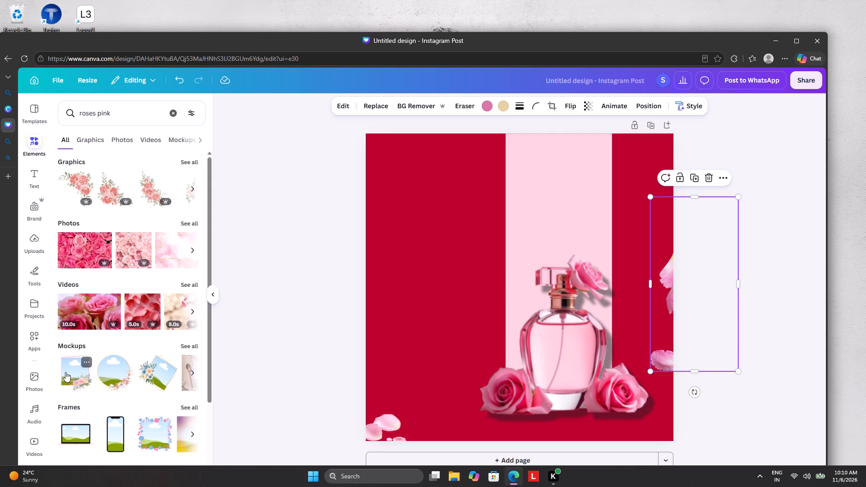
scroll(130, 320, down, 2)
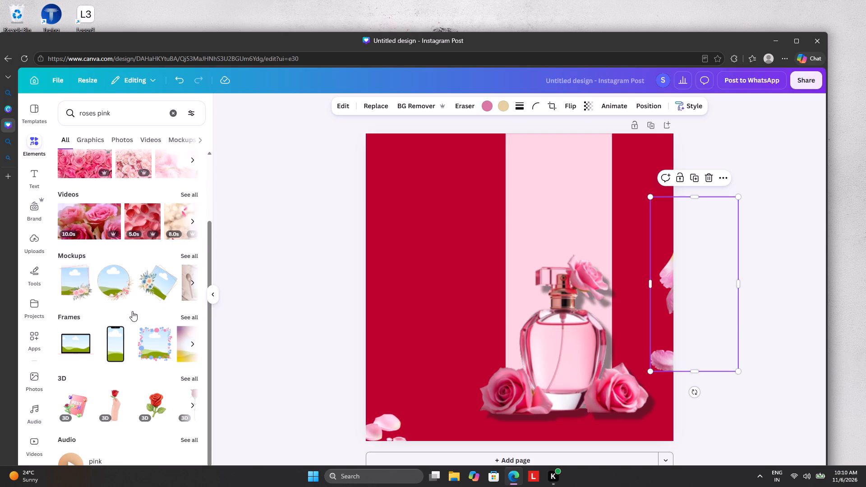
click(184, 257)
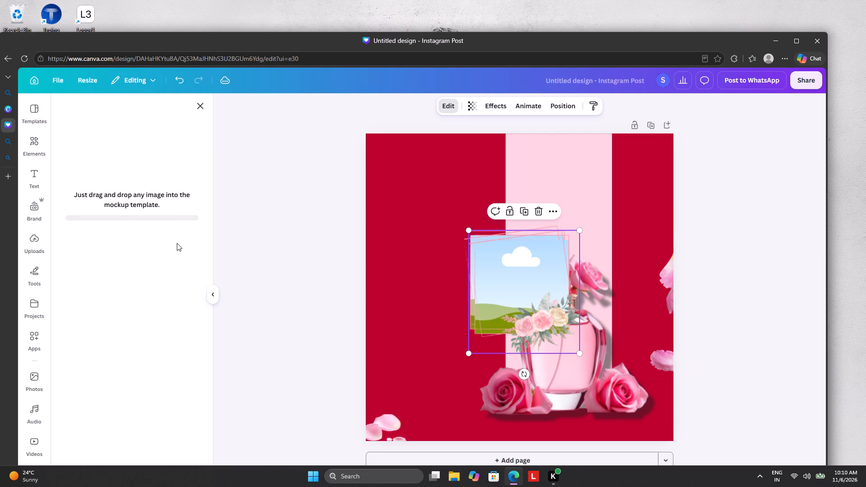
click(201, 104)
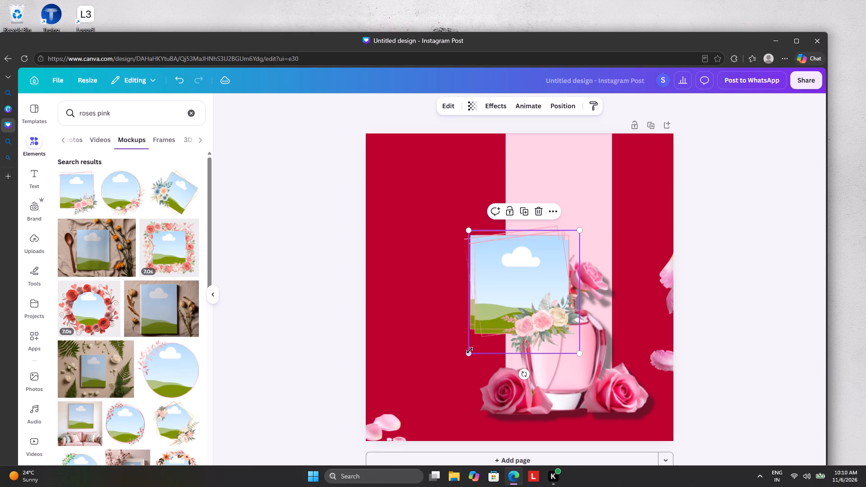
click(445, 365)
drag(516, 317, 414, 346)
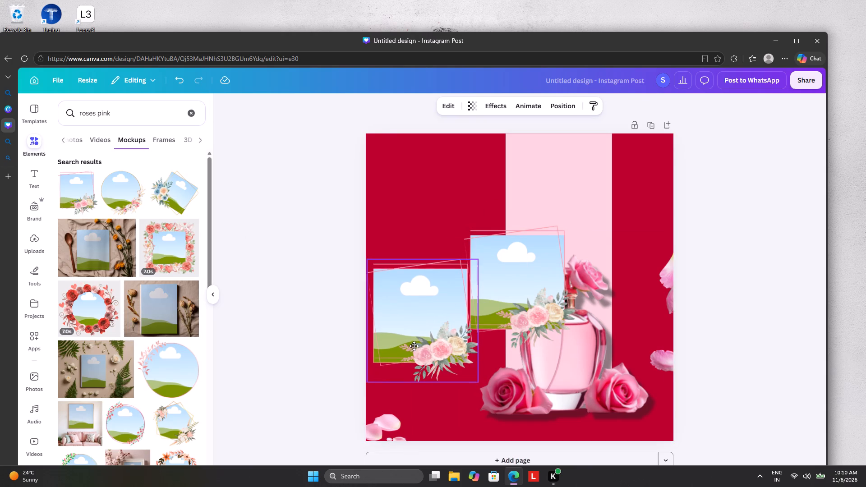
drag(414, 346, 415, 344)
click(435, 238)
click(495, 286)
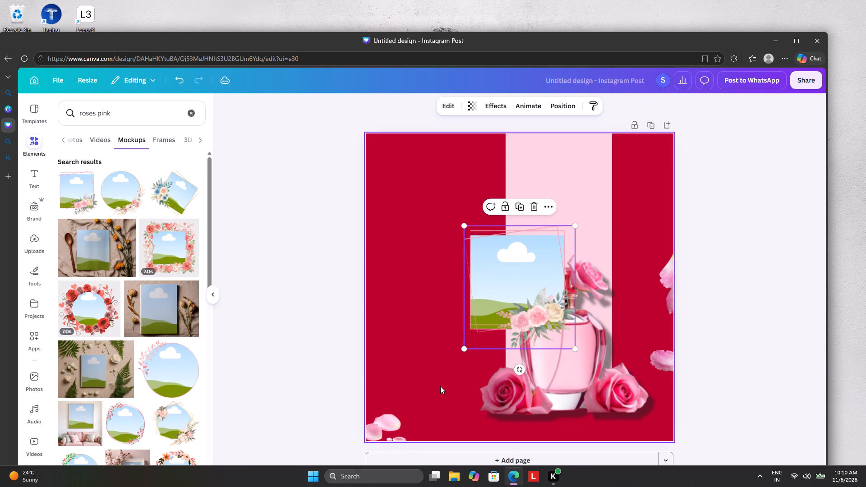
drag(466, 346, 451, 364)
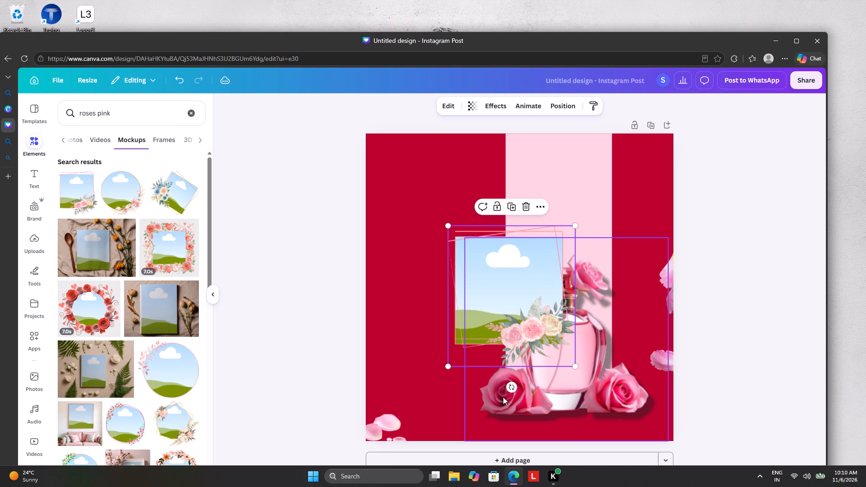
Reposition the perfume bottle with its roses on the pink panel.
click(525, 388)
drag(525, 388, 504, 369)
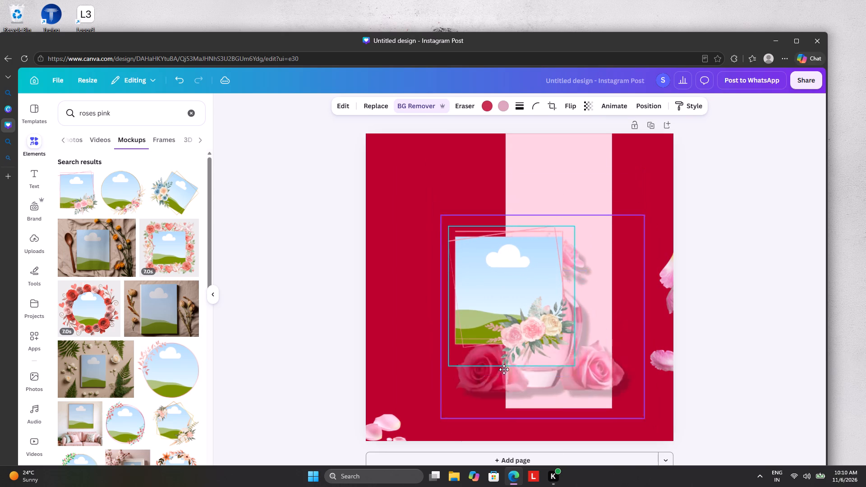
Move the perfume bottle with its roses down to the lower end of the pink panel, clear of the photo-frame mockup's centre.
drag(504, 369, 521, 400)
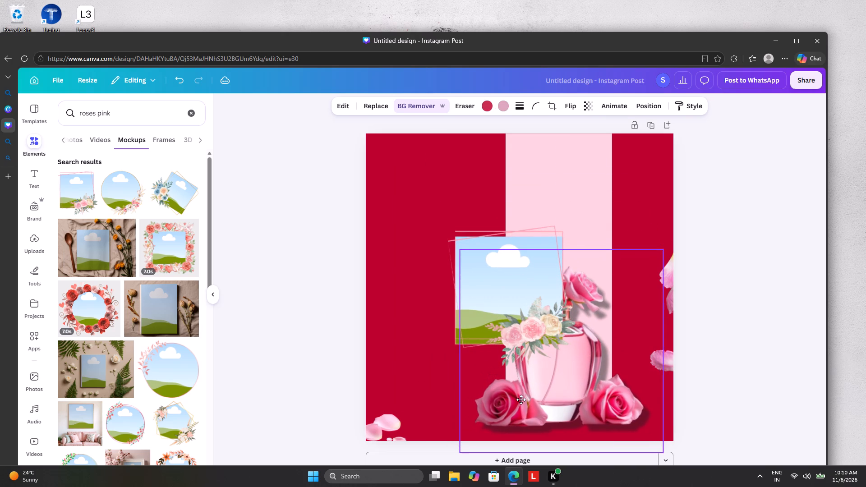
drag(521, 400, 521, 399)
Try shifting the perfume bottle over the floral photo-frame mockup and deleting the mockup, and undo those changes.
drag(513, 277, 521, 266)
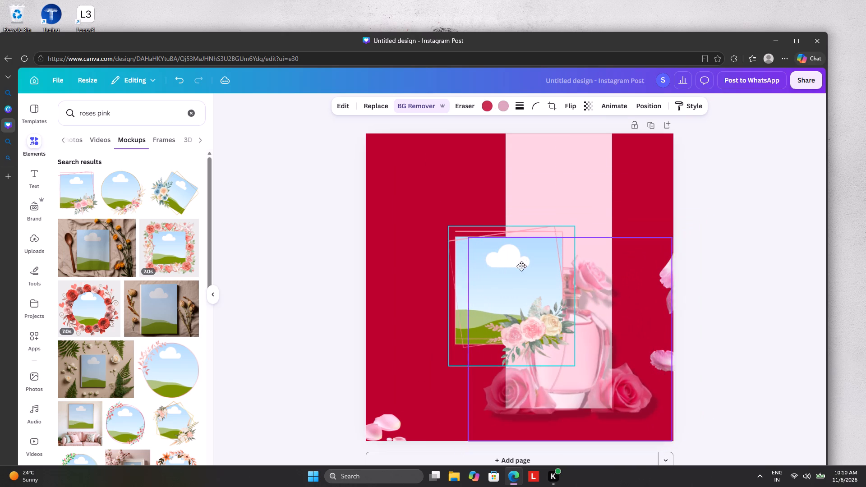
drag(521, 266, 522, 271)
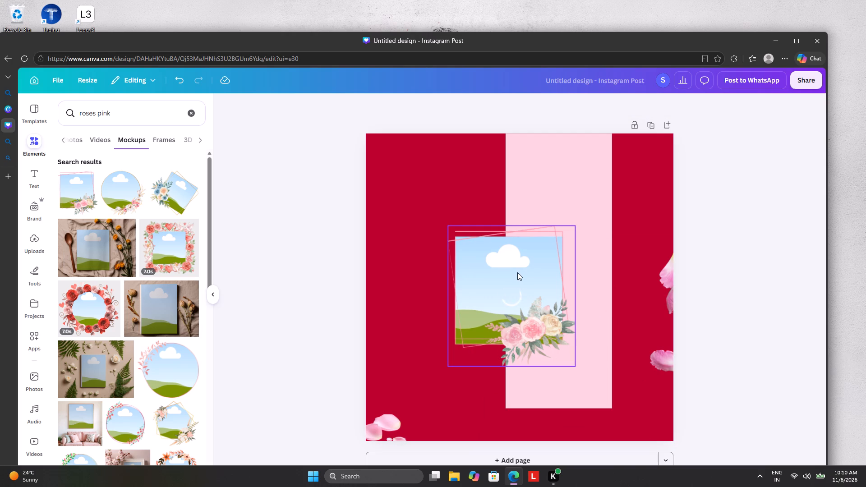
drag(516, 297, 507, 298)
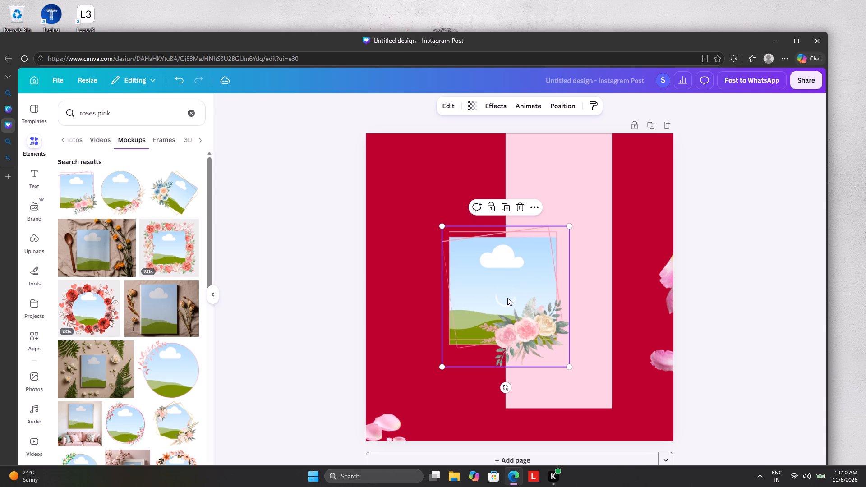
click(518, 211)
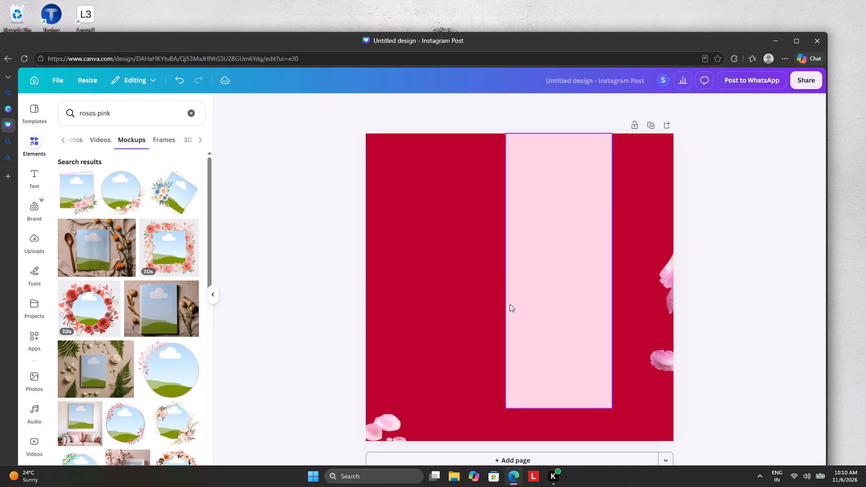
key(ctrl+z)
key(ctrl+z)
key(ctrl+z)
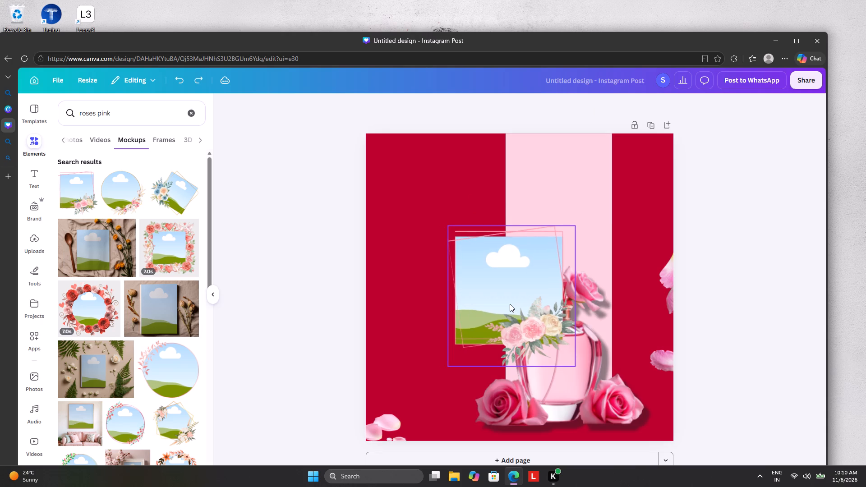
Move the square floral photo-frame mockup off the perfume bottle and delete it.
drag(510, 304, 437, 277)
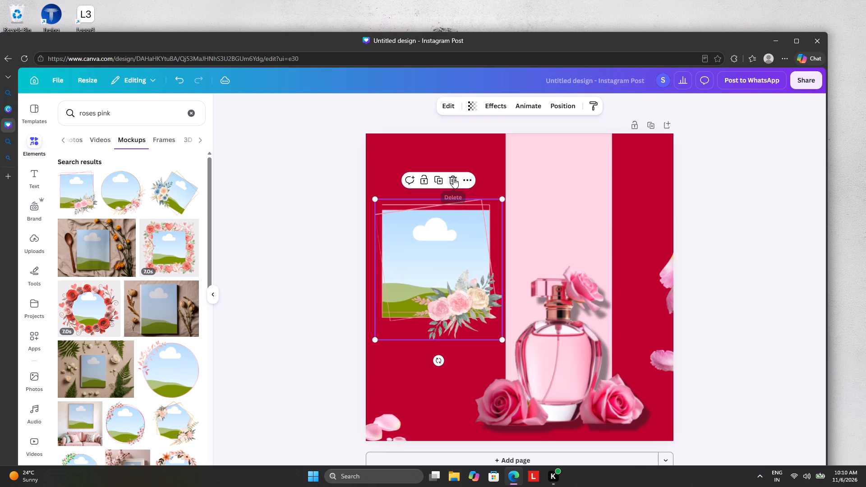
click(453, 178)
Browse the roses pink mockups and rerun the recent "roses pink" element search.
scroll(129, 304, down, 3)
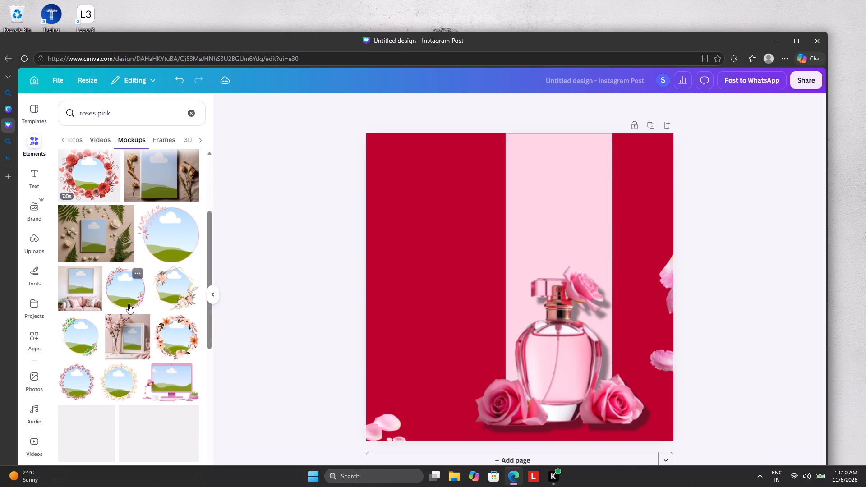
scroll(129, 303, up, 5)
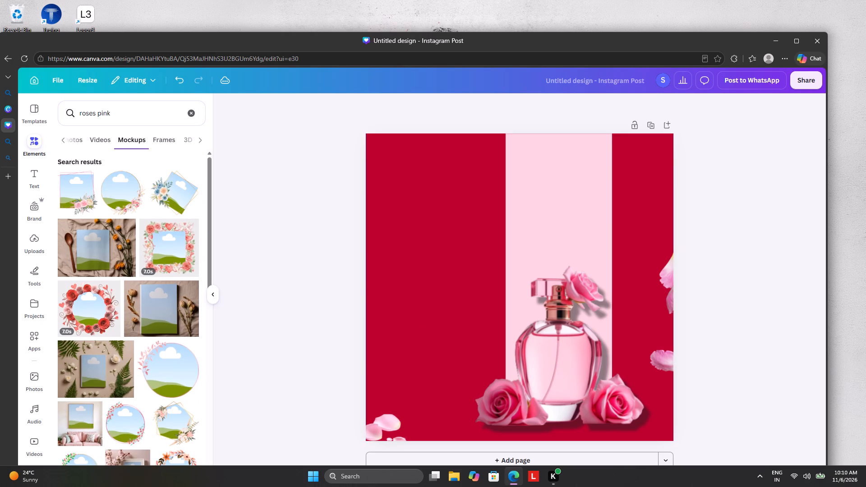
click(181, 110)
key(Return)
click(124, 118)
key(Return)
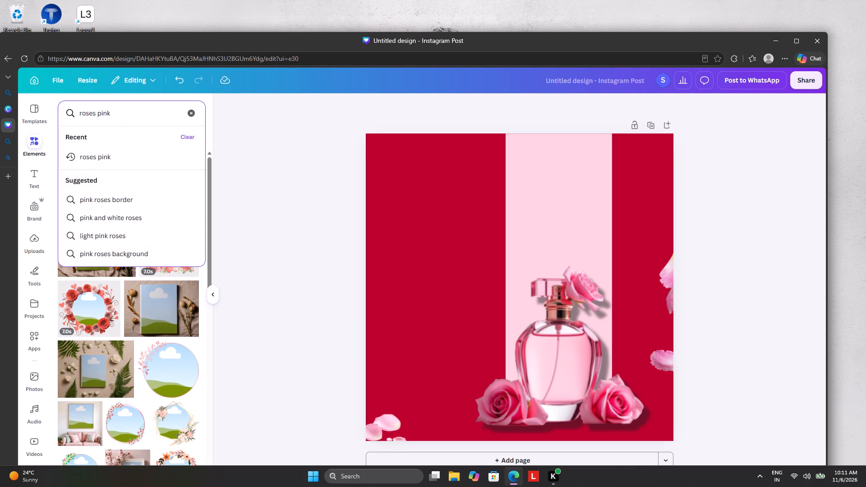
click(100, 154)
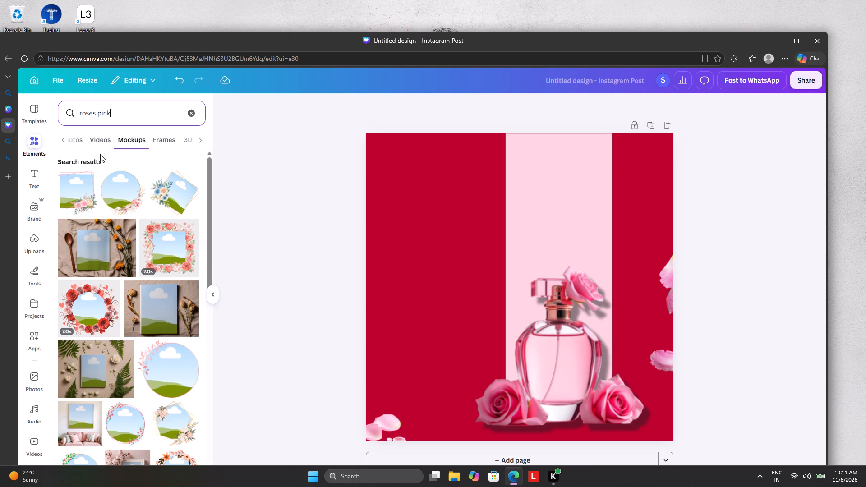
Restrict the roses pink element search to graphics and browse the results for suitable decoration.
click(61, 139)
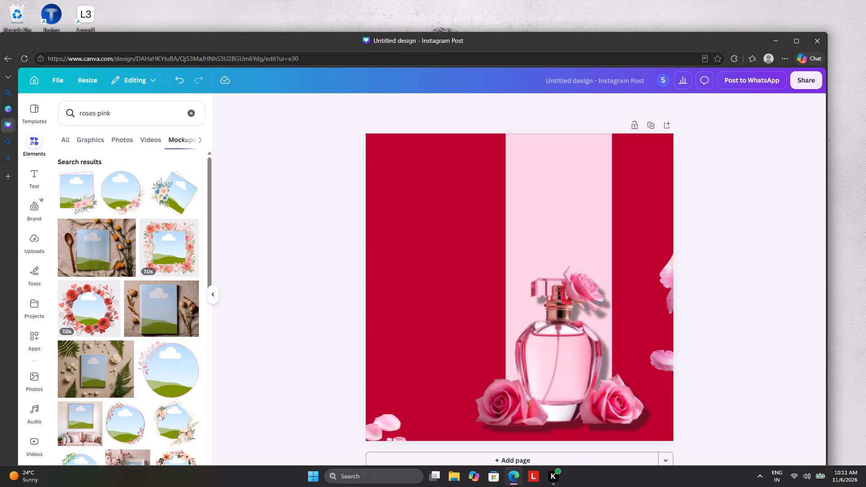
click(88, 140)
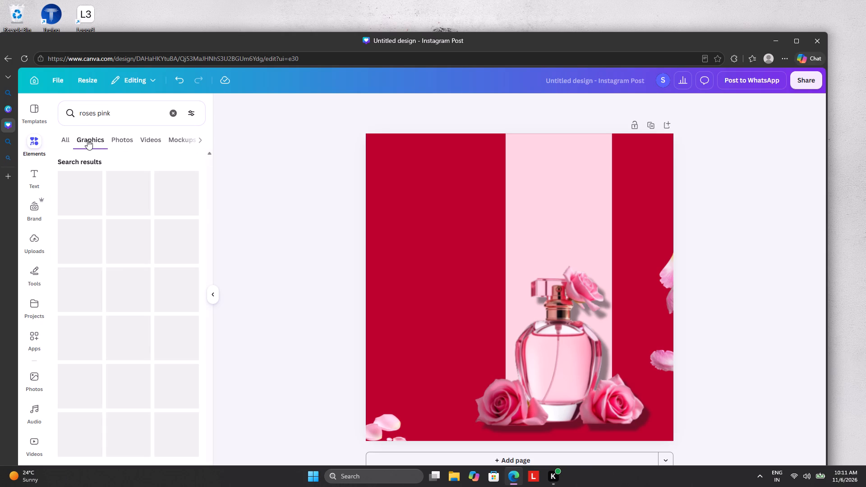
click(109, 114)
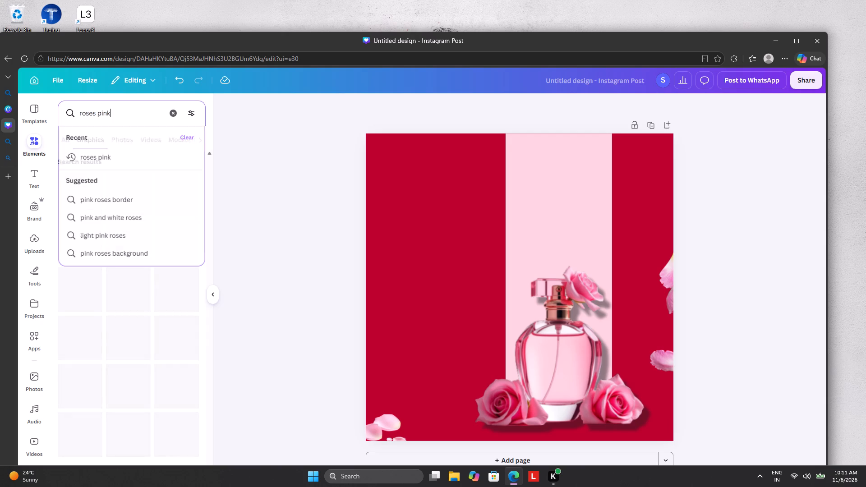
key(Return)
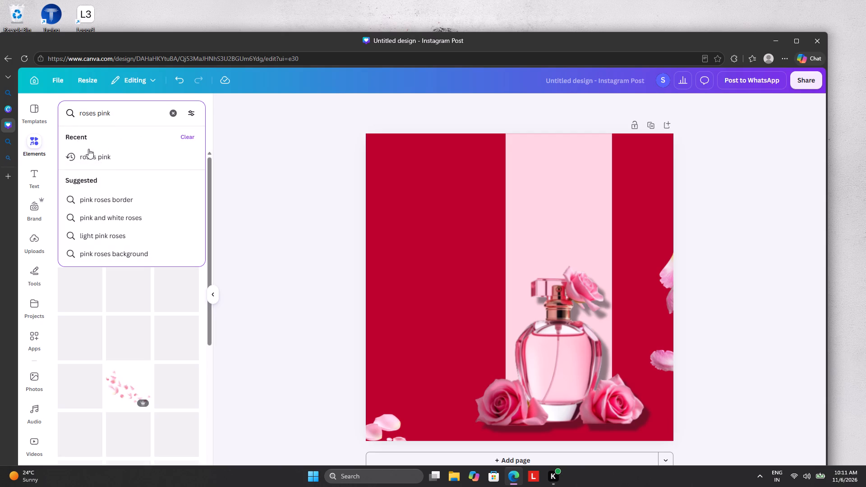
click(259, 225)
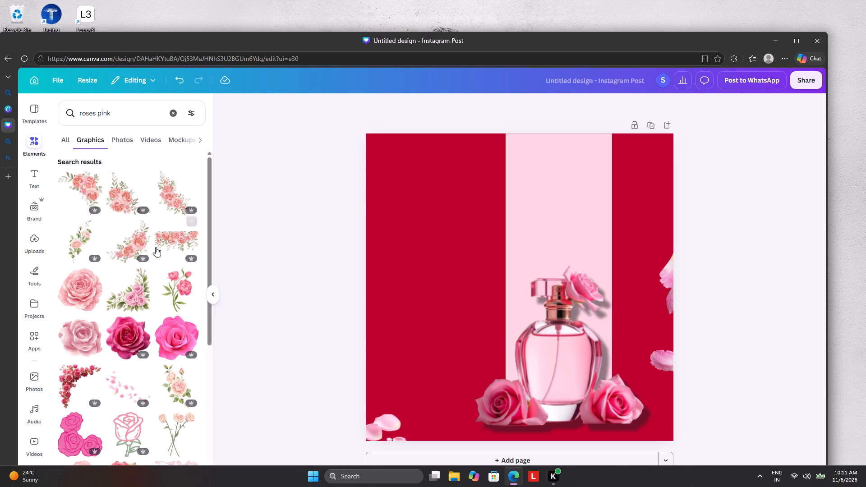
scroll(116, 325, down, 1)
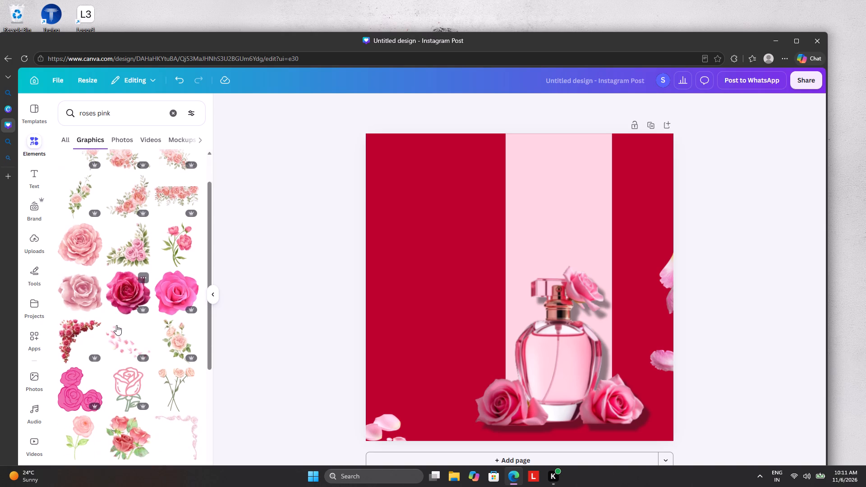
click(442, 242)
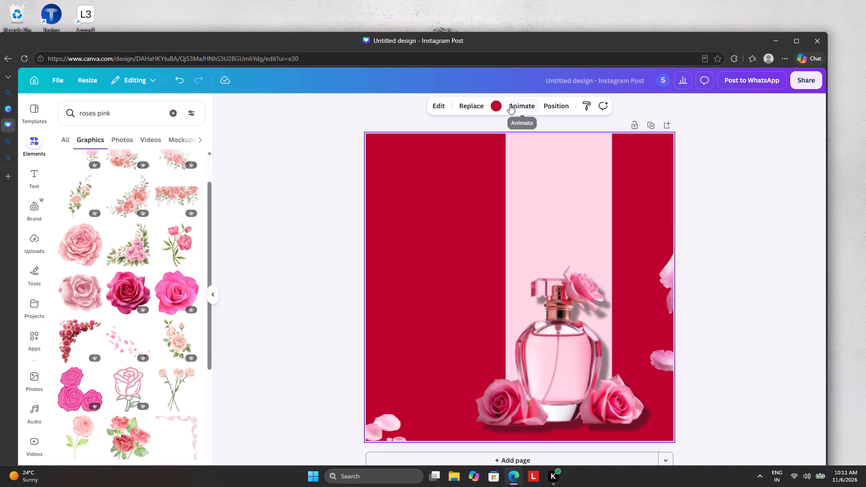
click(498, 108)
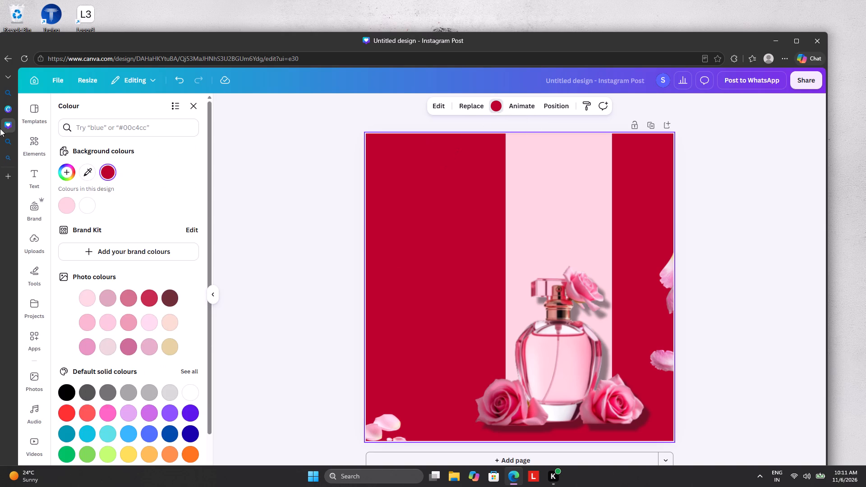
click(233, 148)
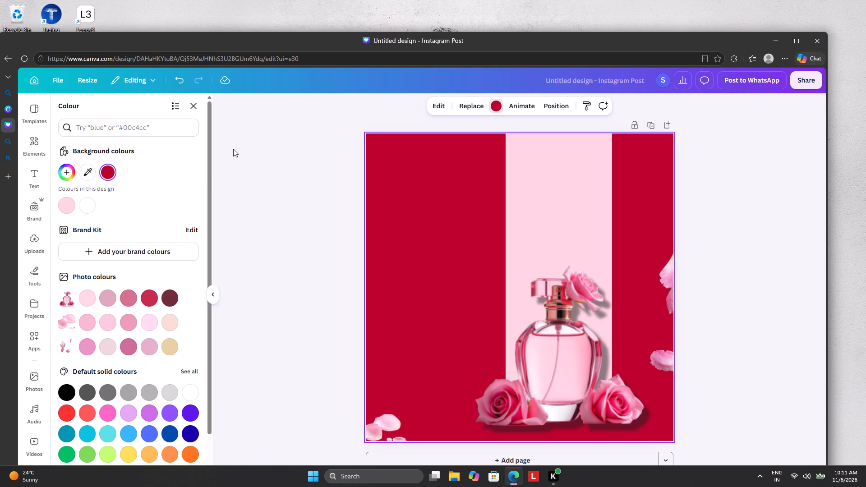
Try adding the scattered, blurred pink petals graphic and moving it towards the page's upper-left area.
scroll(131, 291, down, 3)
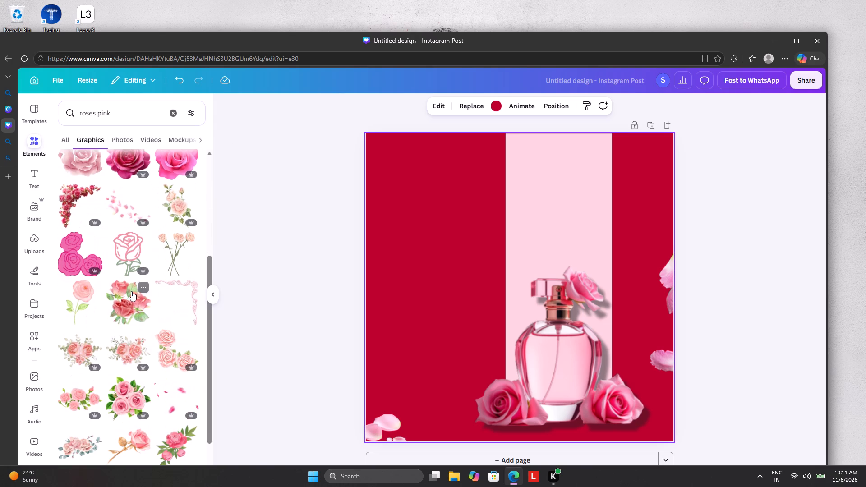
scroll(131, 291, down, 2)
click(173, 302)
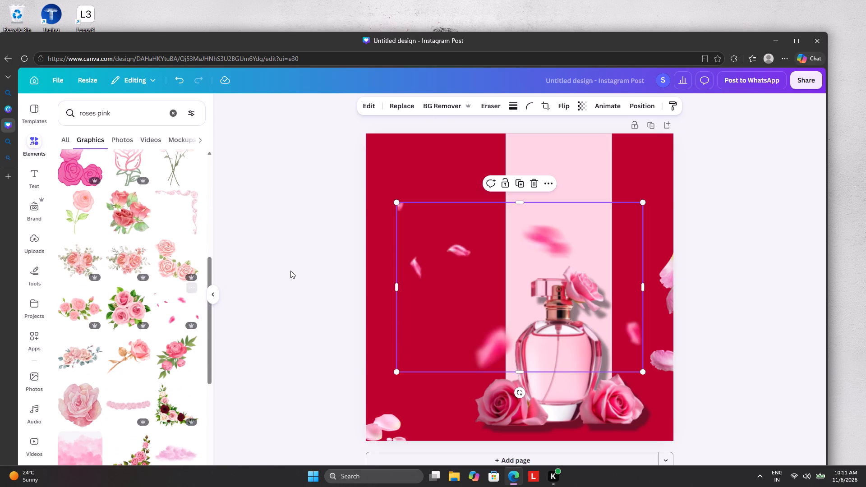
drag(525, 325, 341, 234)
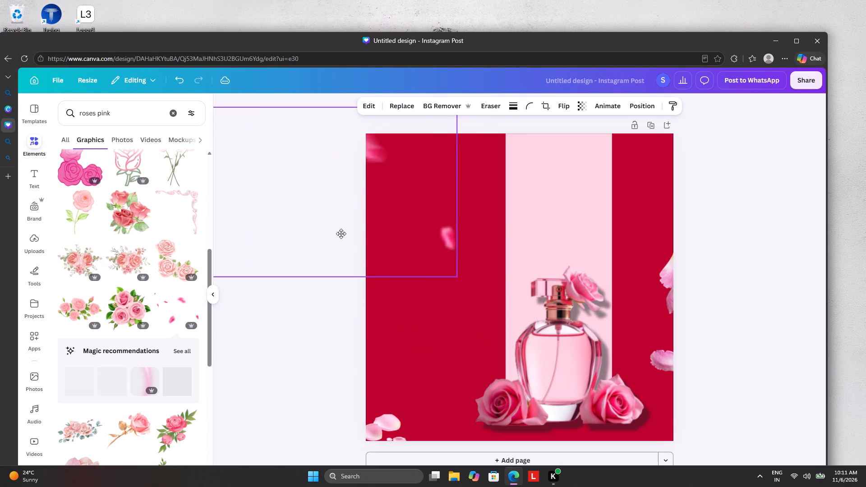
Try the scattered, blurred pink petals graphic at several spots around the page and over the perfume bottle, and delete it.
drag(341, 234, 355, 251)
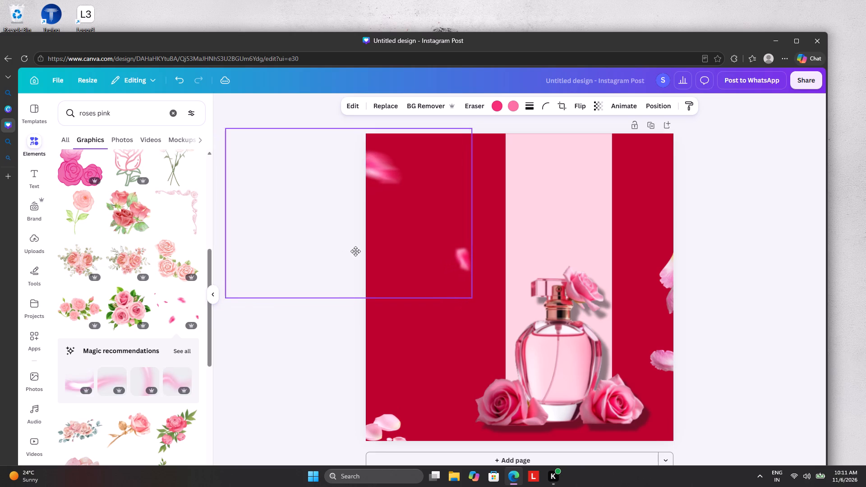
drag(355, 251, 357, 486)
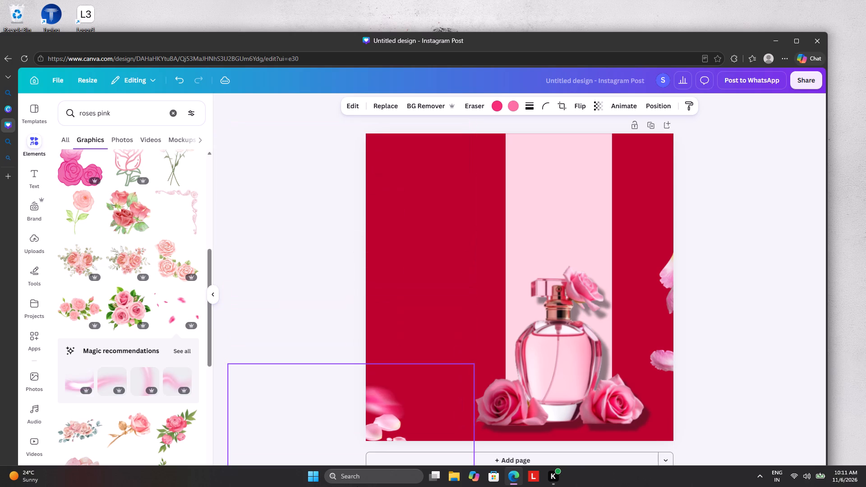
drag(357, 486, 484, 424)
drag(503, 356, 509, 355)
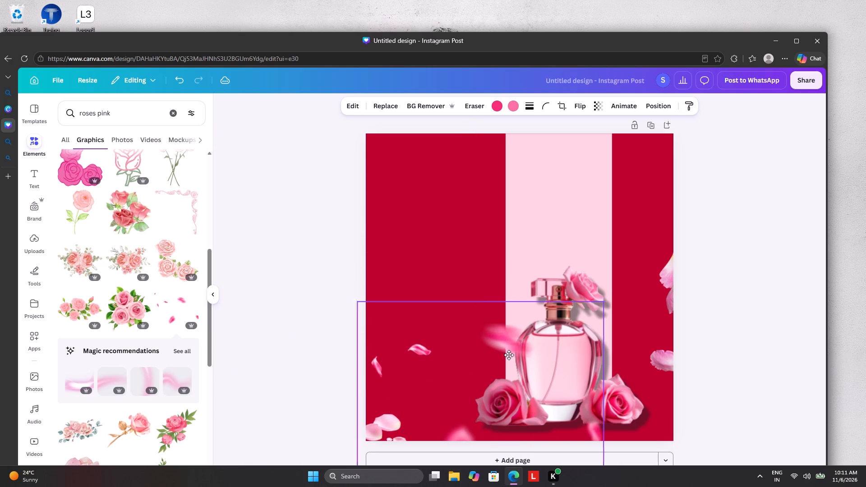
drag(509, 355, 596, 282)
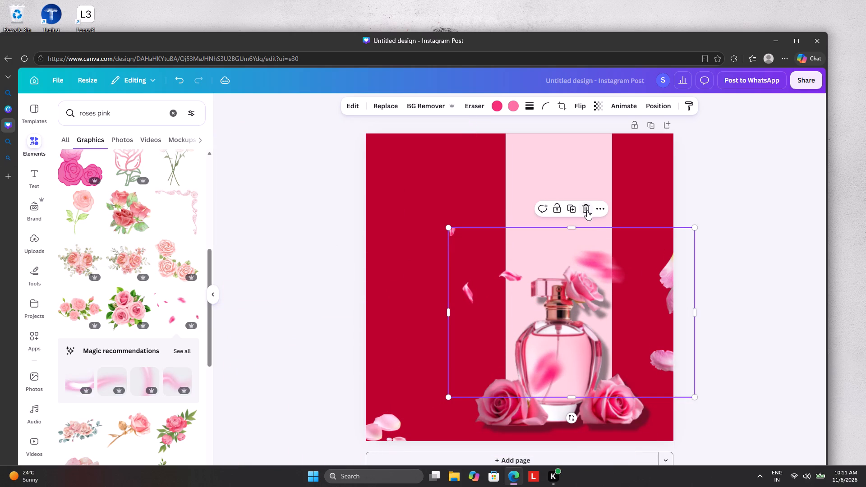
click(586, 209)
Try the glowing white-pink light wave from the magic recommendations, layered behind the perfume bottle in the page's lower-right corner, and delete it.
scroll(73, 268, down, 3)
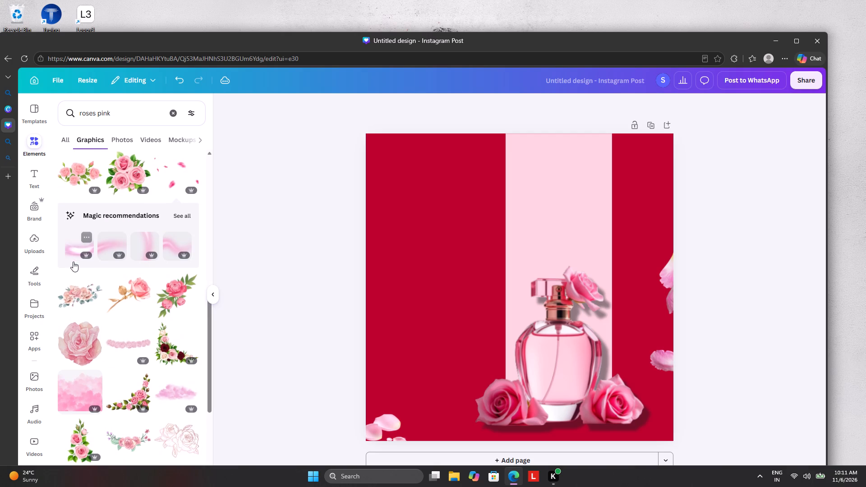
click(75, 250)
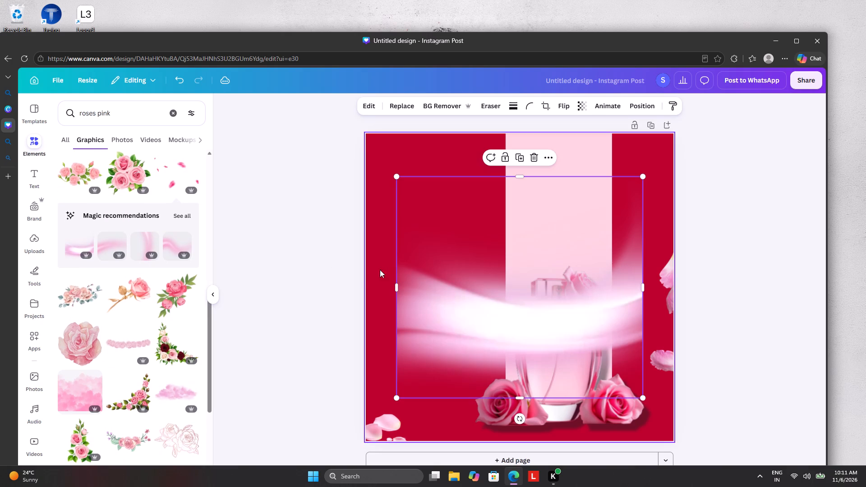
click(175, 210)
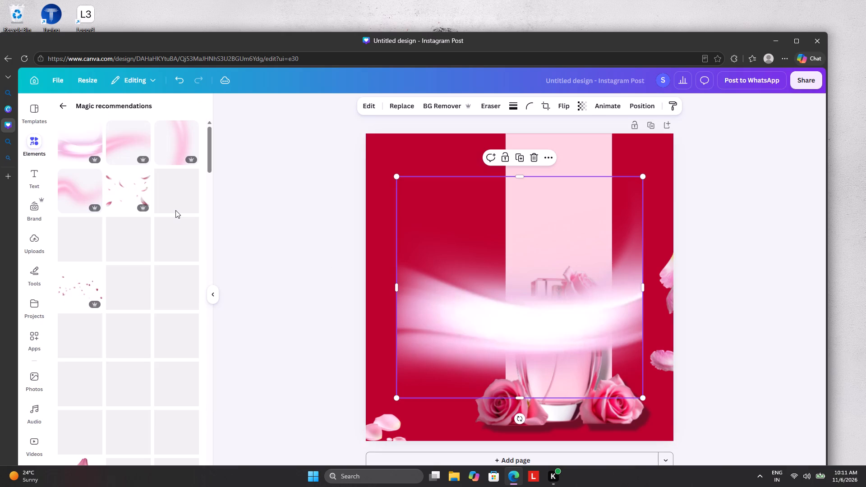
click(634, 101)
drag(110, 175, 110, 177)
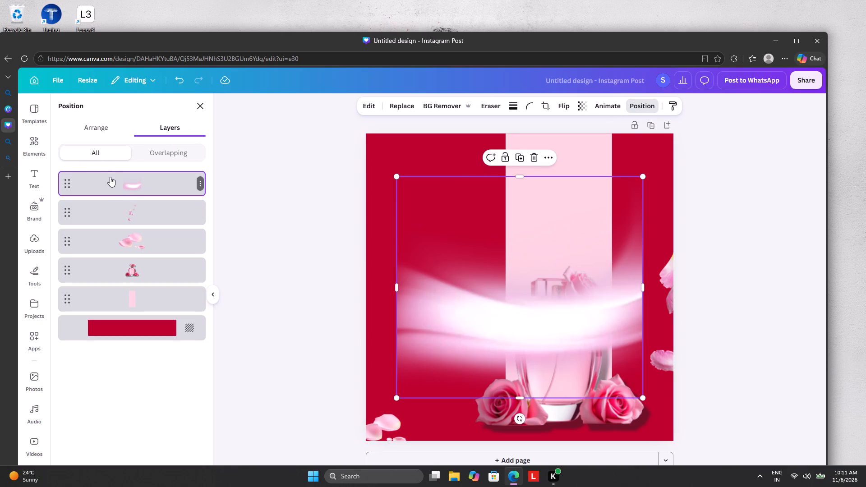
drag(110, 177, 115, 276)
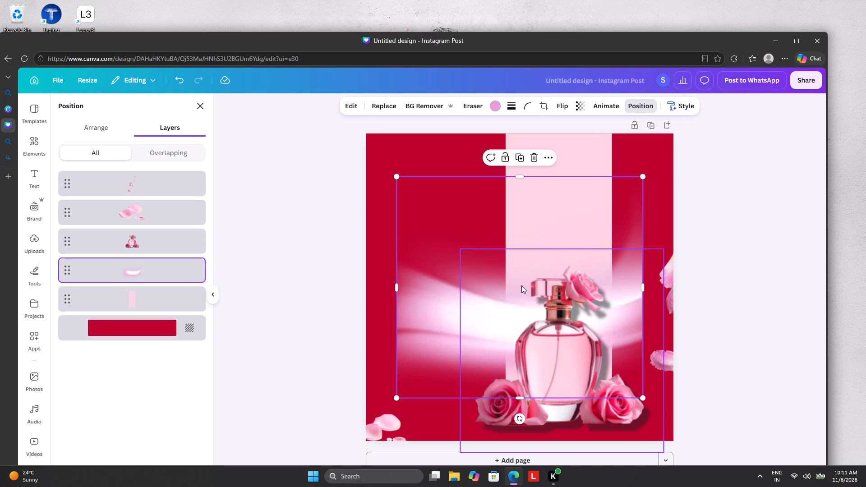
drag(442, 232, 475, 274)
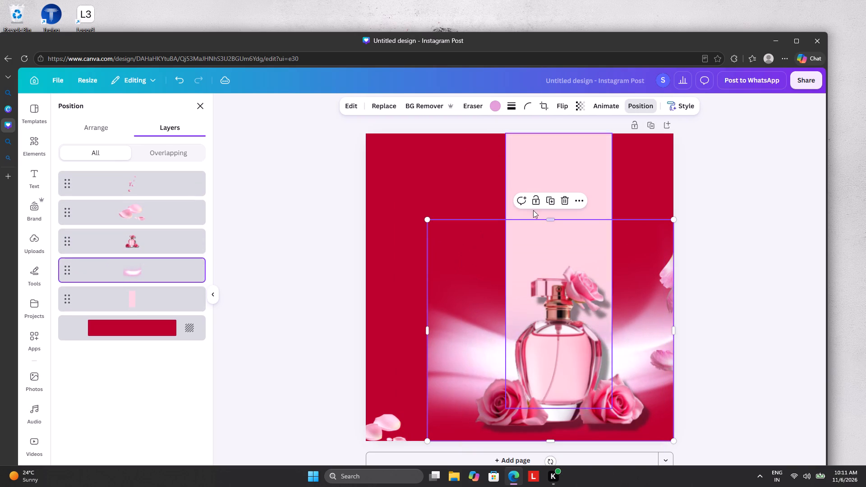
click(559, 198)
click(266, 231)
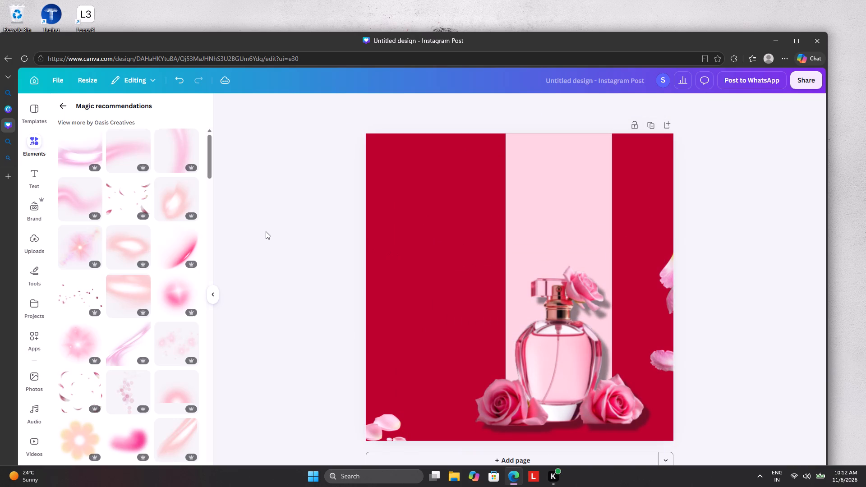
Add the soft pink glow graphic with a starburst centre from the full magic recommendations to the page.
click(85, 337)
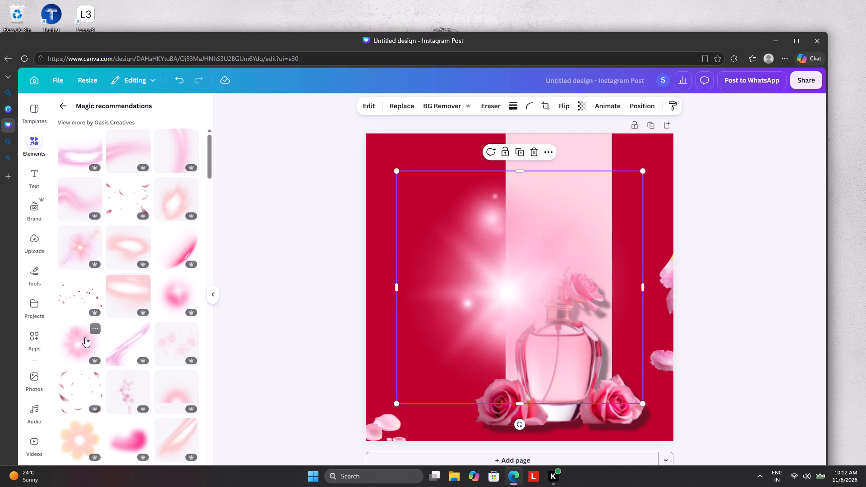
Place the pink glow graphic over the perfume bottle and move its layer directly below the bottle's layer.
drag(516, 303, 566, 383)
click(643, 105)
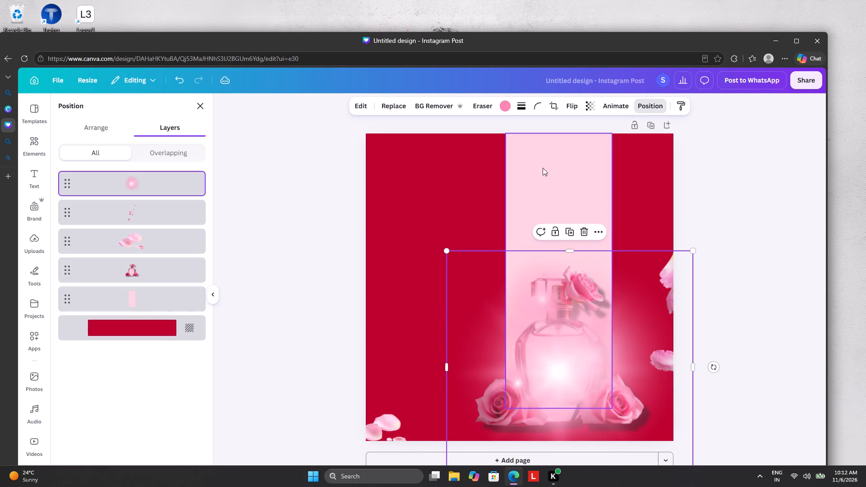
drag(183, 179, 171, 285)
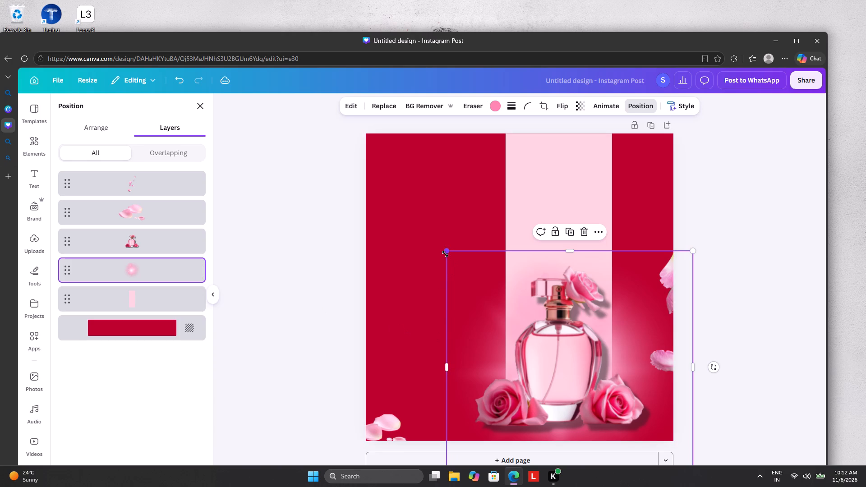
Resize the pink glow graphic and reposition it so it spreads behind the perfume bottle and roses.
drag(445, 253, 179, 182)
drag(406, 243, 527, 340)
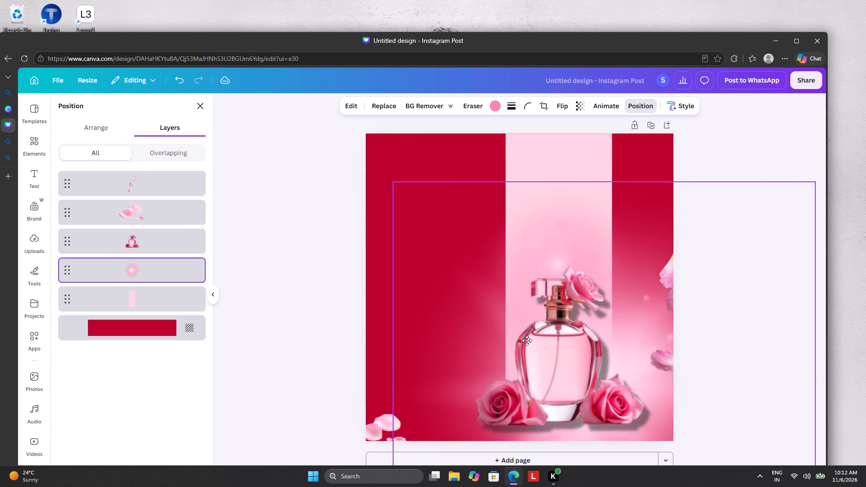
drag(527, 340, 500, 340)
drag(365, 185, 386, 210)
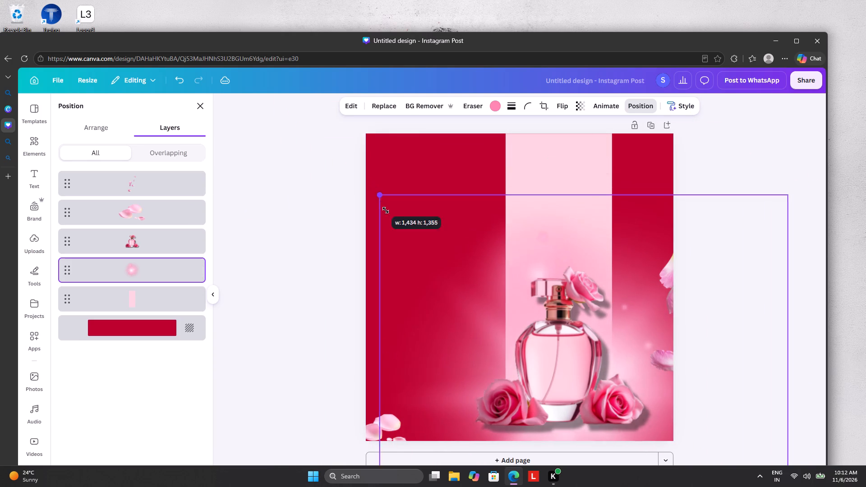
drag(386, 210, 504, 306)
drag(782, 346, 740, 313)
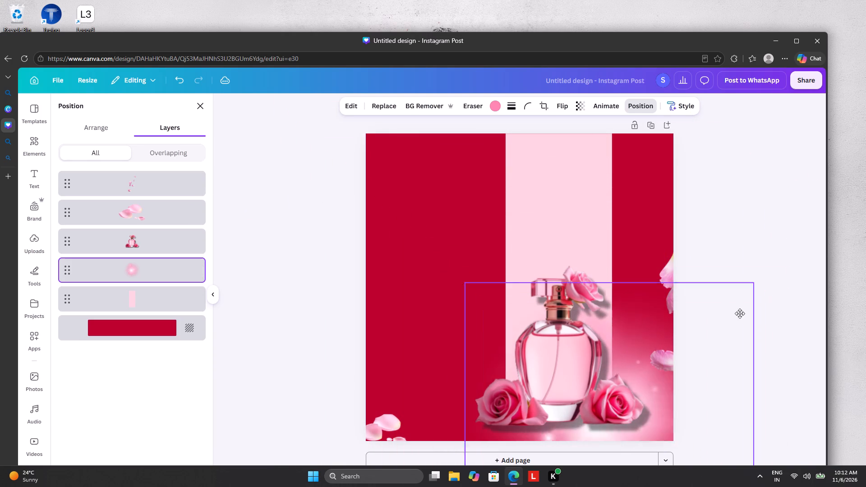
drag(740, 313, 710, 297)
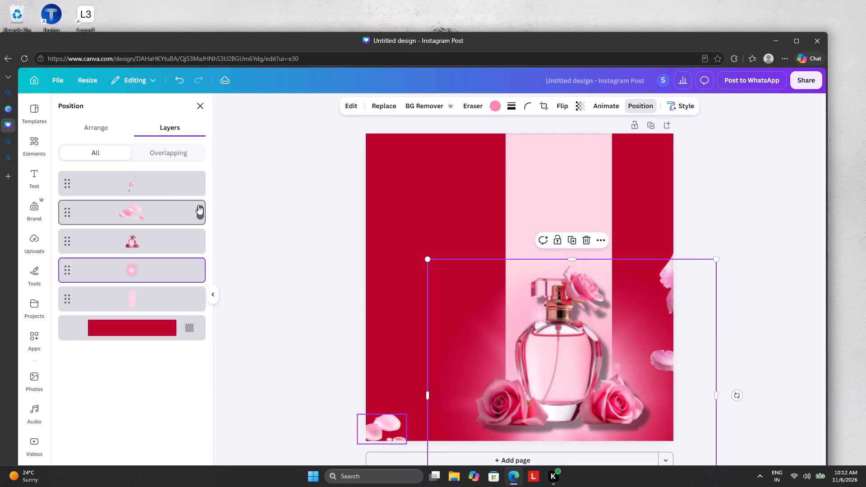
click(222, 199)
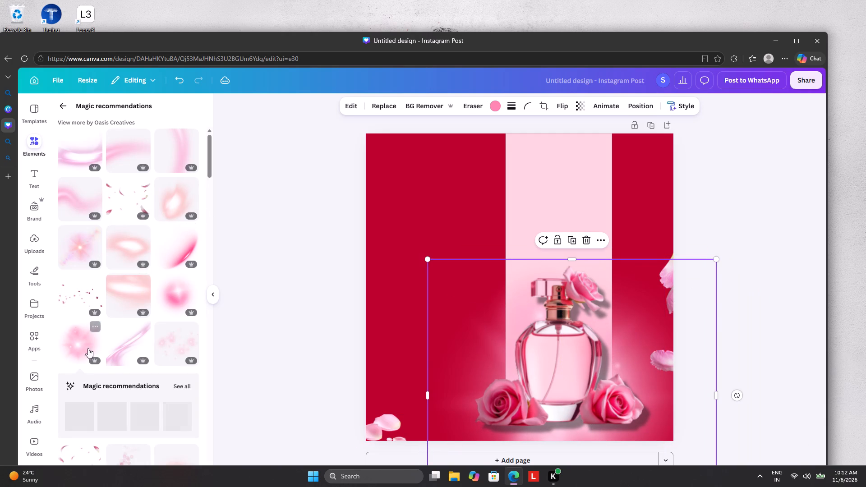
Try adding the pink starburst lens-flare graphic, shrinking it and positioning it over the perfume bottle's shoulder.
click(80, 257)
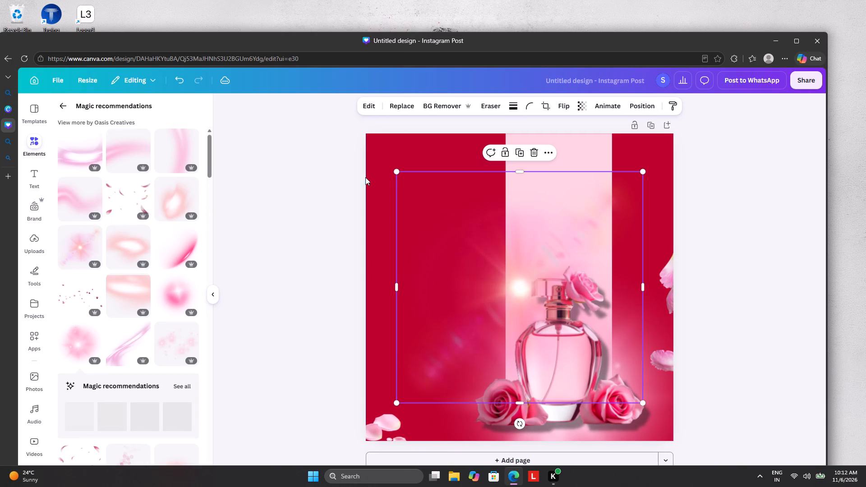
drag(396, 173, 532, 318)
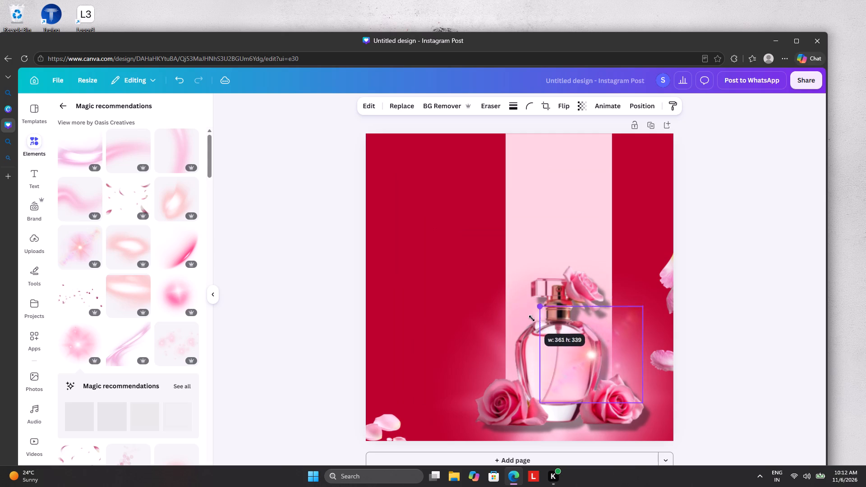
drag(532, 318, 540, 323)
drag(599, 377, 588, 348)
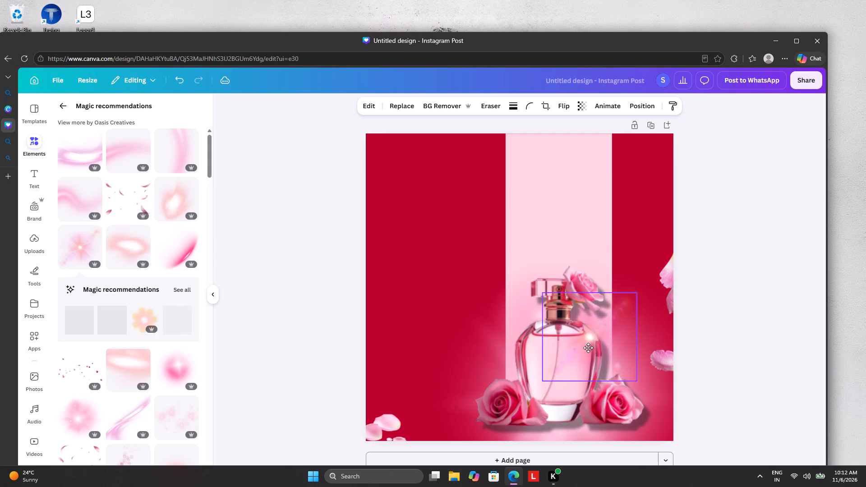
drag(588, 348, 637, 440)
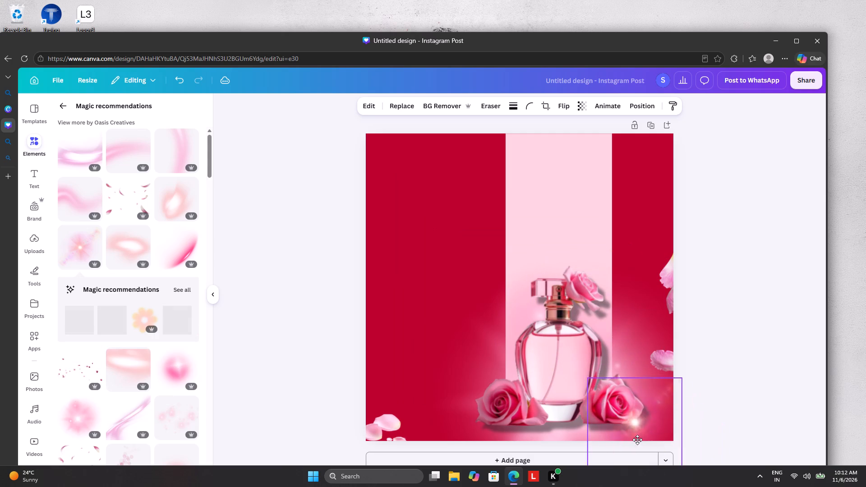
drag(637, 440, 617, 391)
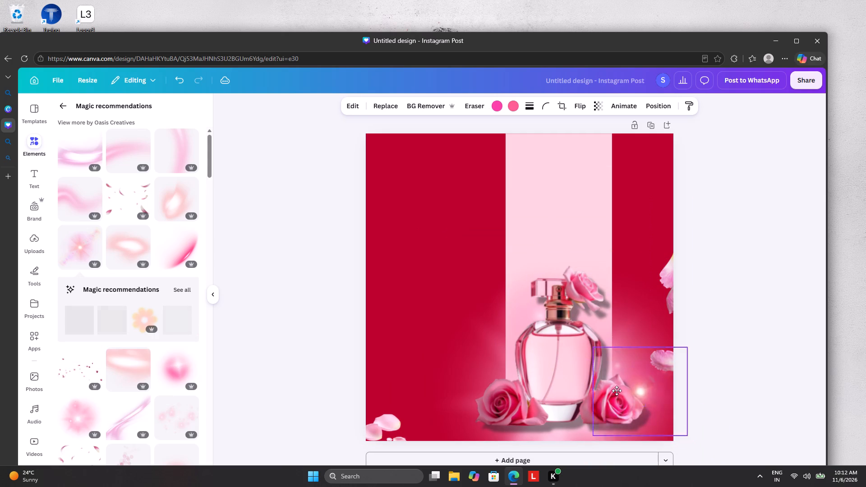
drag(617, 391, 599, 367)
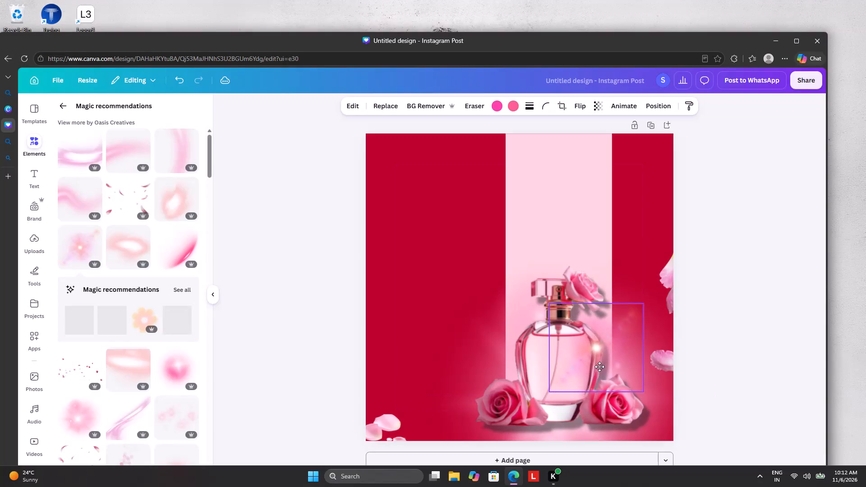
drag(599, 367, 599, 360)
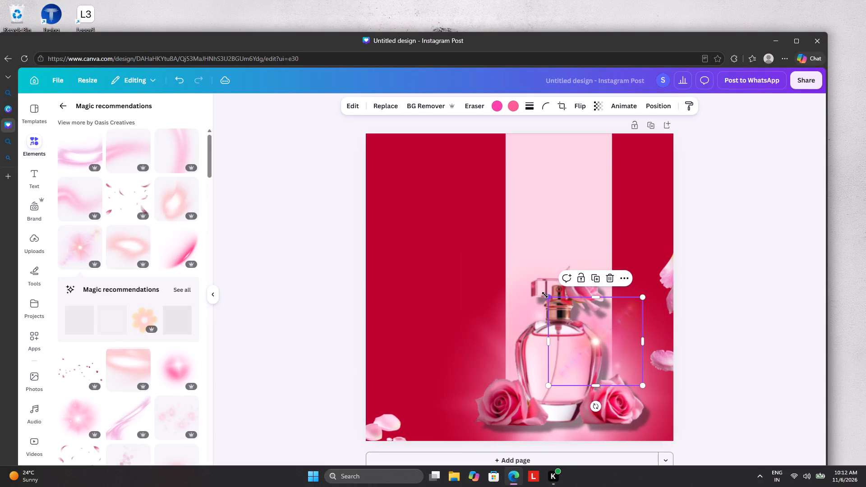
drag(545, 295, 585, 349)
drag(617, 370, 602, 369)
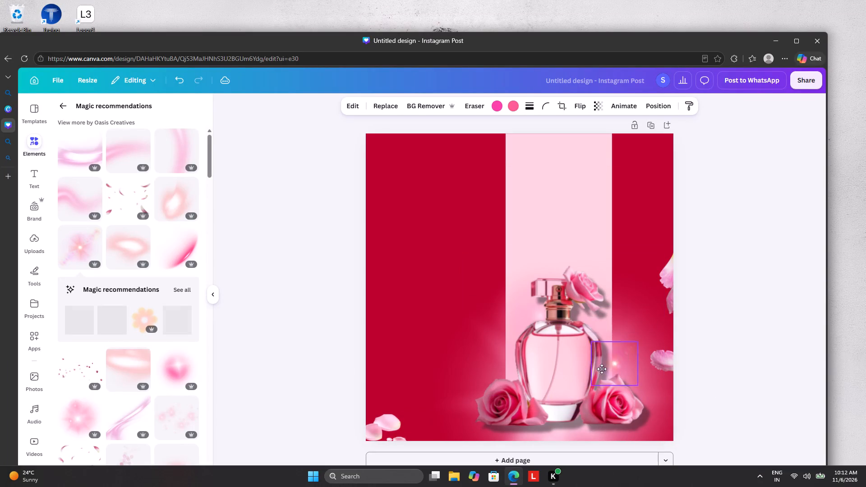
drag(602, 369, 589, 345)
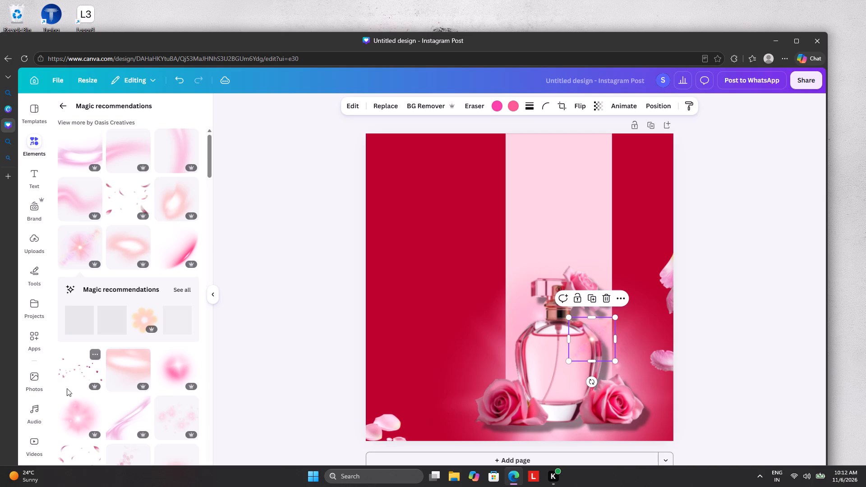
Add the round pink glow graphic with a bright white centre and position it over the perfume bottle.
click(169, 358)
drag(460, 257, 461, 282)
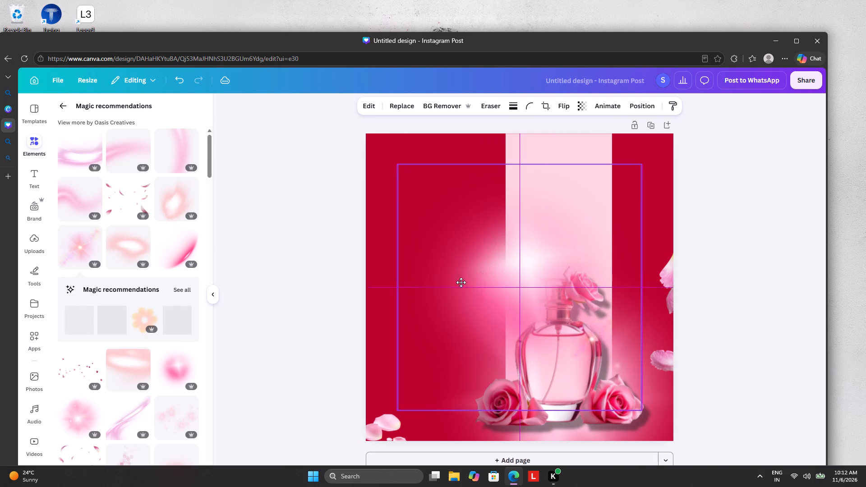
drag(461, 282, 358, 345)
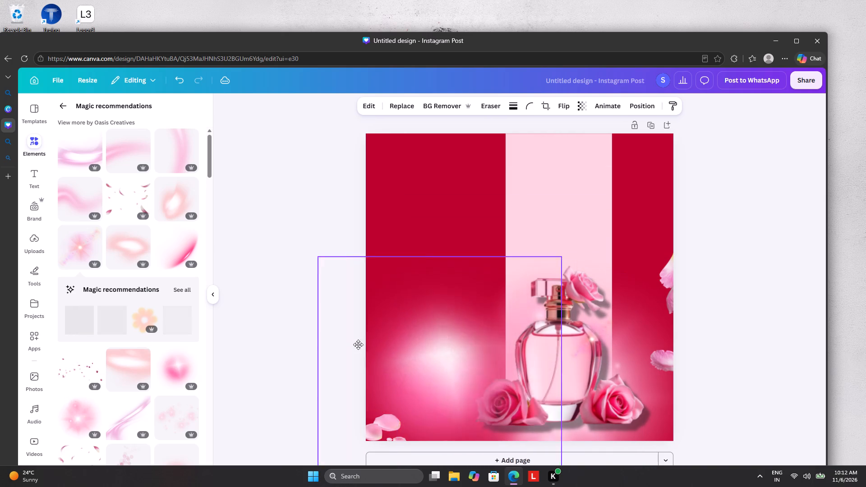
drag(358, 345, 369, 235)
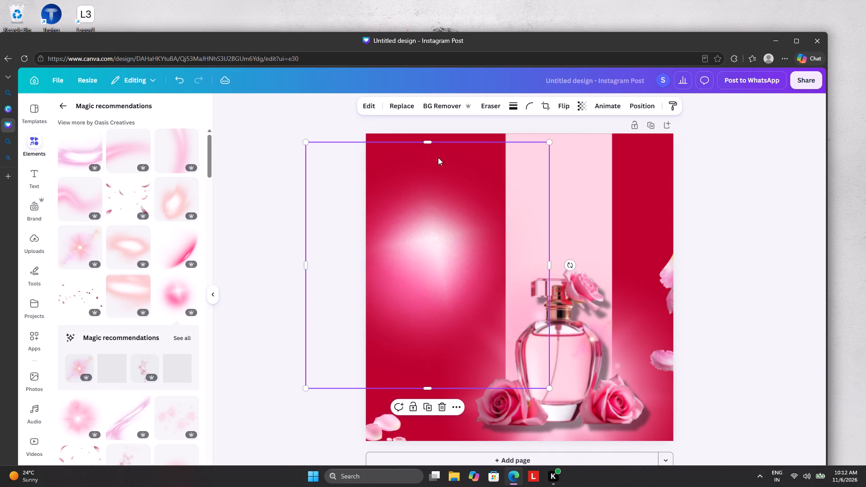
drag(431, 282, 435, 285)
drag(435, 285, 554, 388)
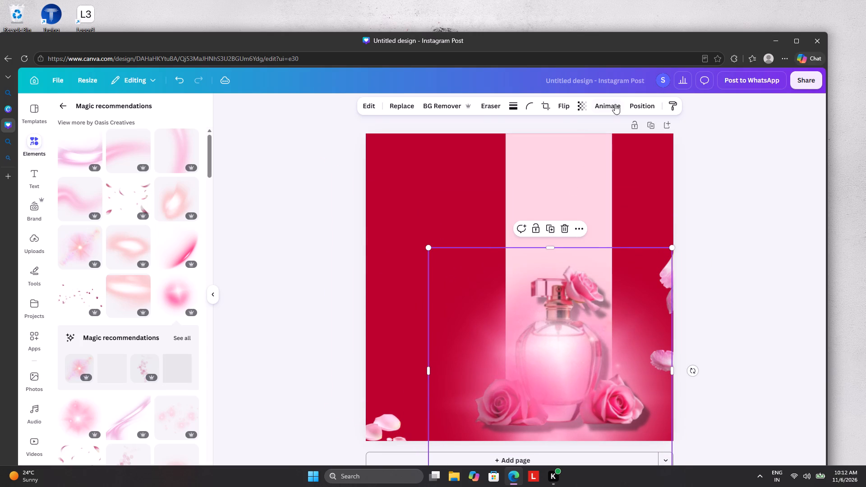
Move the white-centred pink glow's layer directly below the perfume bottle's layer, then deselect it.
click(640, 101)
drag(157, 181, 144, 268)
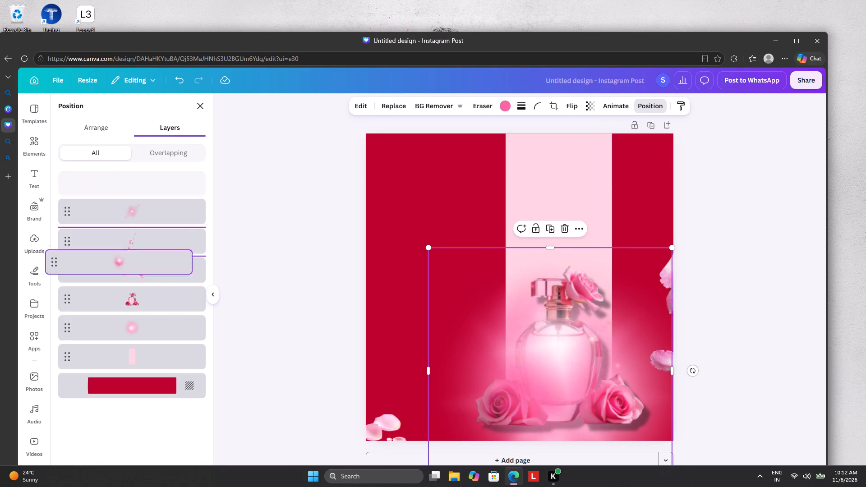
drag(144, 268, 153, 322)
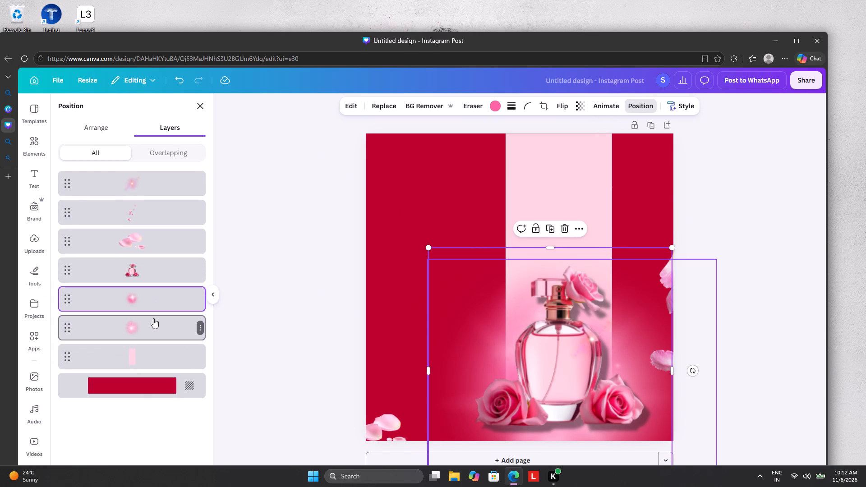
click(261, 251)
click(261, 251)
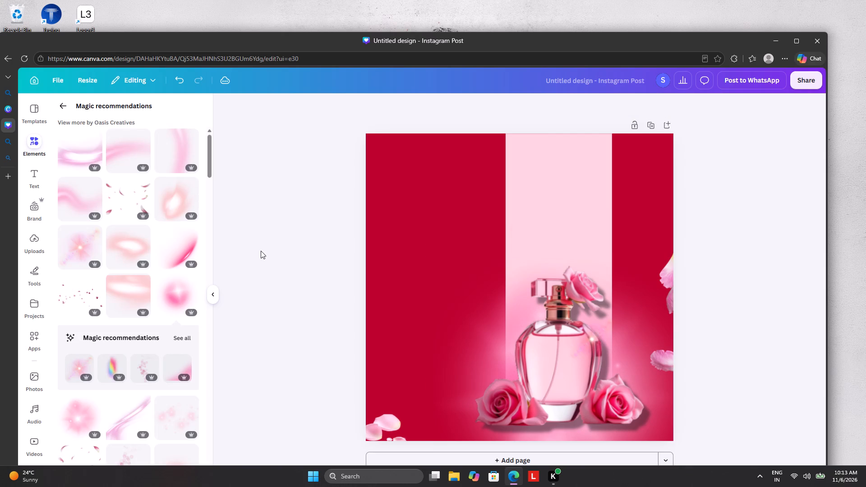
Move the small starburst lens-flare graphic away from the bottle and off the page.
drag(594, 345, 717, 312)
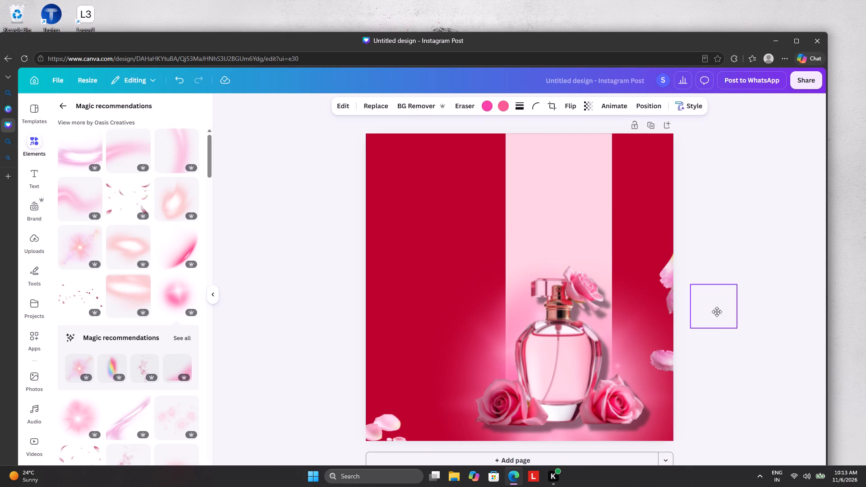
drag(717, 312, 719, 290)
Select the perfume bottle and roses graphic.
click(572, 377)
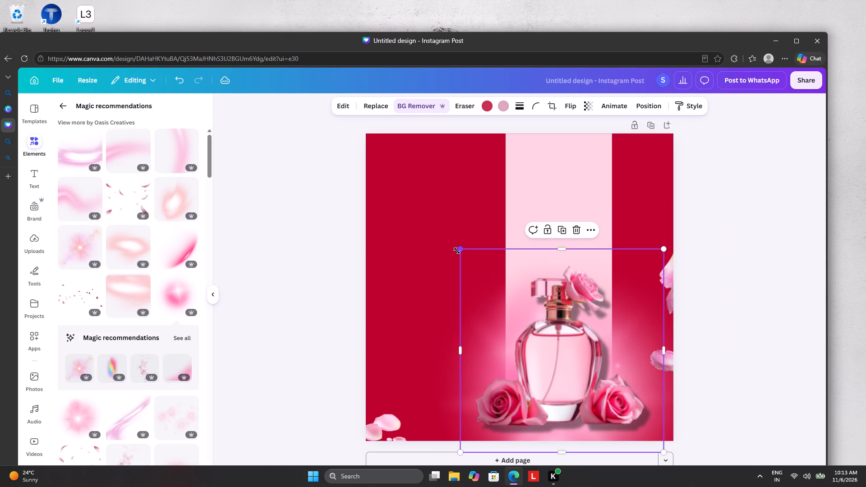
Enlarge the perfume bottle with its roses and reposition it over the lower part of the pink panel.
drag(457, 251, 361, 219)
drag(473, 293, 490, 303)
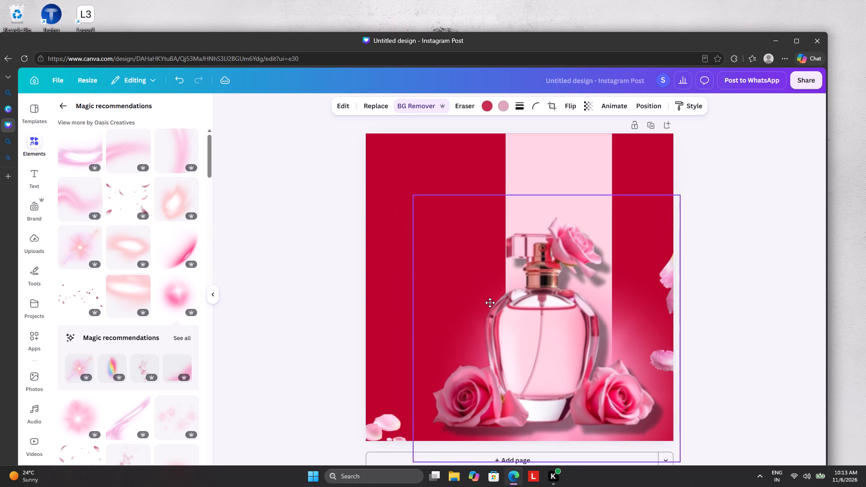
drag(490, 303, 507, 311)
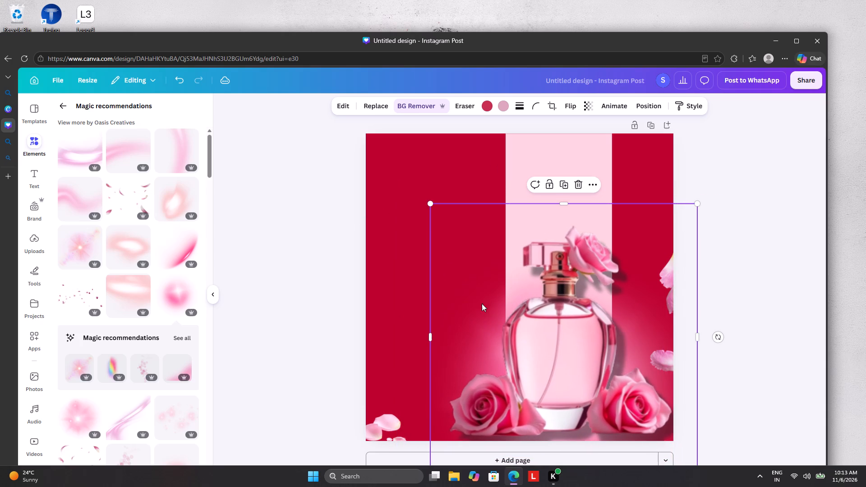
click(326, 220)
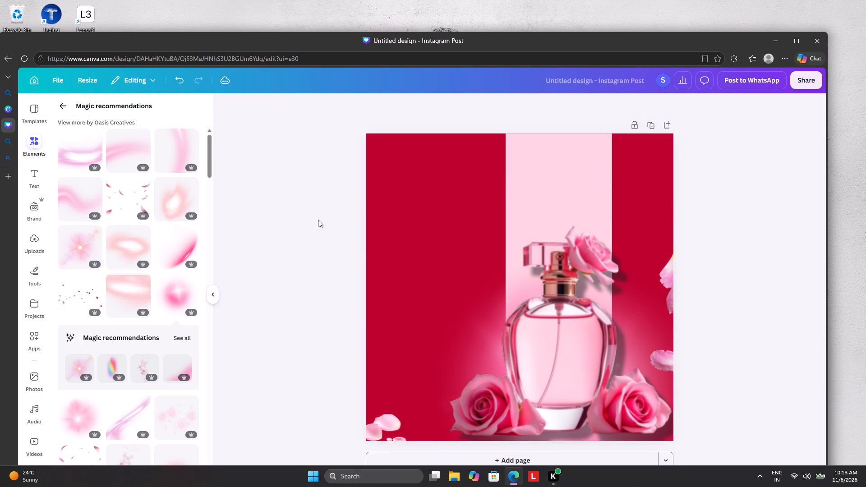
Add the pink and cream butterfly-shaped graphic from the magic recommendations, shrink it, and place it beside the bottle near the page's right edge.
scroll(133, 314, down, 4)
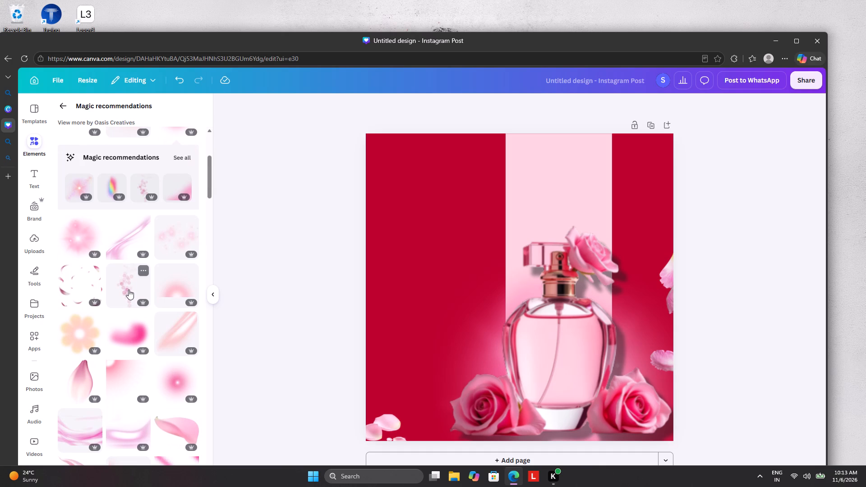
scroll(129, 289, down, 1)
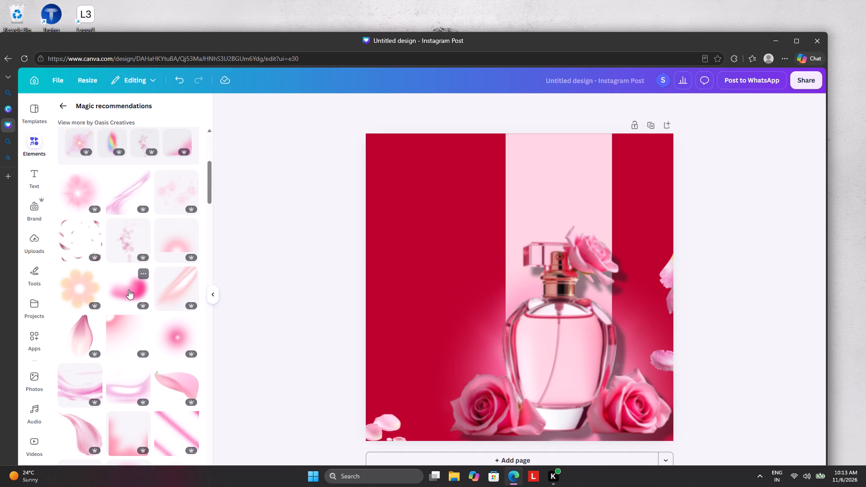
scroll(129, 289, down, 4)
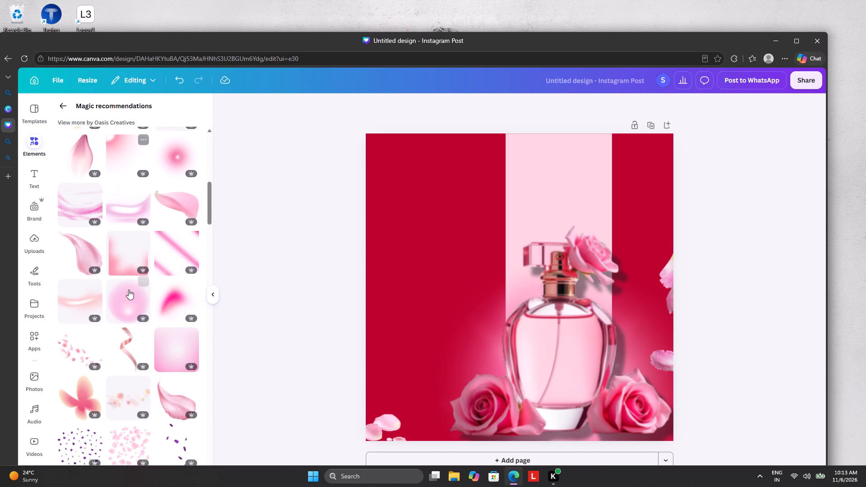
scroll(129, 289, down, 3)
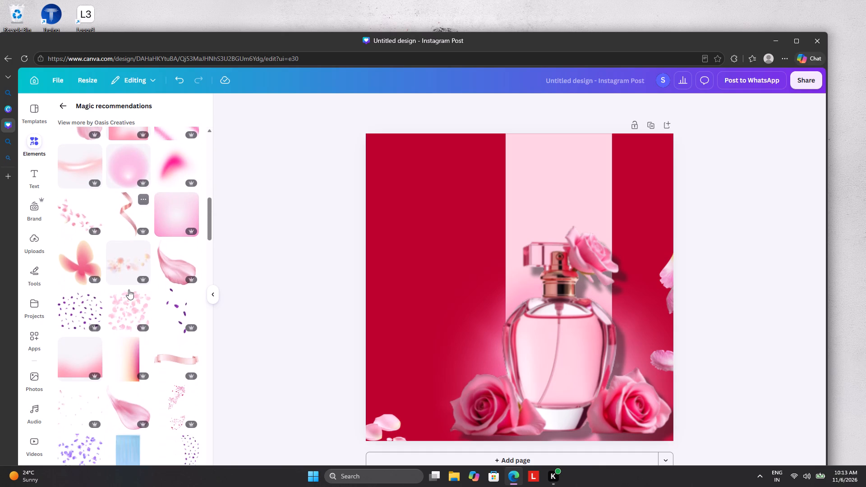
scroll(129, 289, down, 1)
scroll(129, 289, up, 5)
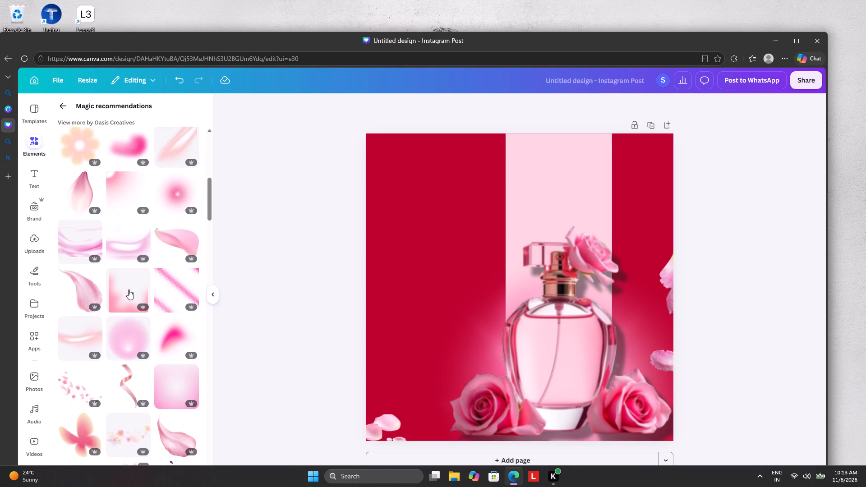
click(79, 445)
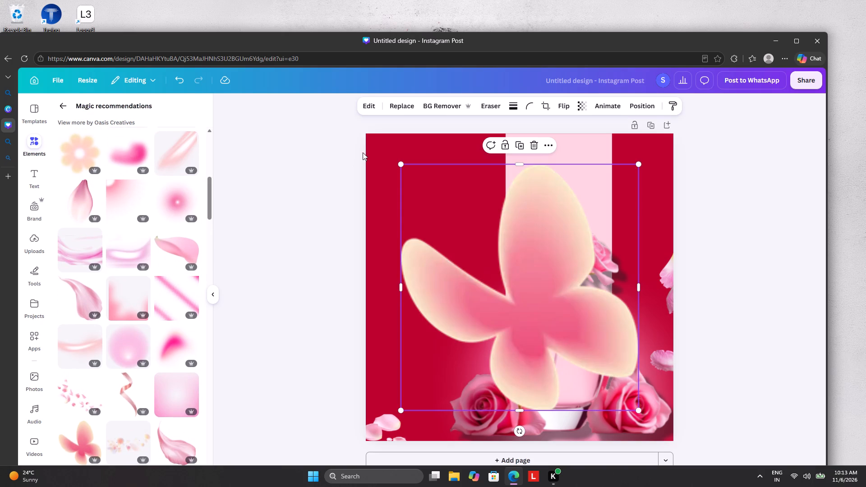
drag(401, 163, 449, 222)
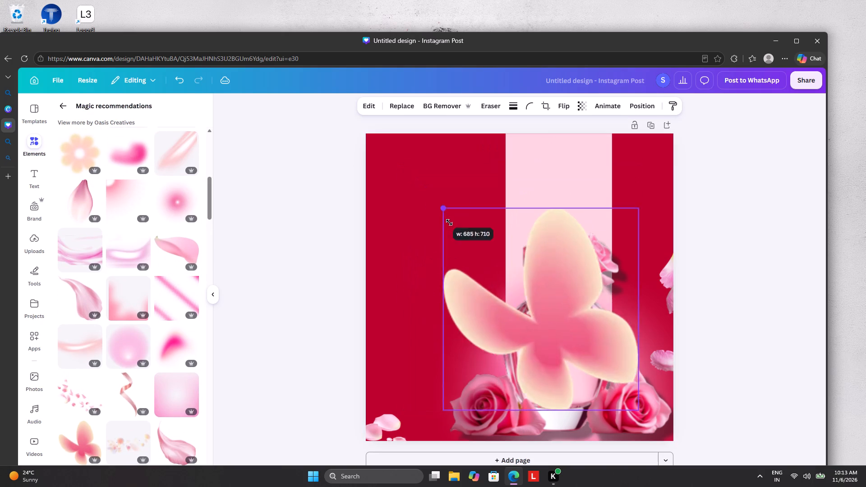
drag(449, 222, 603, 372)
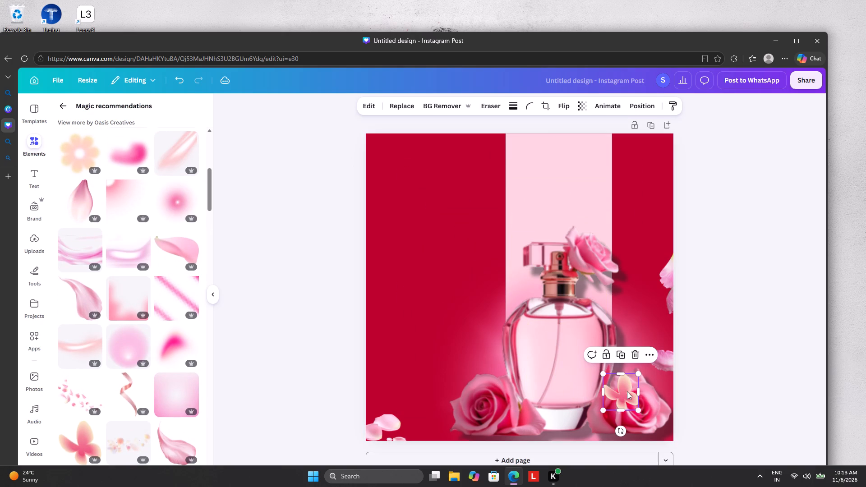
drag(626, 391, 655, 334)
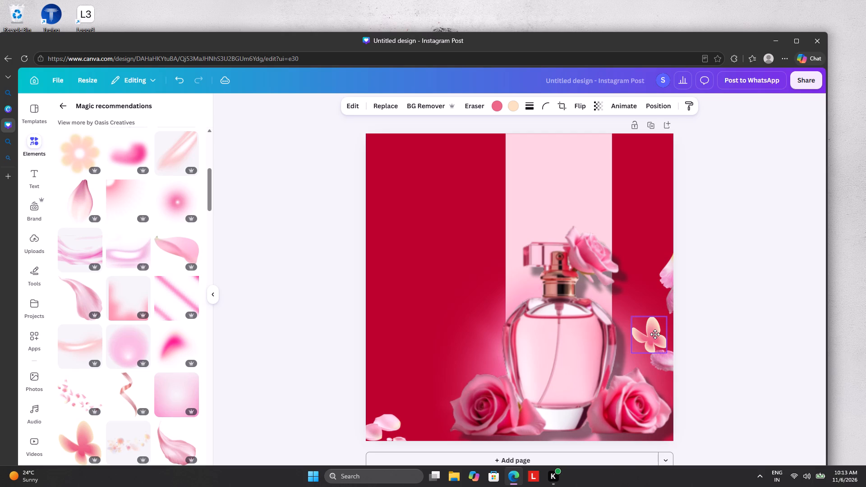
drag(655, 334, 653, 332)
drag(631, 312, 643, 320)
drag(648, 337, 640, 332)
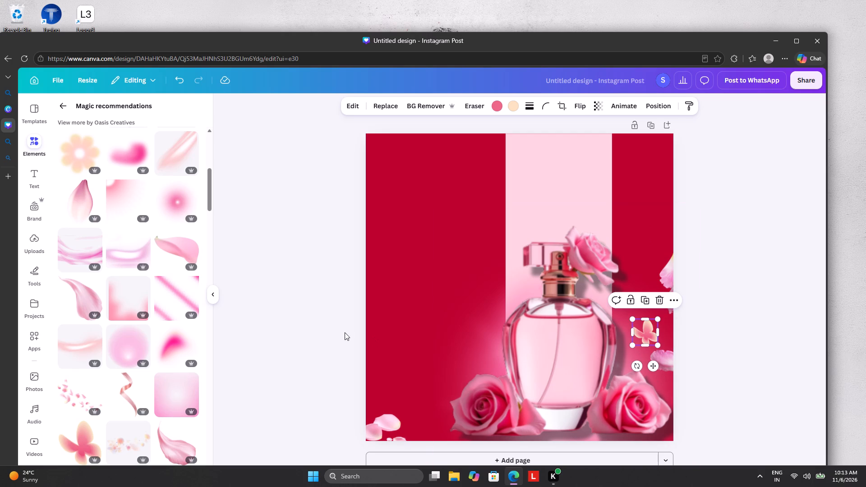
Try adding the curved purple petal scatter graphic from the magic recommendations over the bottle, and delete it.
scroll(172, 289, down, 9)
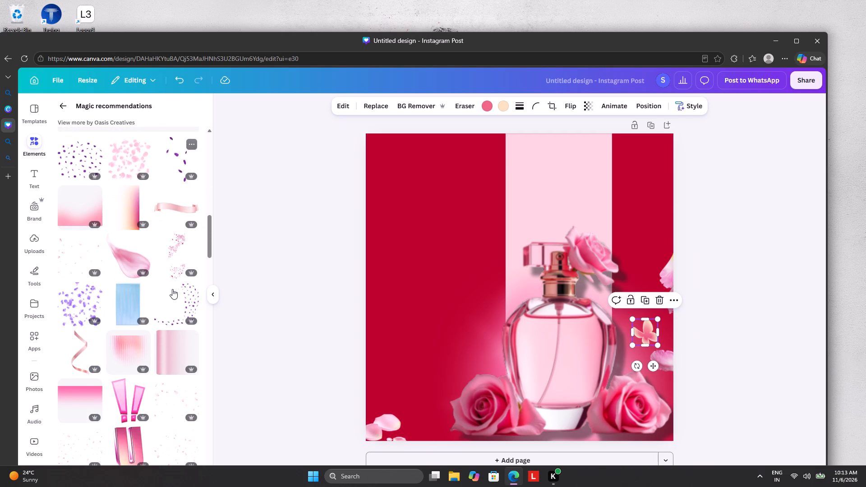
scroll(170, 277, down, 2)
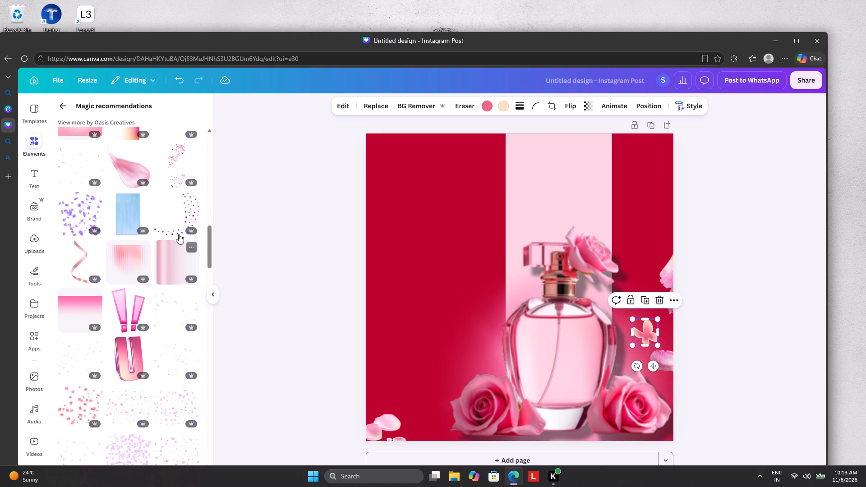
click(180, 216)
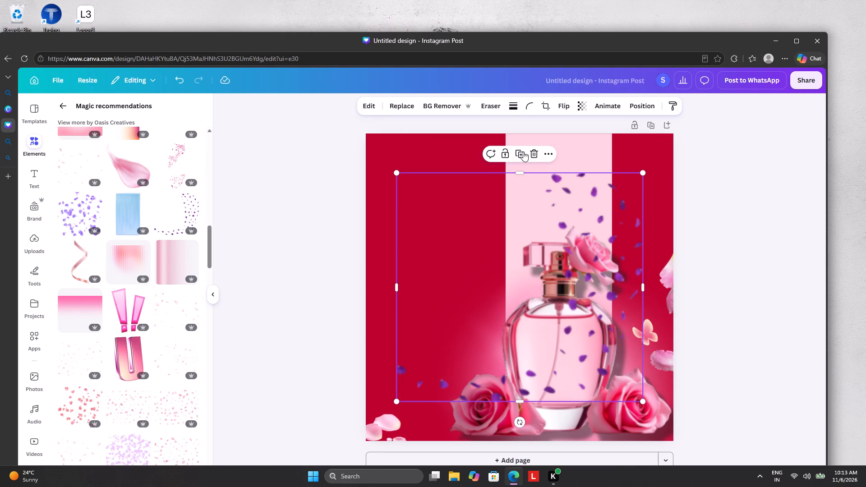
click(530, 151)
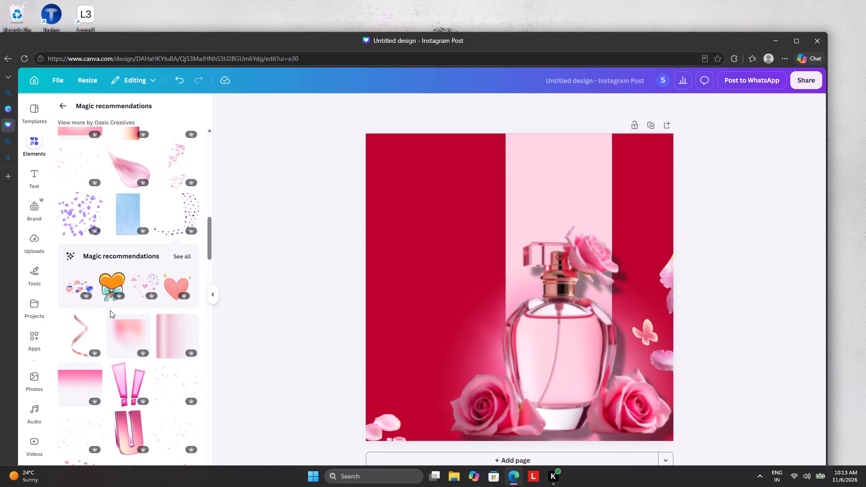
Add the graphic of five loose pink petals, shrink it, and place it partly off the page at the top-left corner.
scroll(110, 310, down, 3)
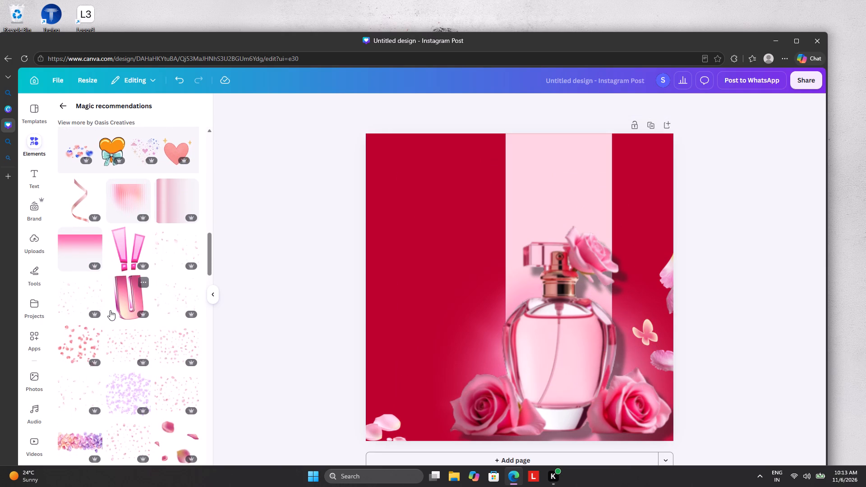
scroll(110, 310, down, 3)
click(165, 295)
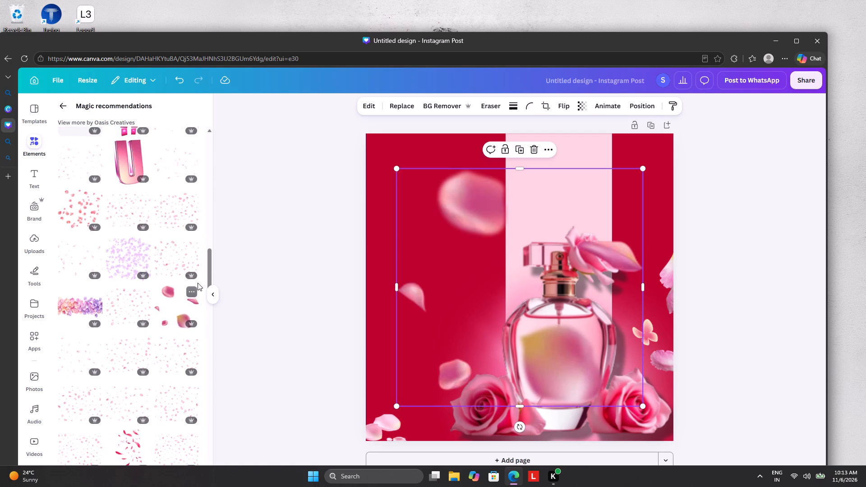
drag(489, 276, 327, 81)
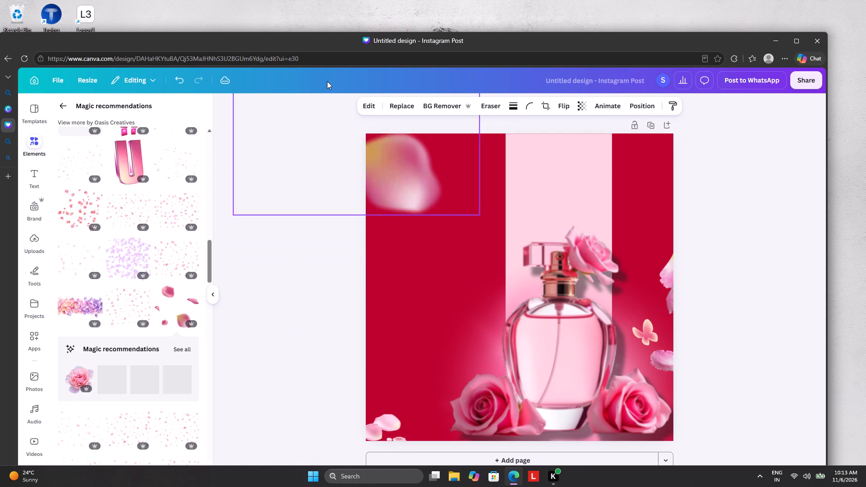
drag(327, 81, 378, 211)
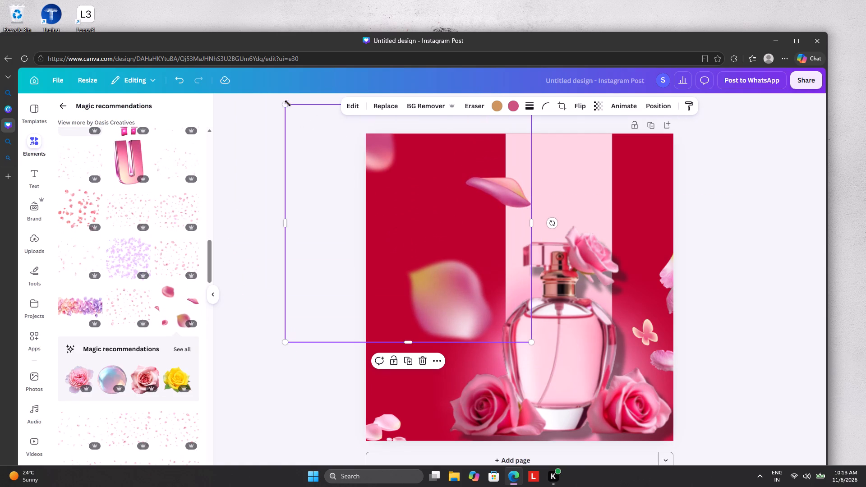
drag(284, 106, 419, 234)
drag(452, 287, 456, 294)
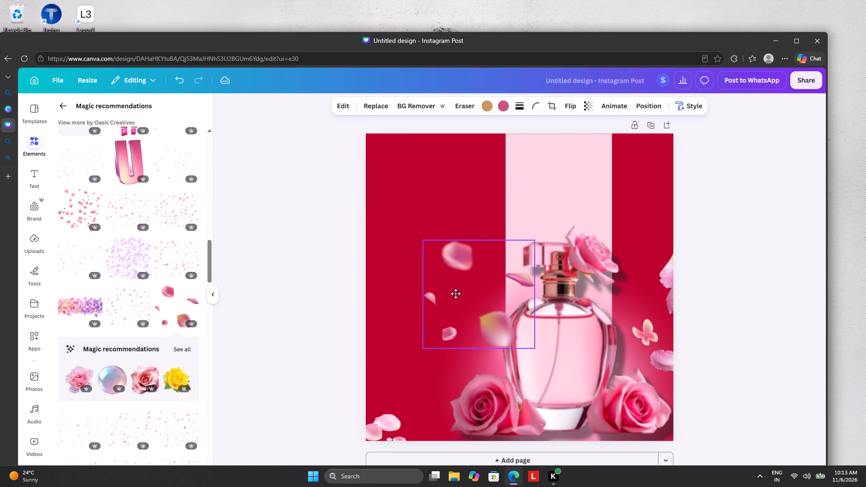
drag(456, 294, 339, 111)
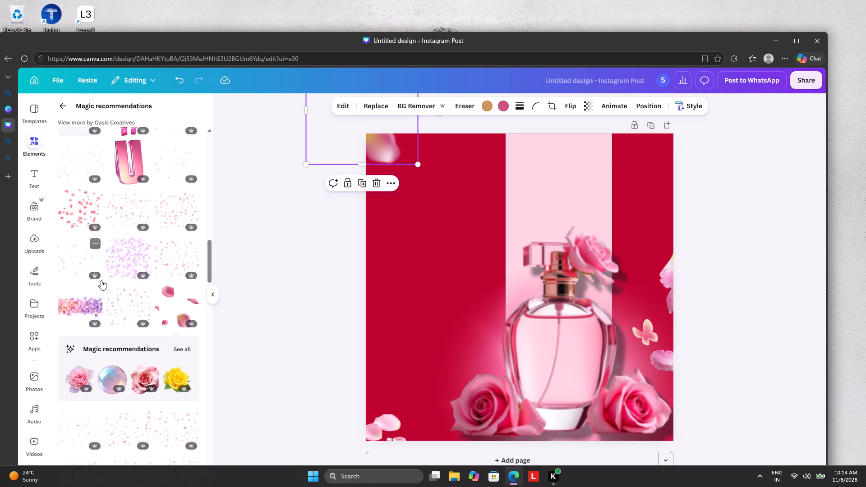
Look through the magic recommendations for another pink or red petal graphic.
scroll(100, 276, down, 4)
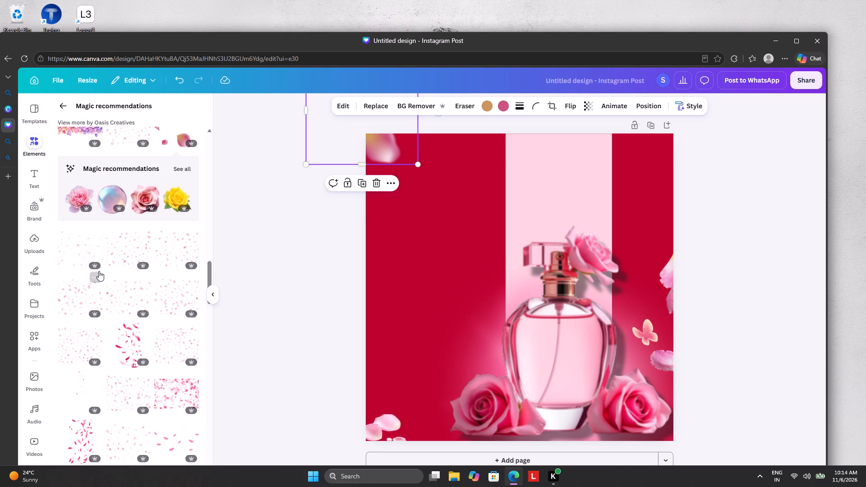
scroll(98, 265, down, 1)
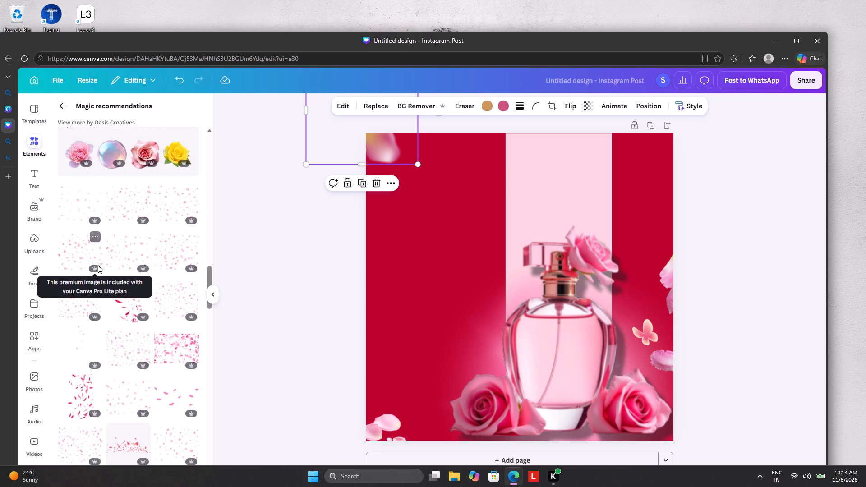
scroll(98, 265, down, 2)
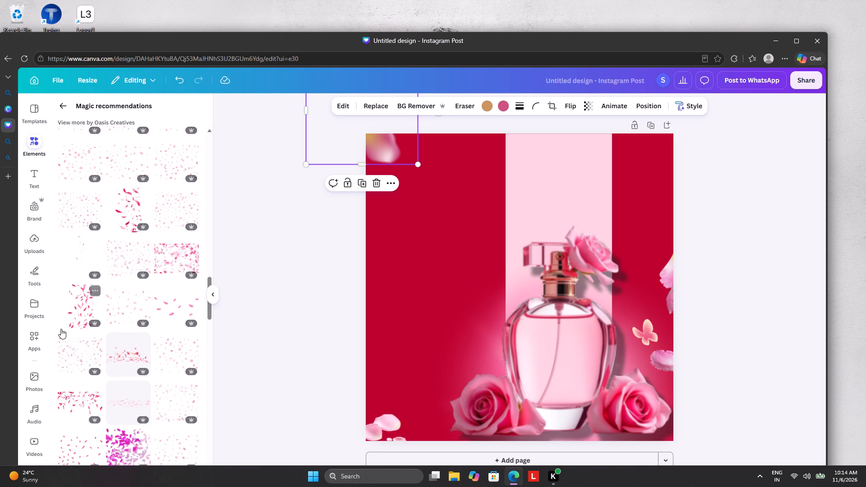
Add the red falling petals graphic and place it over the page's right edge, partly off the page.
click(78, 318)
drag(465, 285, 591, 253)
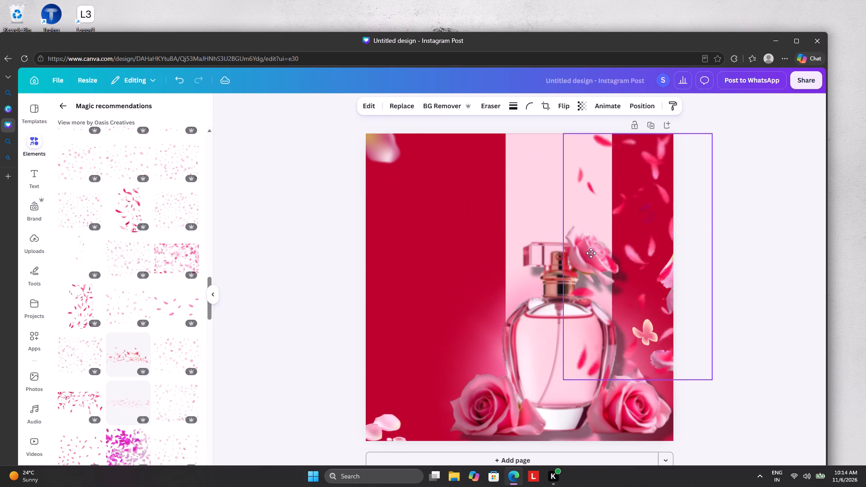
drag(591, 253, 628, 243)
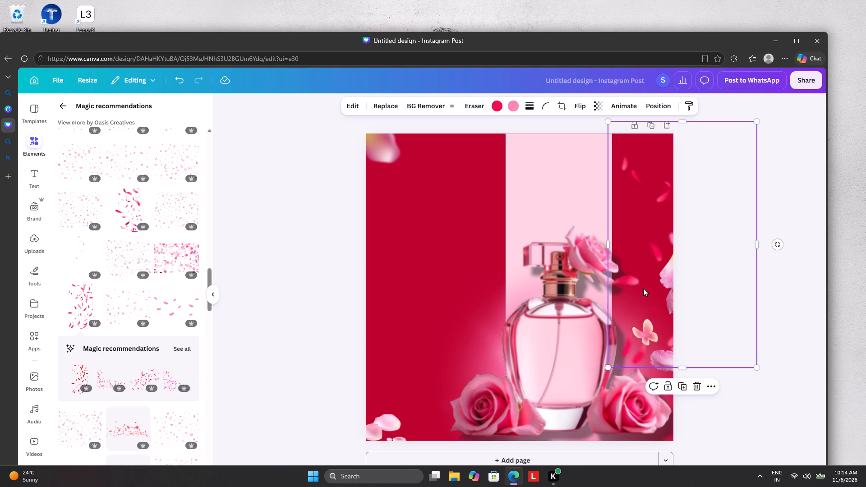
Duplicate the red petals graphic, move the copy to the page's left edge, and widen it to reach the pink panel.
click(683, 384)
drag(730, 310, 706, 320)
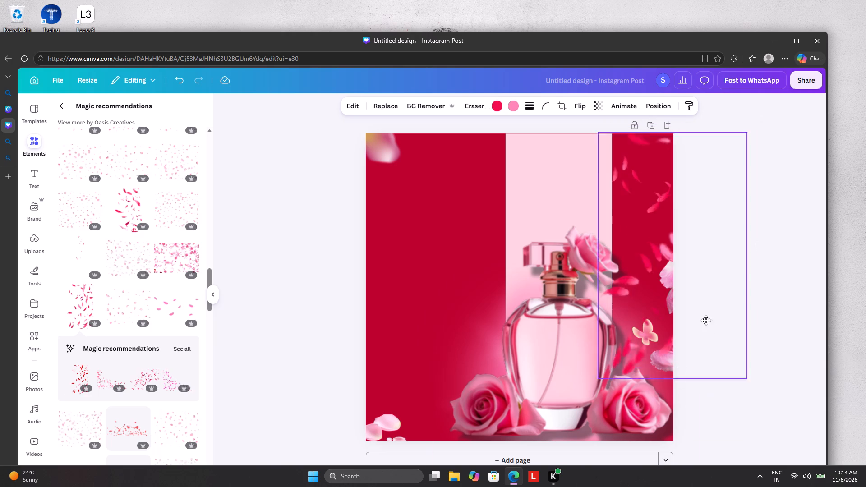
drag(706, 320, 395, 320)
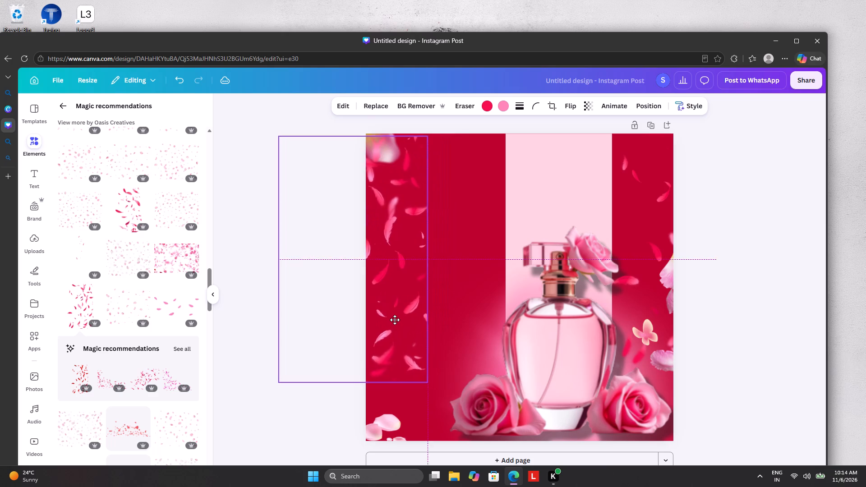
drag(395, 320, 353, 326)
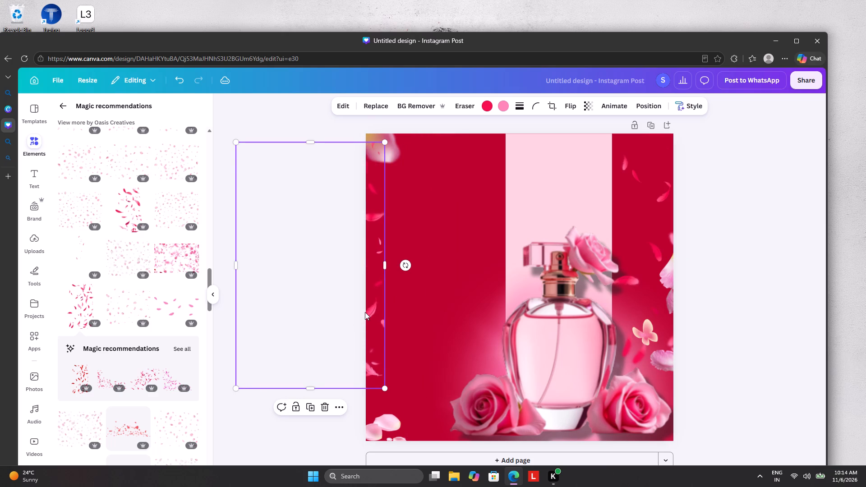
drag(387, 266, 490, 261)
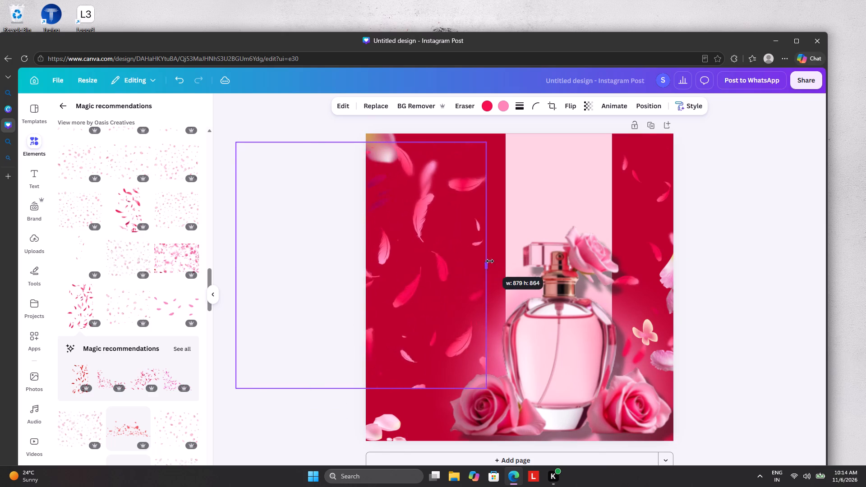
drag(490, 261, 521, 268)
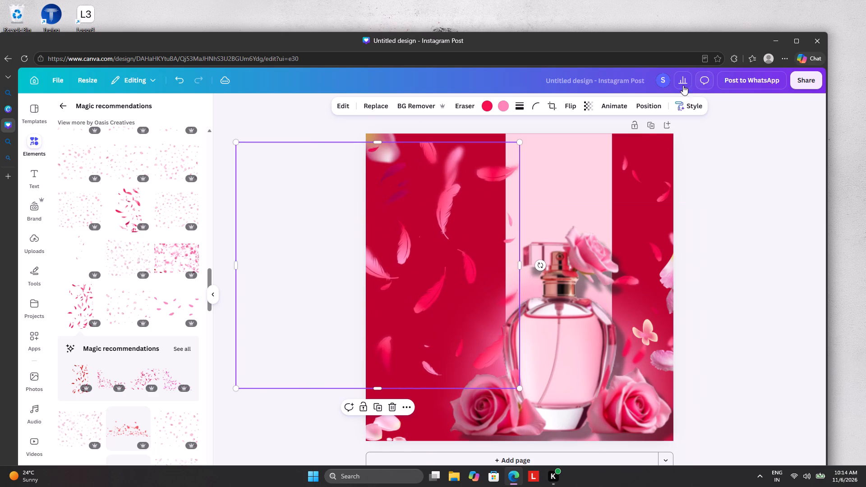
Move the widened petals layer below the pink panel, directly above the background.
click(637, 106)
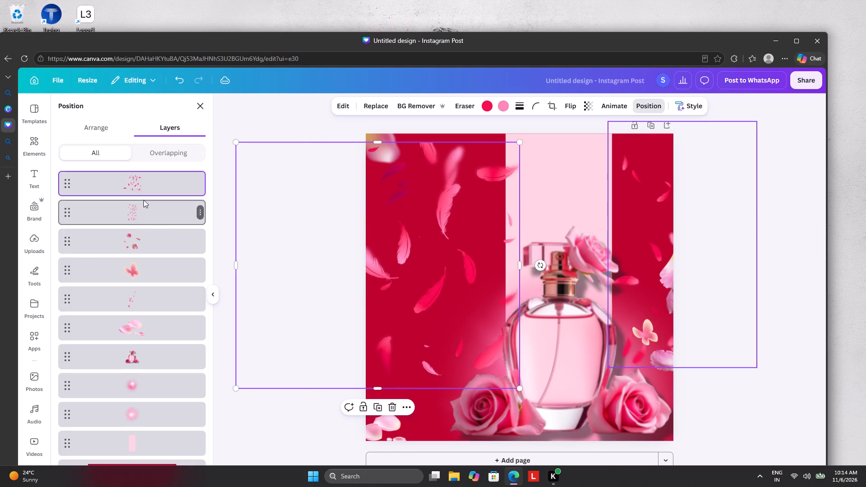
drag(148, 184, 144, 389)
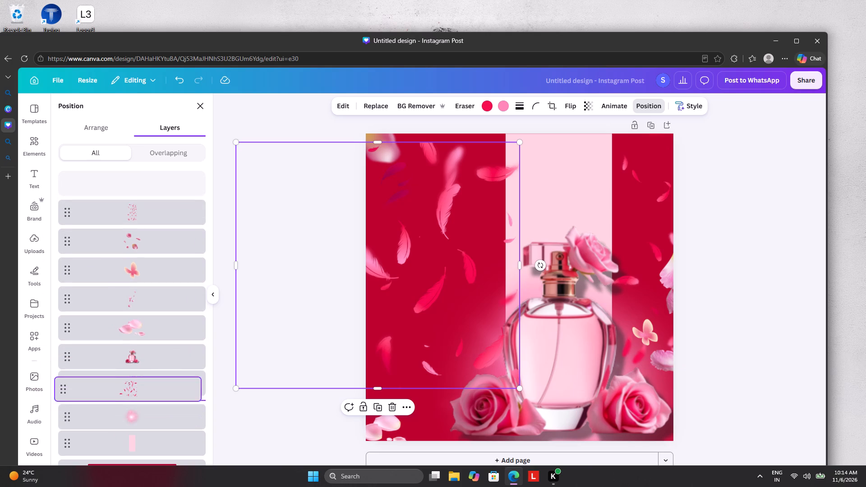
drag(144, 389, 144, 372)
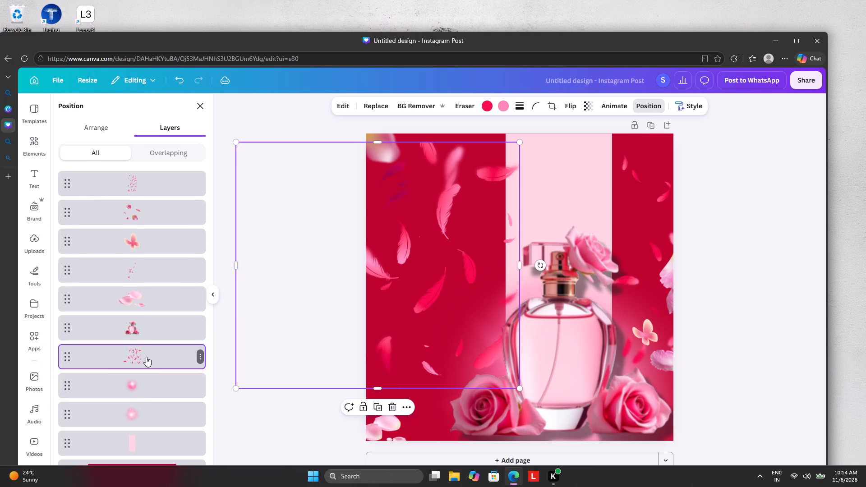
drag(146, 357, 150, 451)
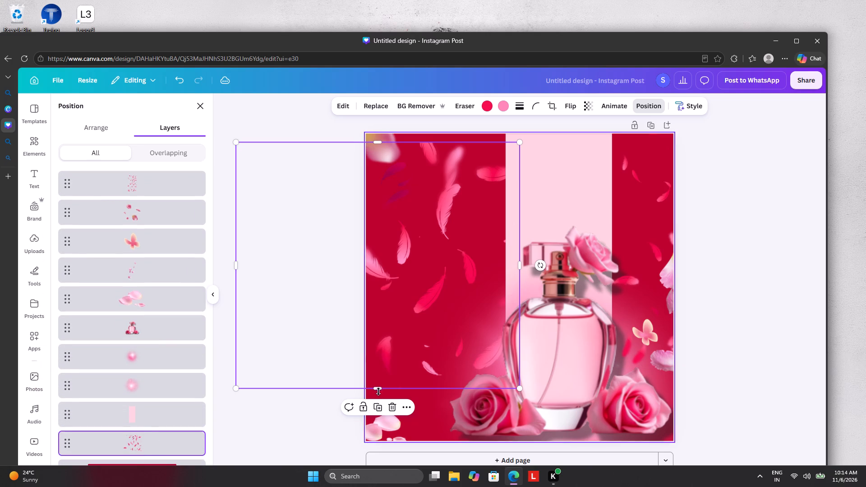
Stretch the petals copy down to the page's bottom edge and widen it past the page's right edge.
drag(379, 390, 383, 444)
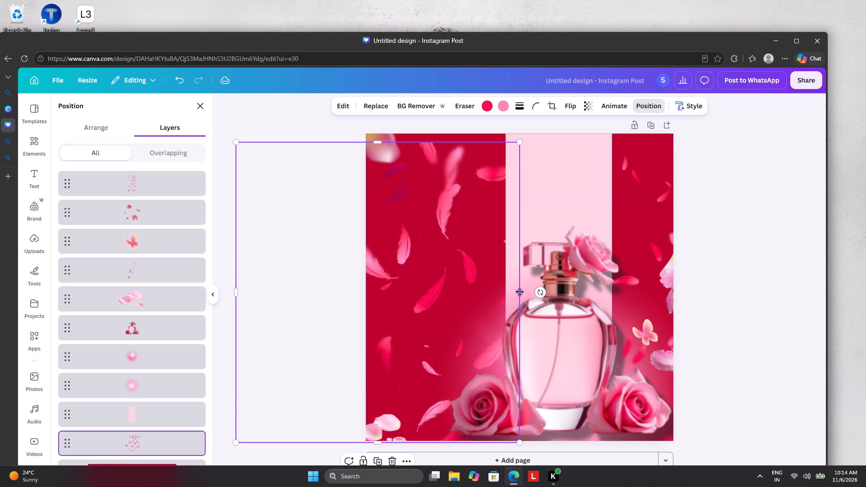
drag(520, 292, 752, 281)
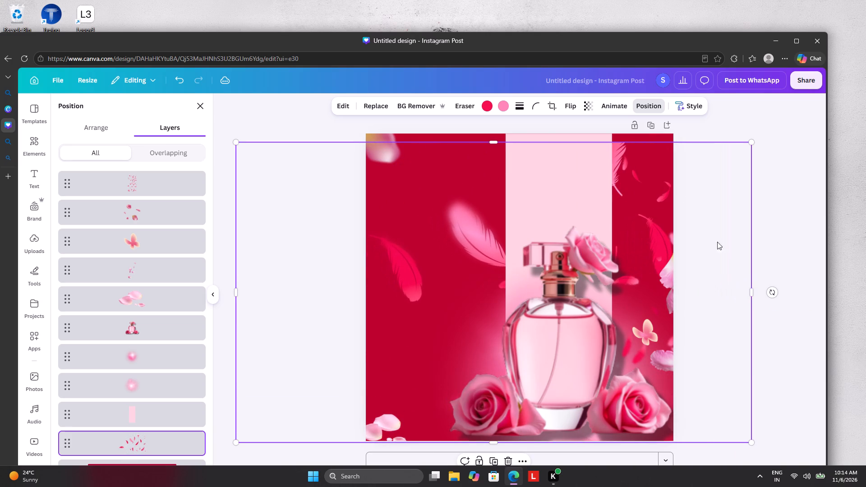
Set the stretched petals graphic's transparency to 39.
click(588, 101)
click(552, 140)
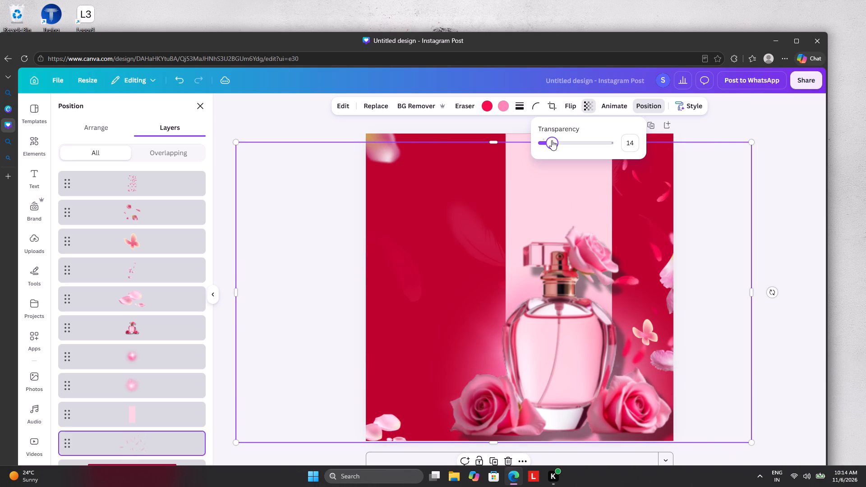
drag(552, 140, 569, 142)
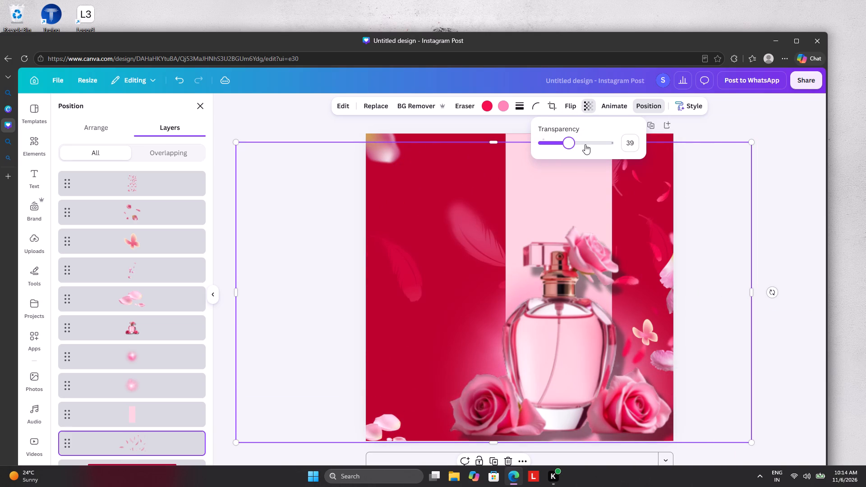
click(703, 244)
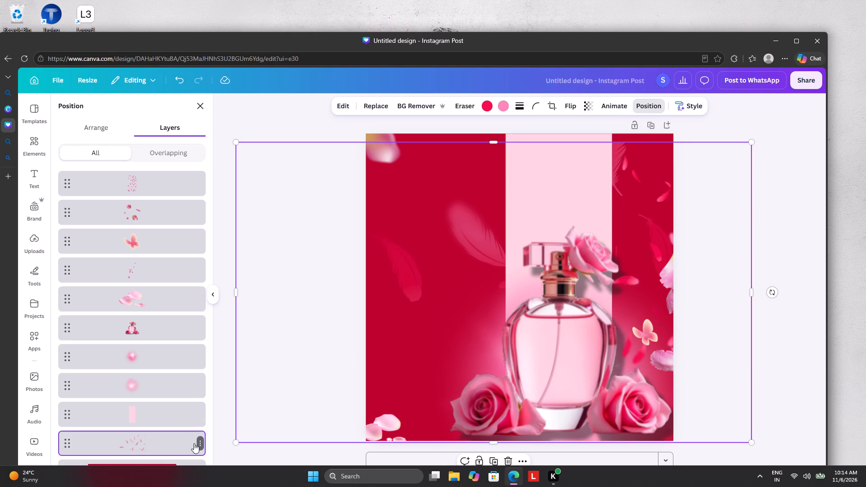
Delete the stretched semi-transparent petals layer that lies directly above the background.
click(194, 443)
click(198, 440)
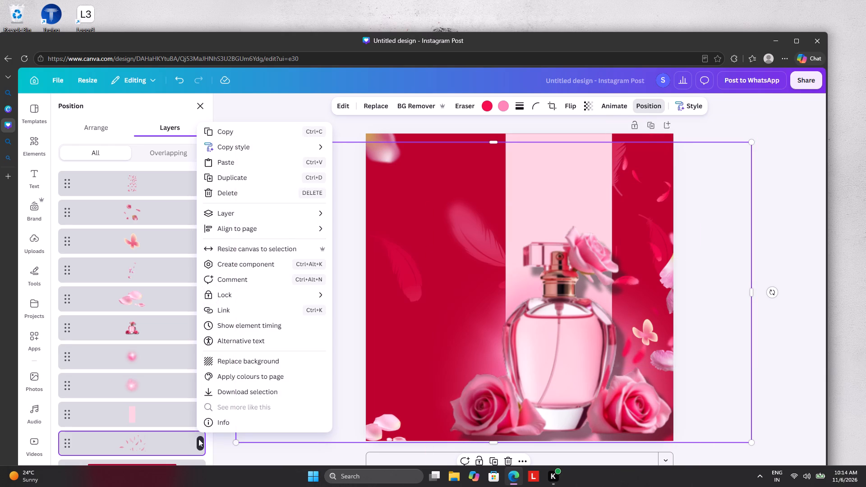
click(256, 200)
click(256, 199)
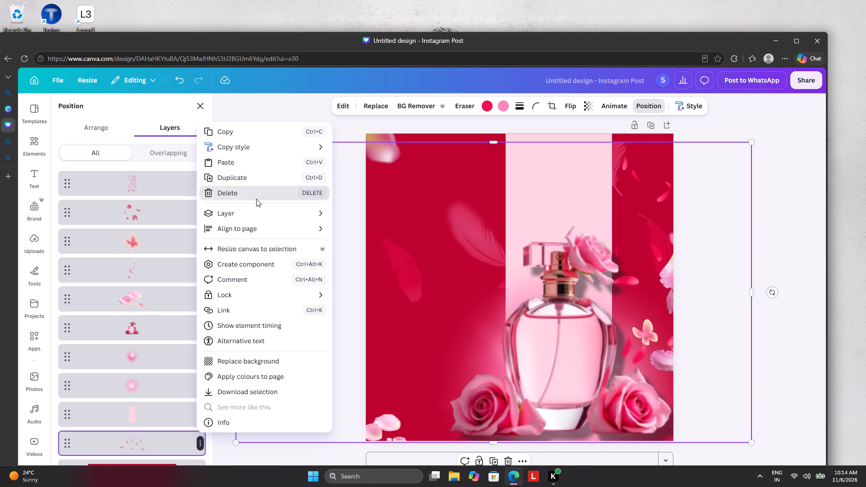
click(274, 206)
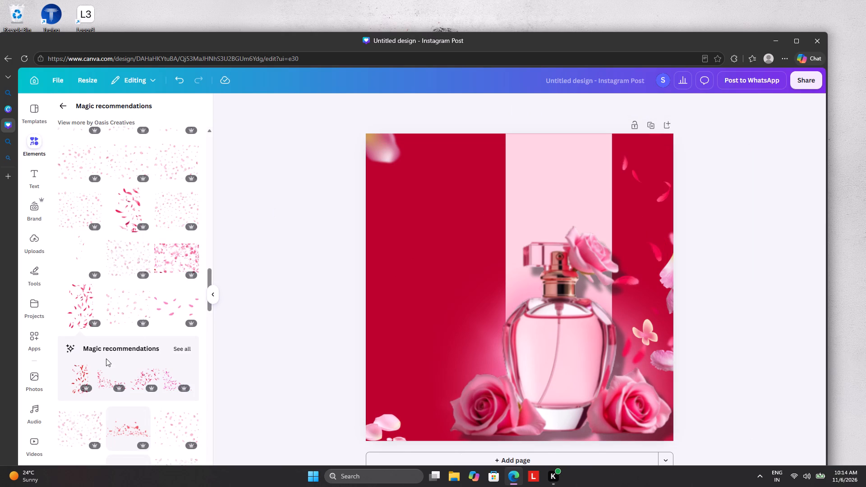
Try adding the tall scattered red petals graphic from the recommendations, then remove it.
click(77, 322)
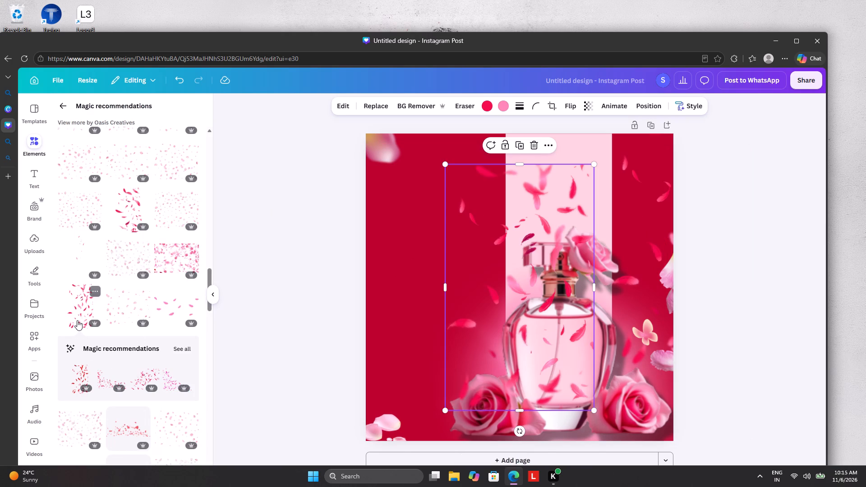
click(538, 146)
Add the pink top-to-transparent gradient graphic, enlarge it beyond the page width, and place it over the page's upper part.
scroll(127, 279, up, 2)
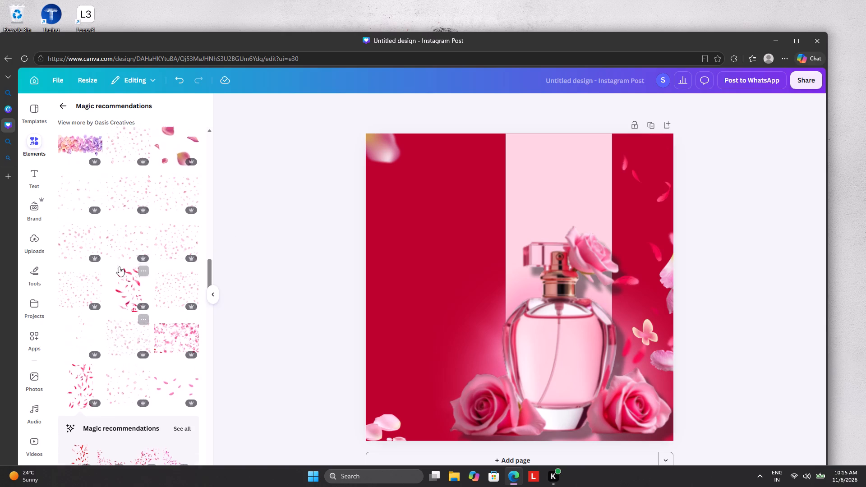
scroll(88, 216, up, 9)
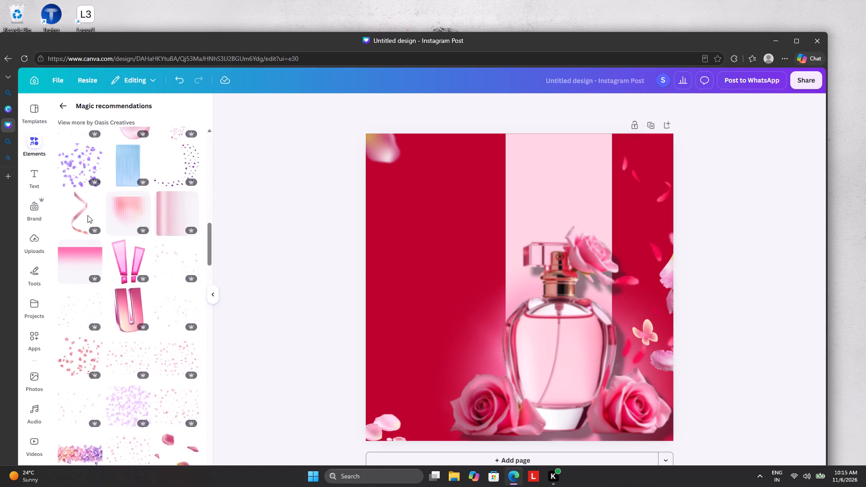
click(75, 368)
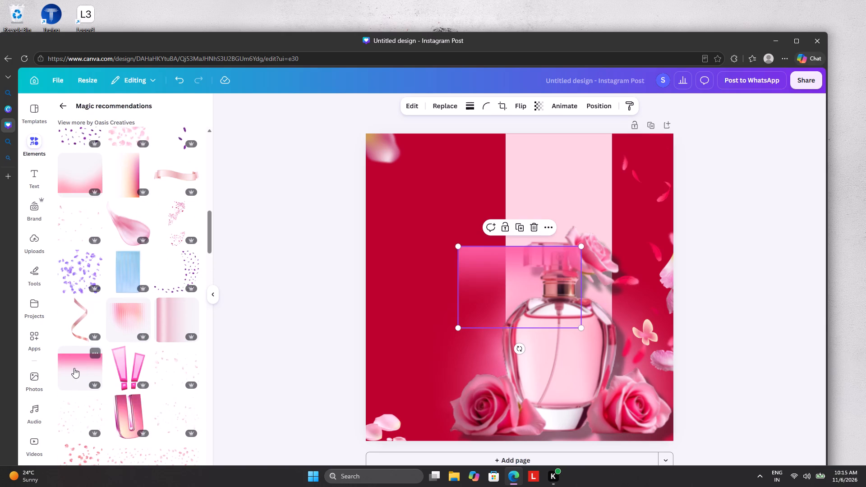
drag(459, 328, 292, 459)
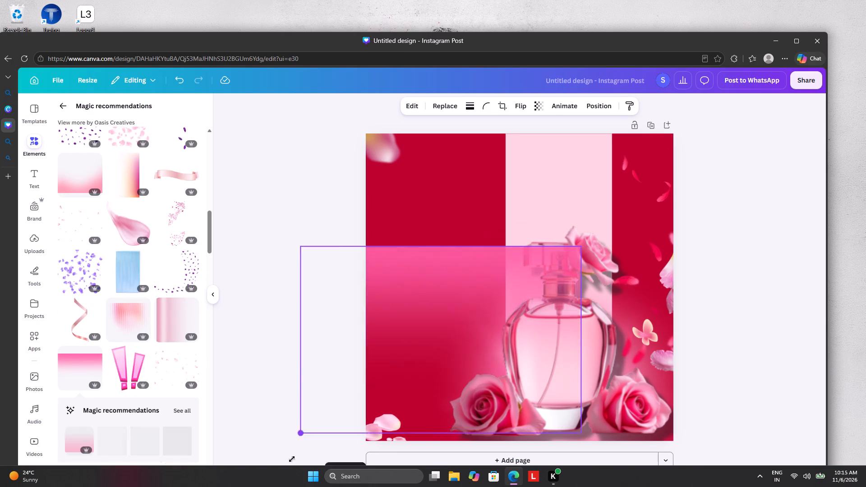
drag(292, 459, 237, 475)
drag(442, 348, 567, 223)
Move the pink gradient layer down the stack to directly above the pink panel, below the glows.
click(603, 107)
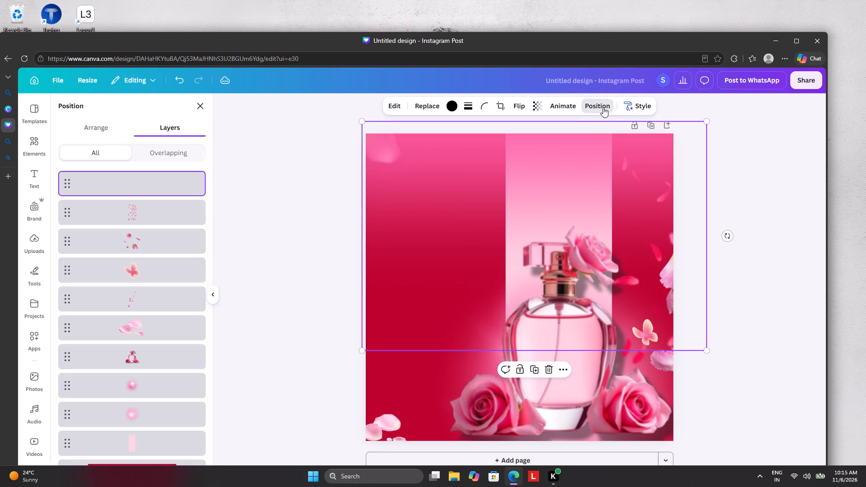
drag(140, 188, 144, 248)
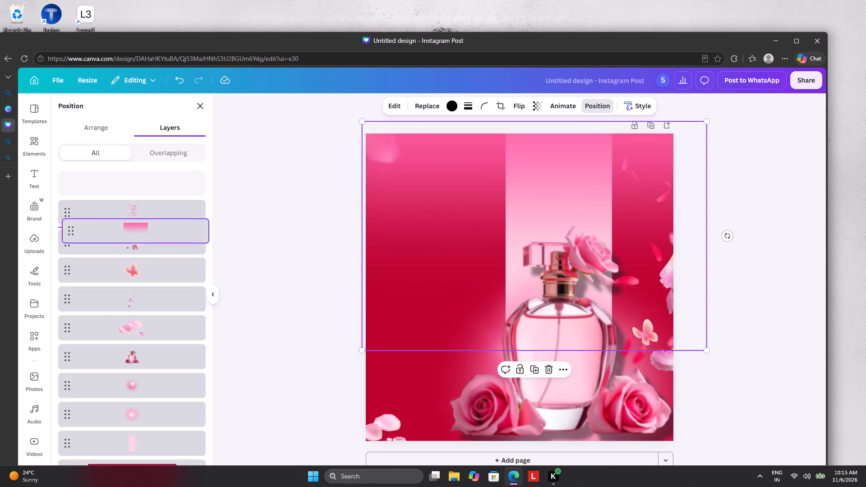
drag(144, 248, 135, 462)
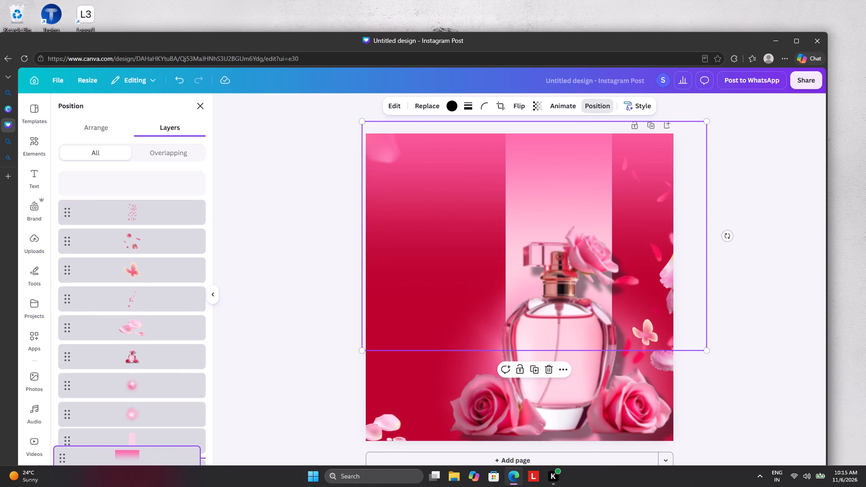
drag(135, 462, 137, 436)
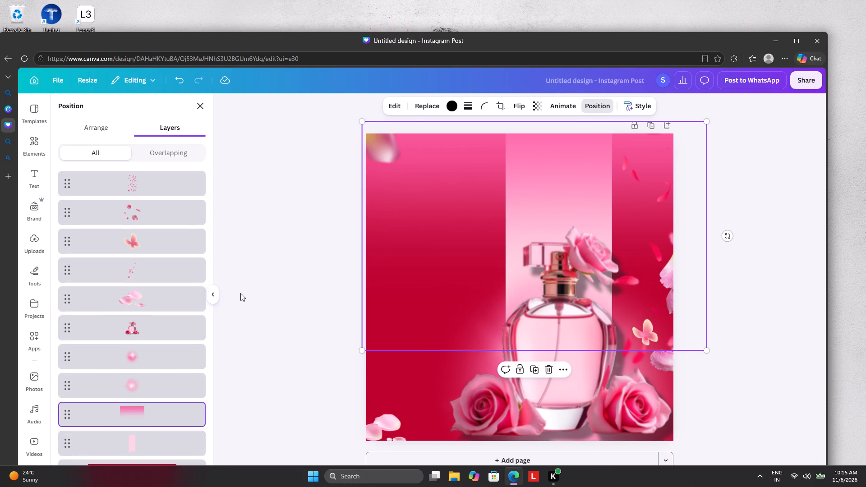
click(256, 269)
click(256, 269)
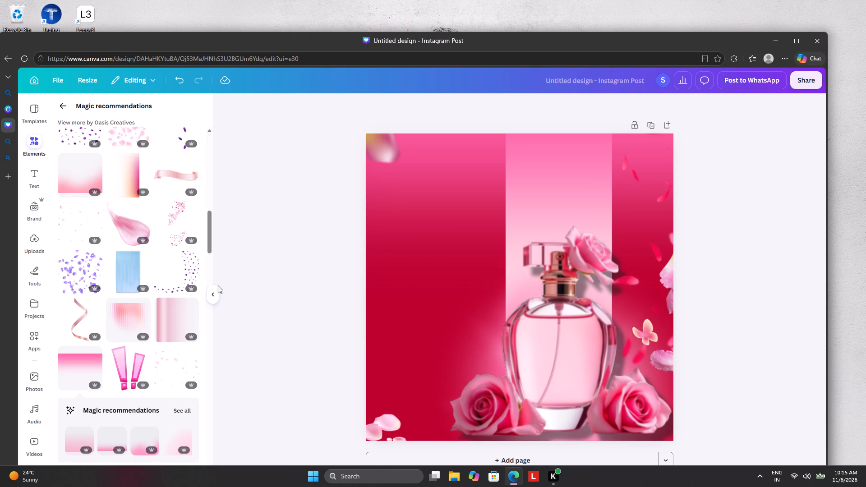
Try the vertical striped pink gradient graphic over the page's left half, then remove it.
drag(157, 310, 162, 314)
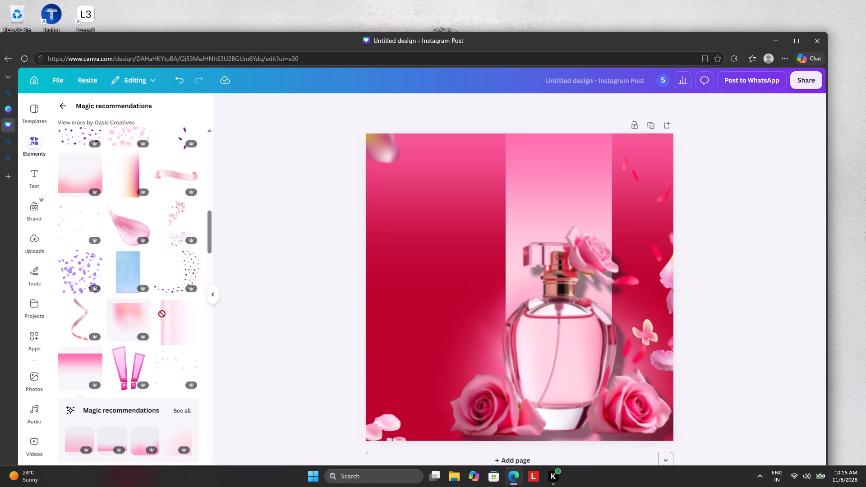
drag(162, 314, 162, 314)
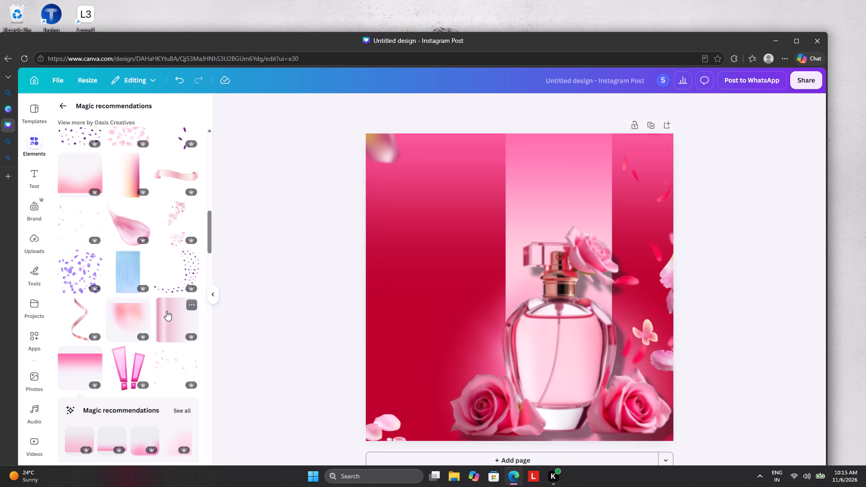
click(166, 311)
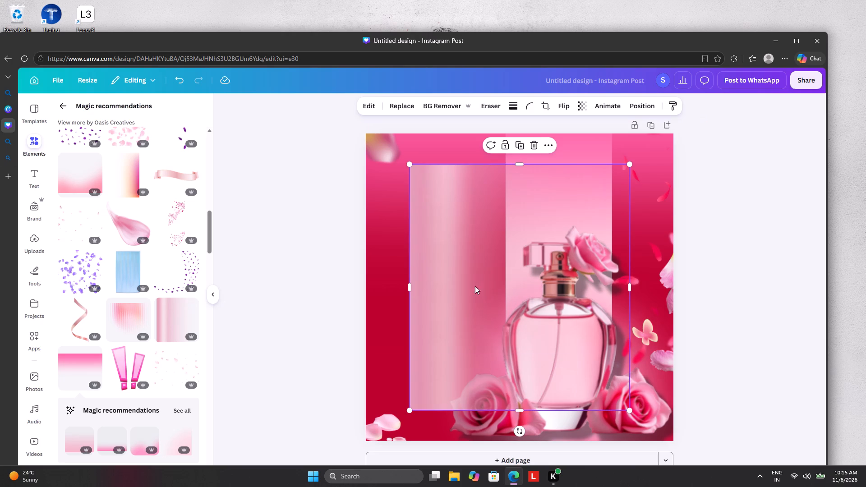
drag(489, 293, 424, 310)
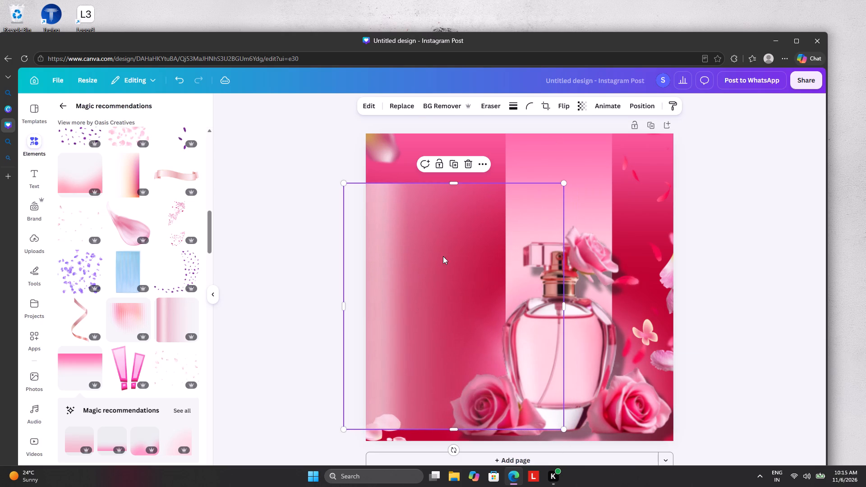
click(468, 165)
Browse the recommended graphics and add the small scattered light-pink petals on the red area left of the pink panel.
scroll(78, 367, down, 3)
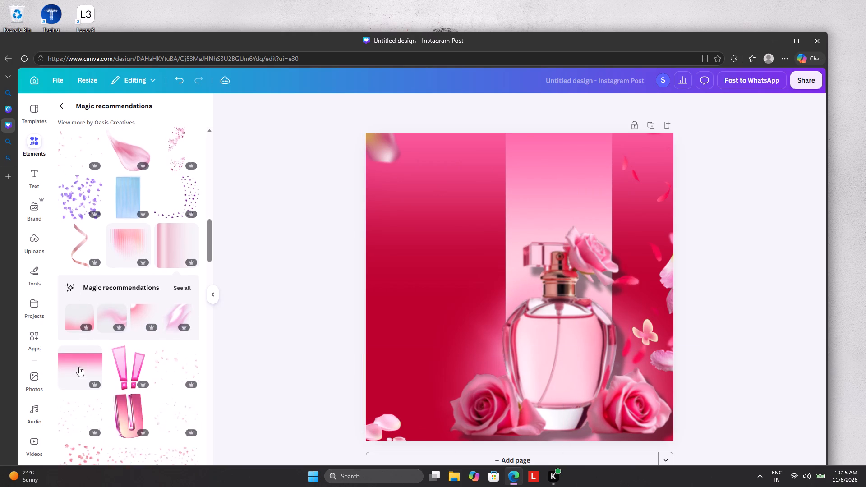
scroll(79, 367, down, 6)
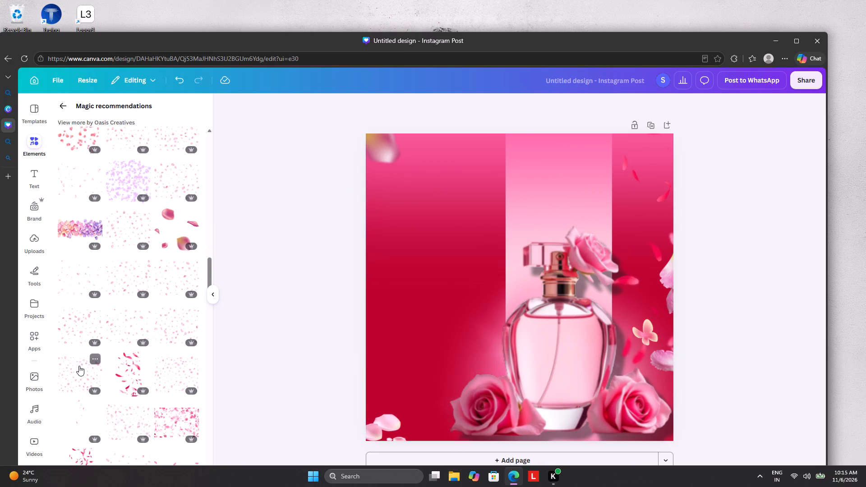
scroll(79, 366, down, 3)
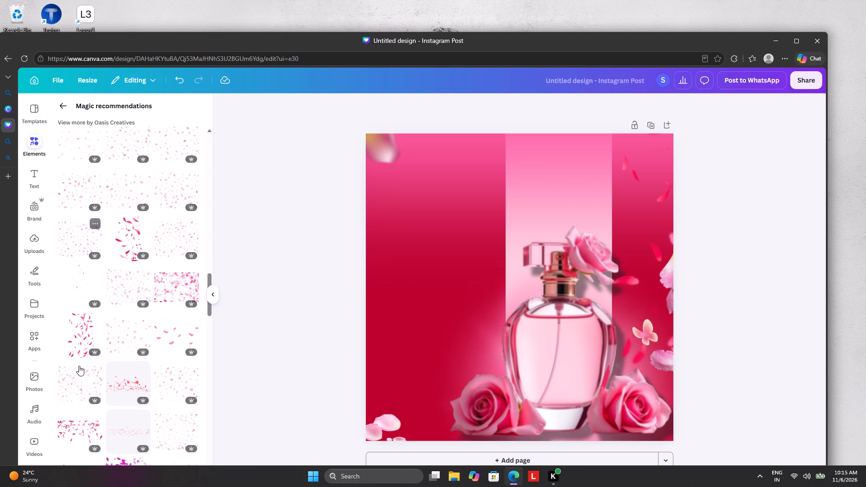
scroll(79, 366, down, 3)
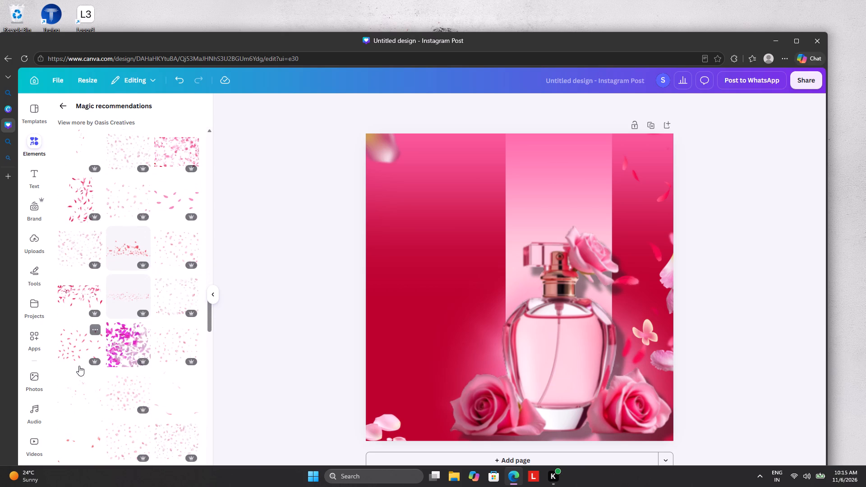
Add the curved single pink petal graphic, shrink it to a tiny petal, and place it on the red area up-left of the left rose.
scroll(79, 366, down, 9)
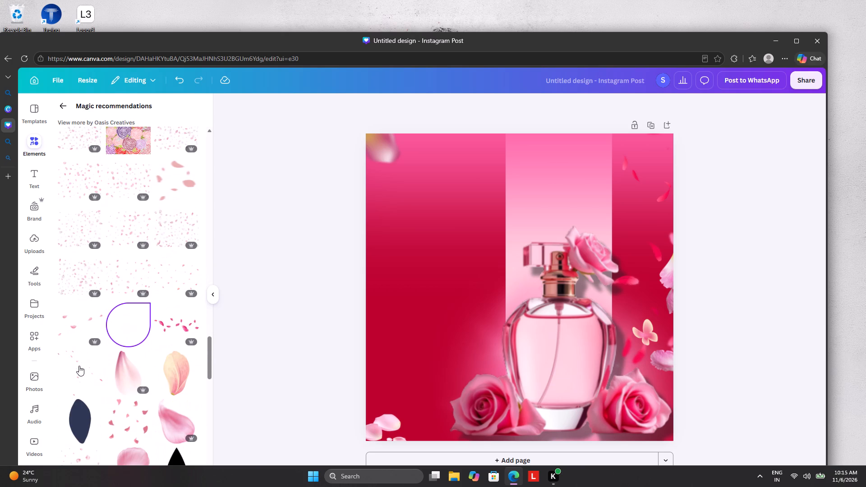
scroll(79, 366, down, 3)
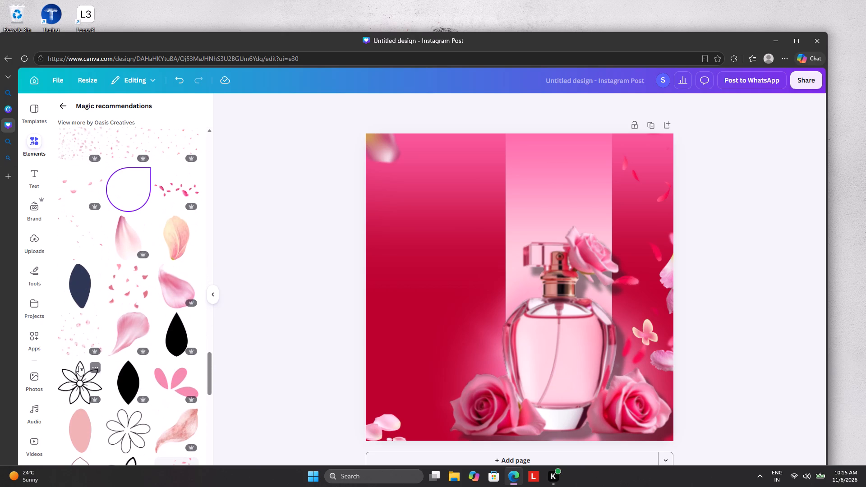
click(128, 336)
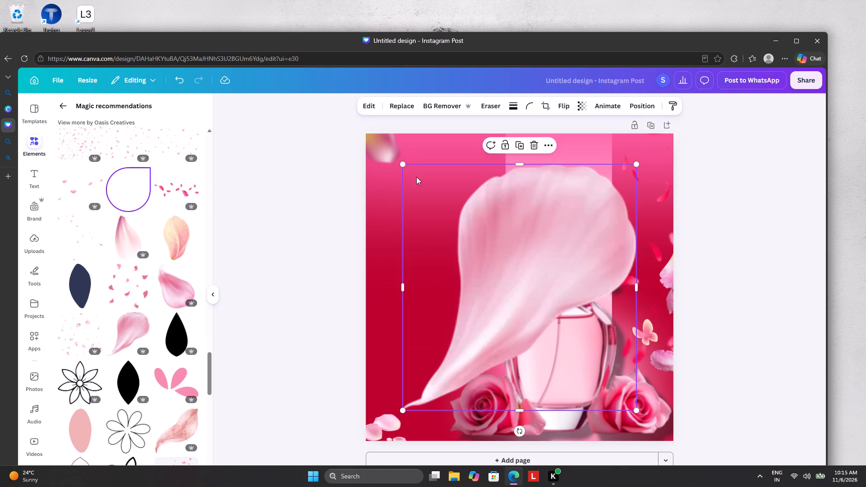
drag(405, 166, 574, 391)
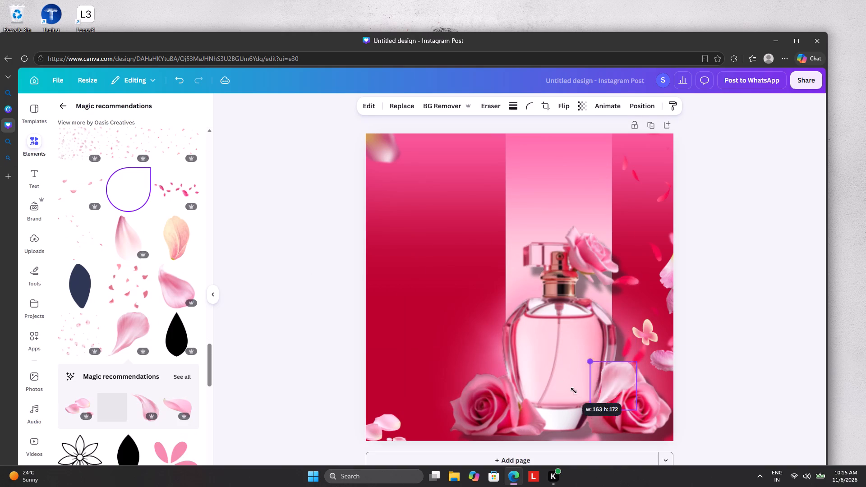
drag(574, 391, 609, 410)
drag(636, 434, 436, 398)
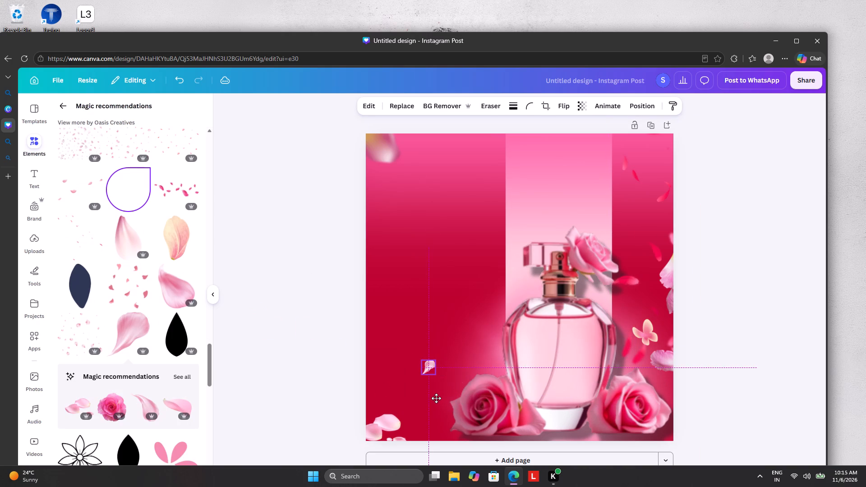
drag(436, 398, 436, 398)
Add the sparse scattered light-pink petals graphic from the recommendations and place it across the red area's mid-height, overlapping the page's left edge.
scroll(141, 352, down, 2)
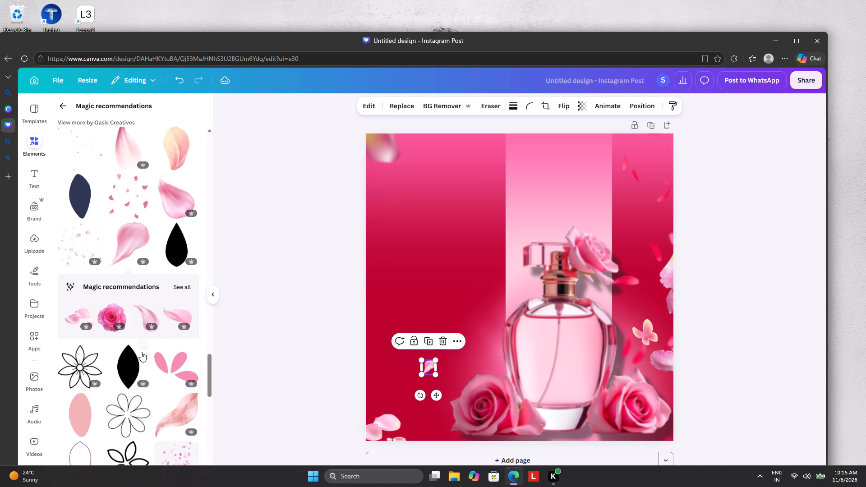
scroll(139, 344, down, 2)
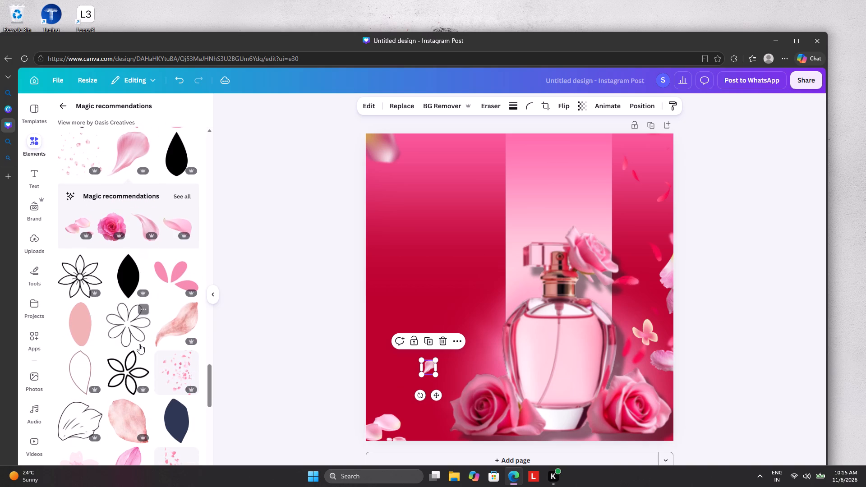
scroll(139, 344, down, 4)
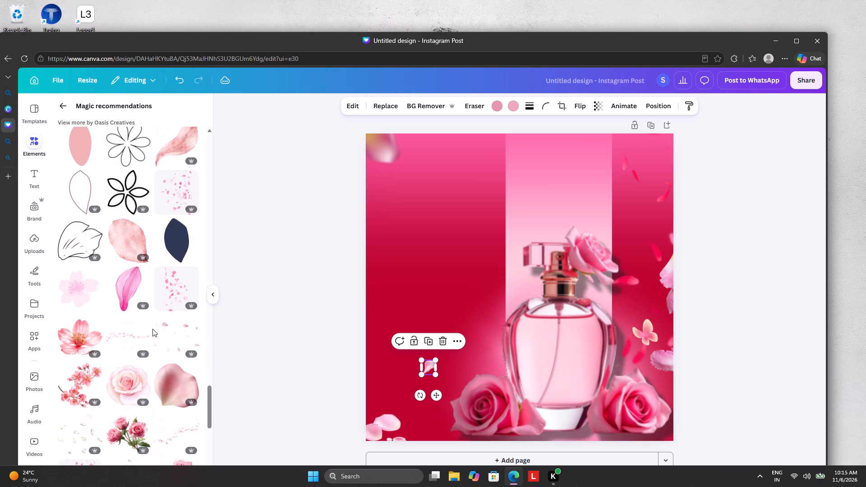
scroll(152, 329, down, 3)
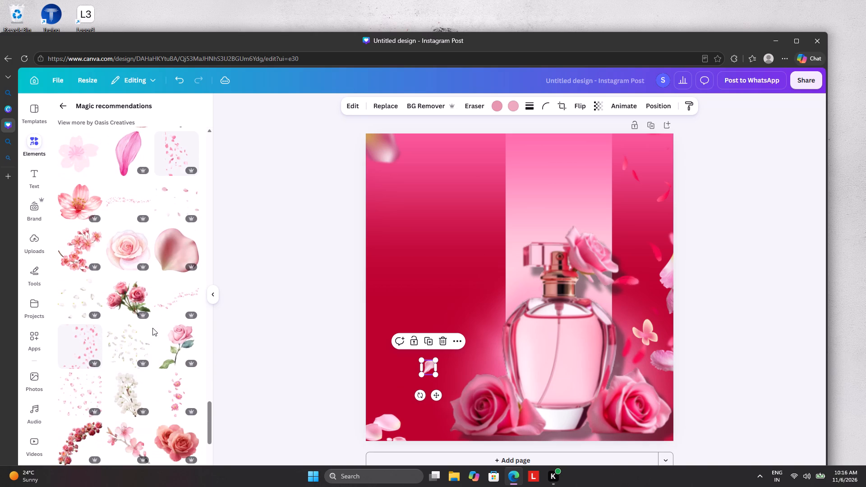
scroll(129, 308, down, 5)
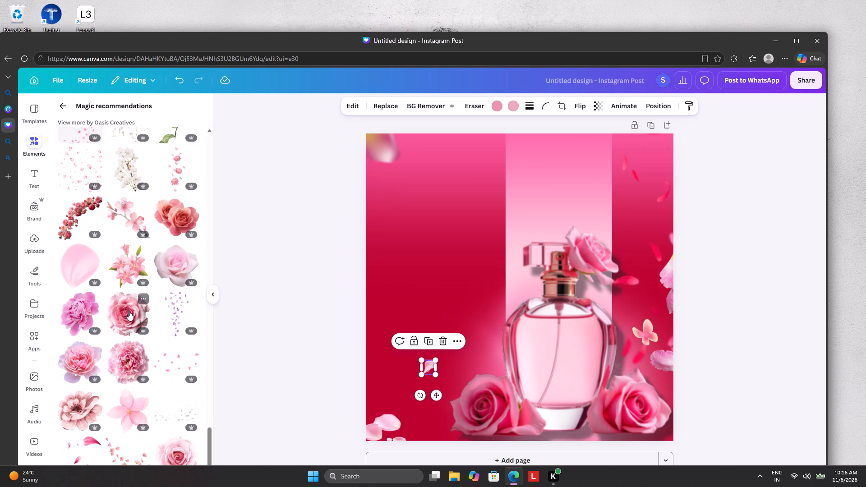
scroll(129, 311, down, 2)
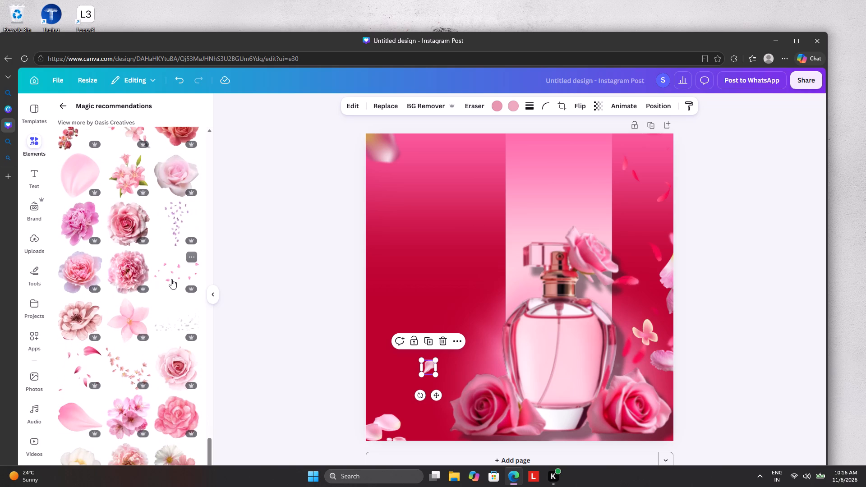
click(171, 279)
drag(479, 291, 377, 255)
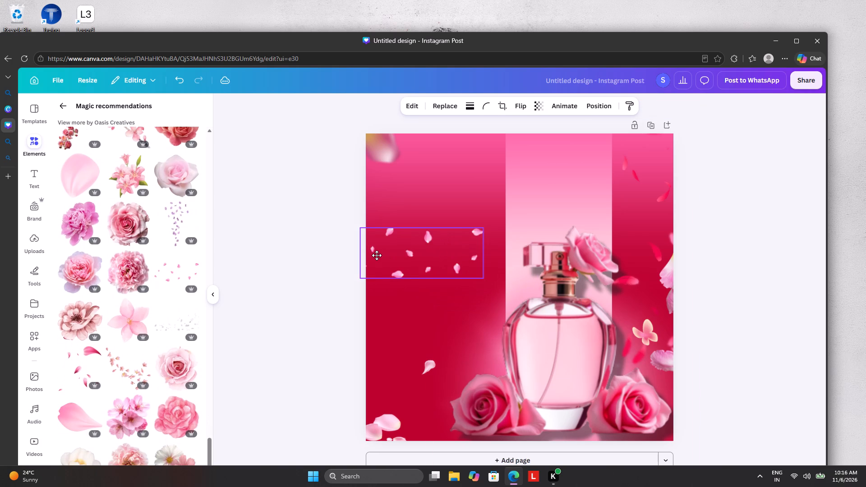
drag(377, 255, 377, 255)
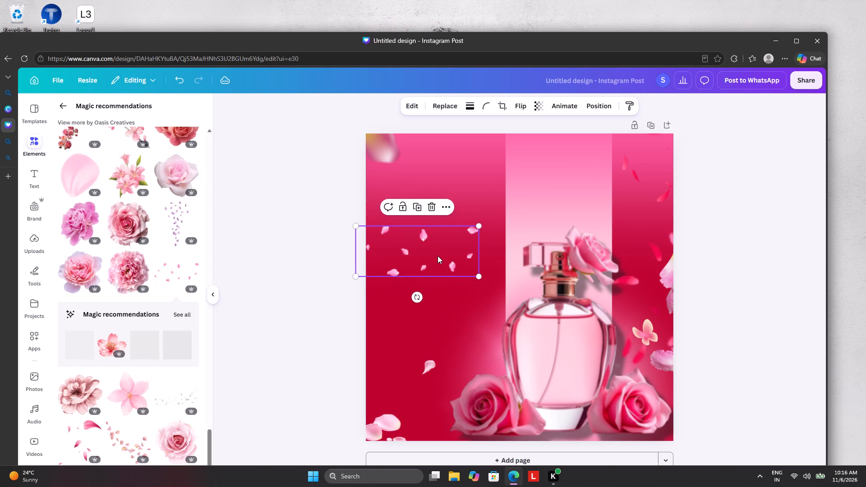
click(438, 256)
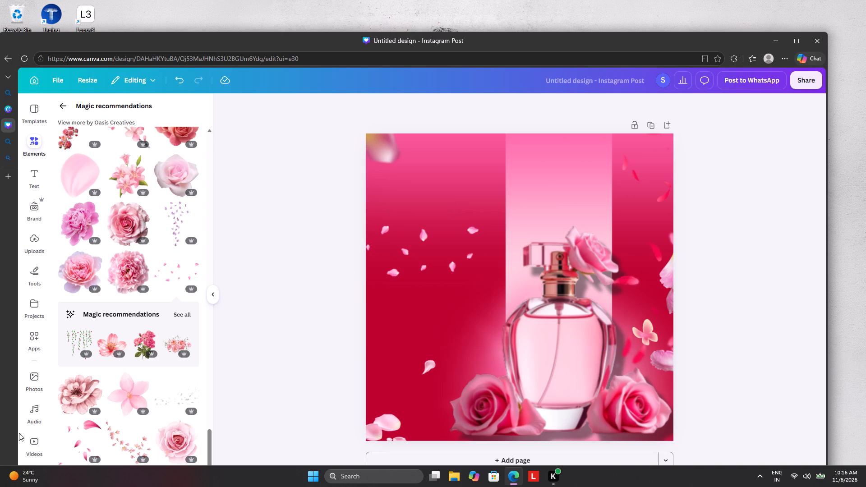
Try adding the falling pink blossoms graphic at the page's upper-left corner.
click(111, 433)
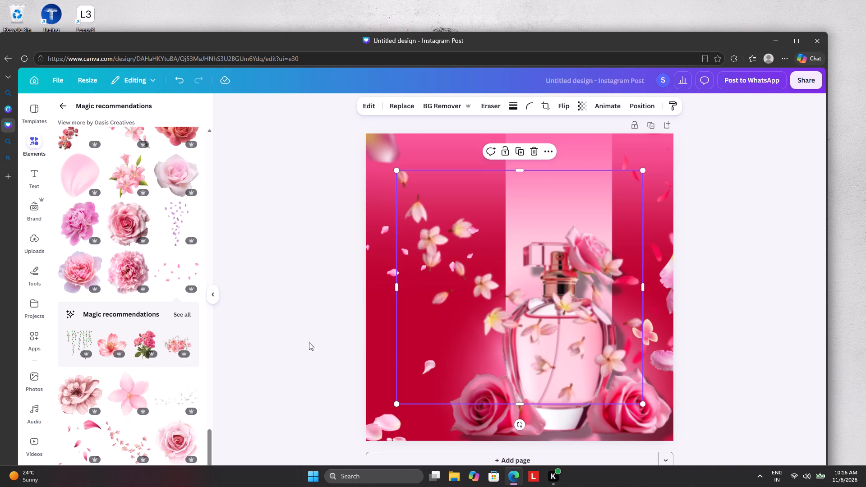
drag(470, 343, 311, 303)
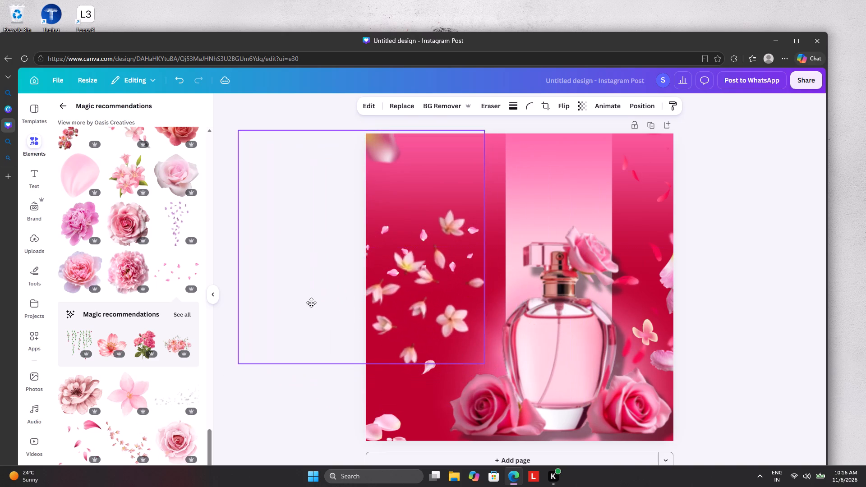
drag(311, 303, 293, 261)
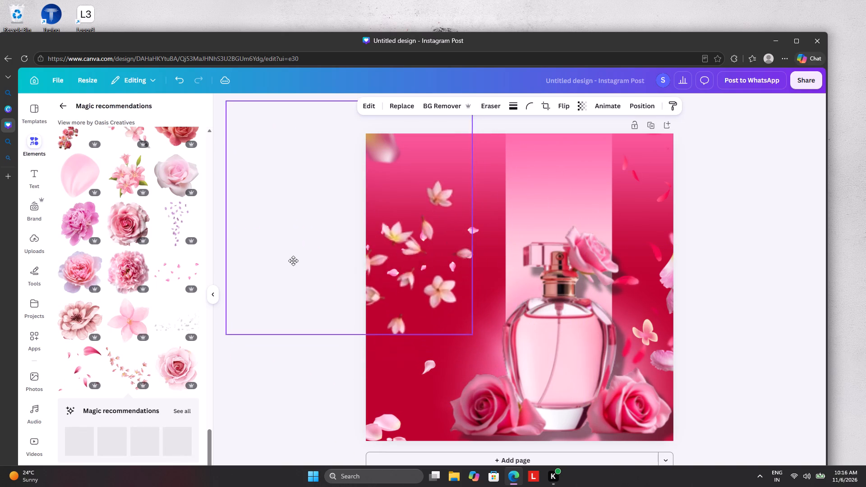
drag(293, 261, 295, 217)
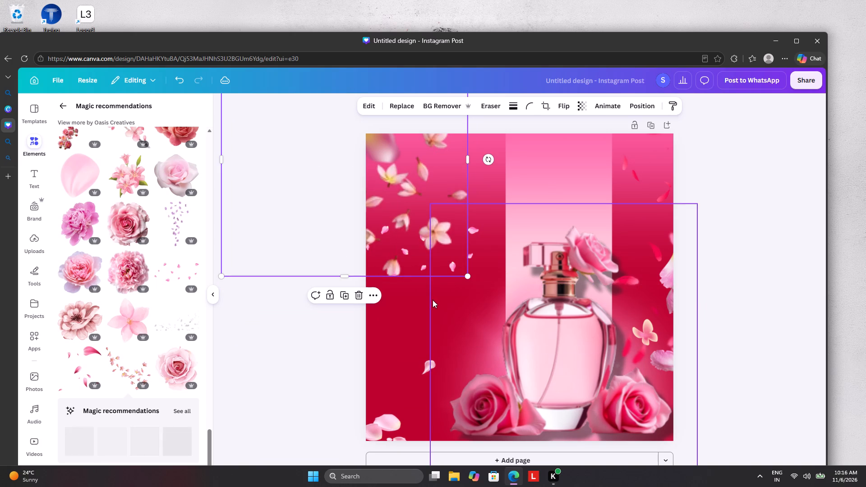
Shift the pink gradient left so it extends past both side edges of the page.
drag(405, 308, 381, 307)
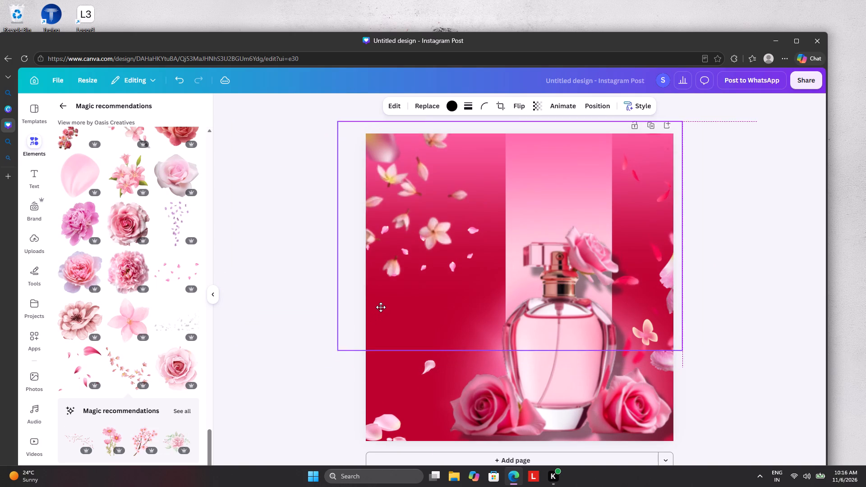
drag(381, 307, 381, 304)
click(329, 376)
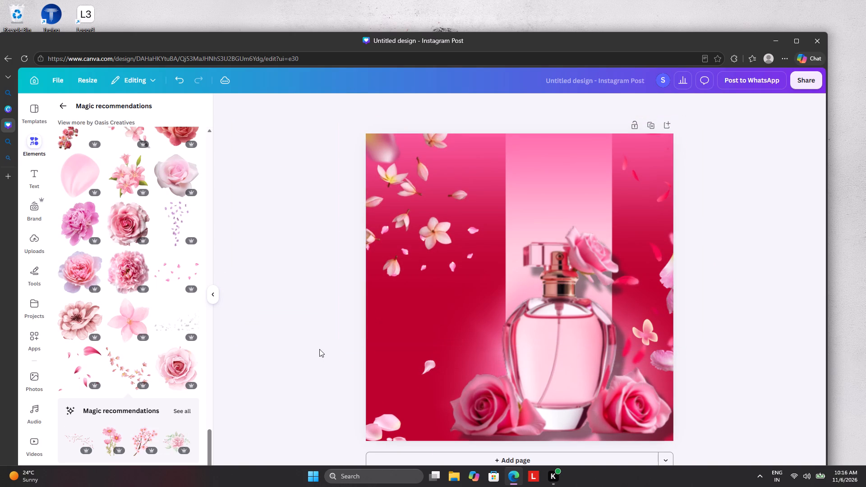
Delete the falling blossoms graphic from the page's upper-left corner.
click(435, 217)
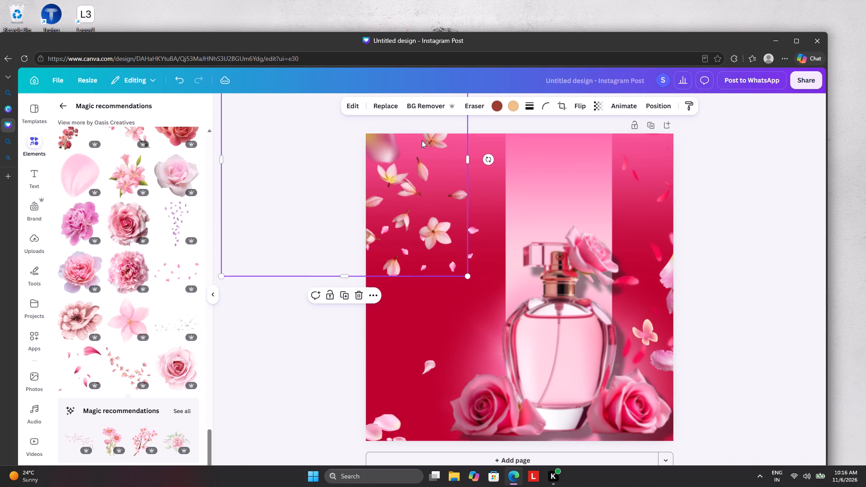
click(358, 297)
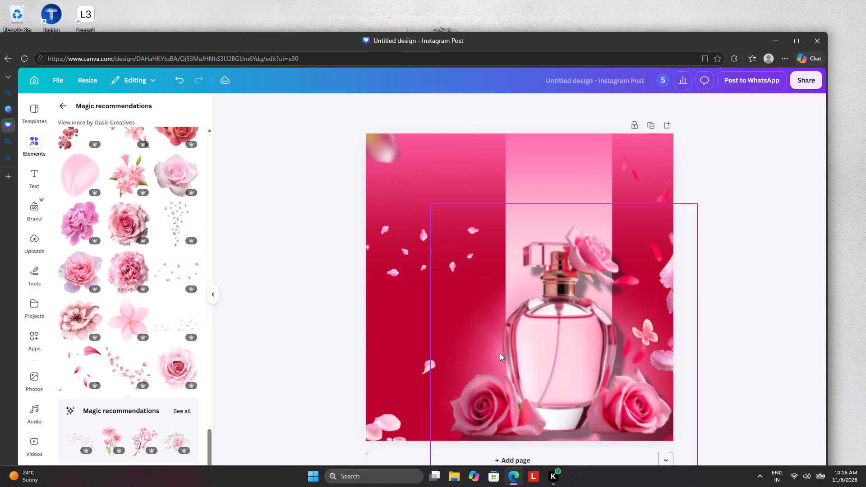
Move the perfume bottle with roses slightly left and up on the page.
click(537, 361)
drag(537, 361, 371, 296)
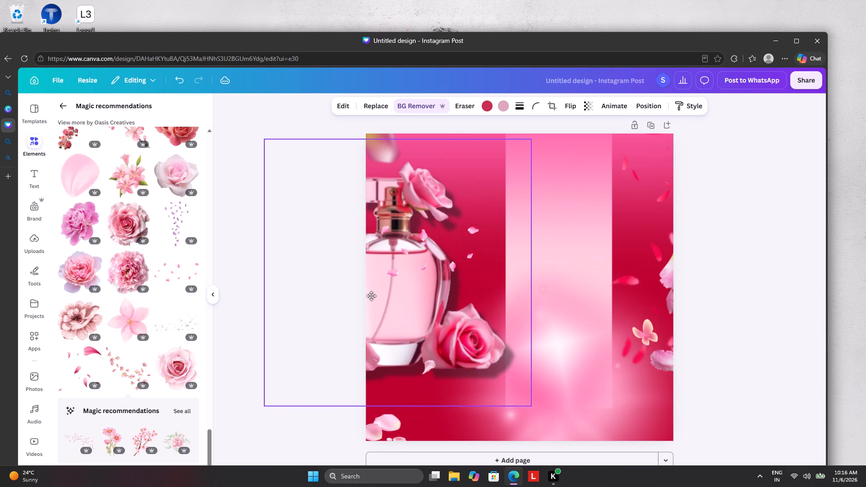
drag(371, 296, 520, 360)
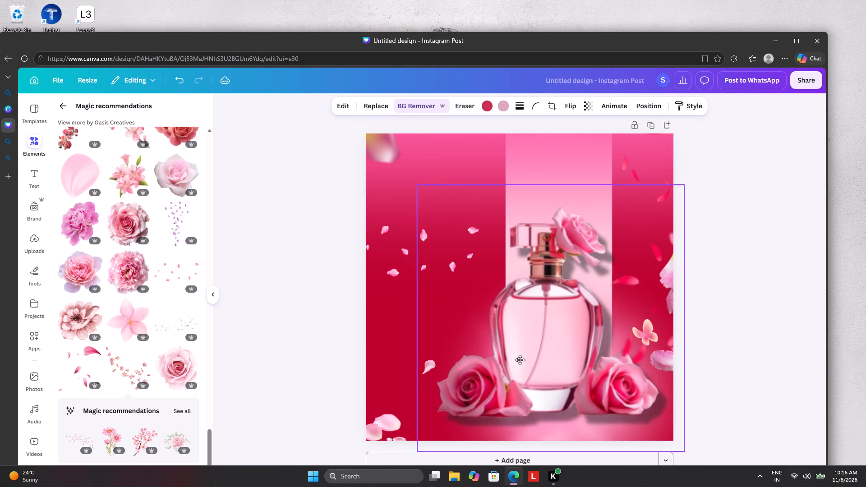
drag(520, 360, 521, 354)
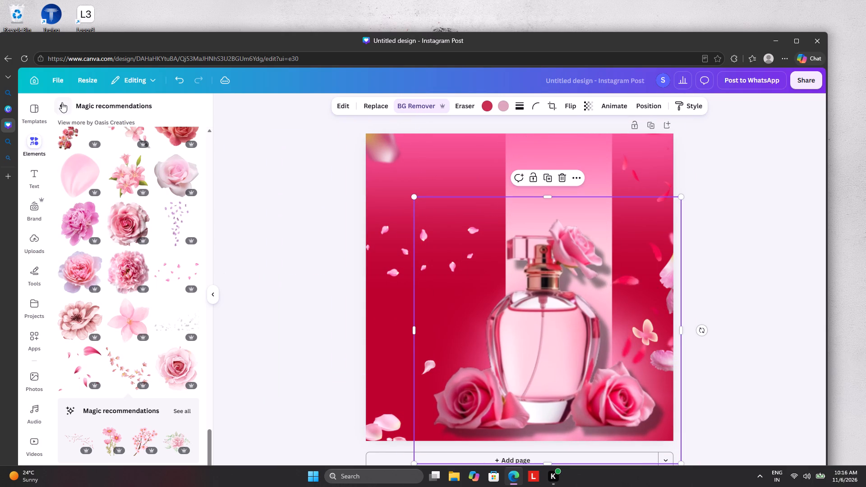
Search the elements for "roses pink purfume" and browse the photo results.
click(62, 102)
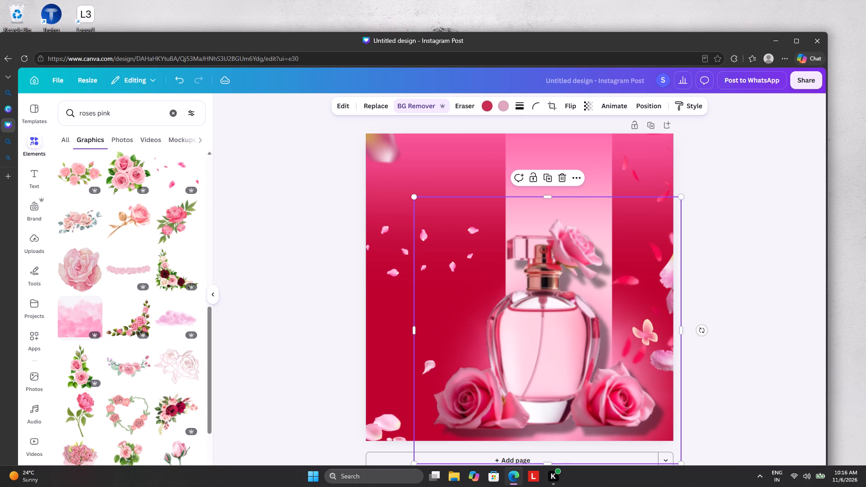
click(156, 115)
key(space)
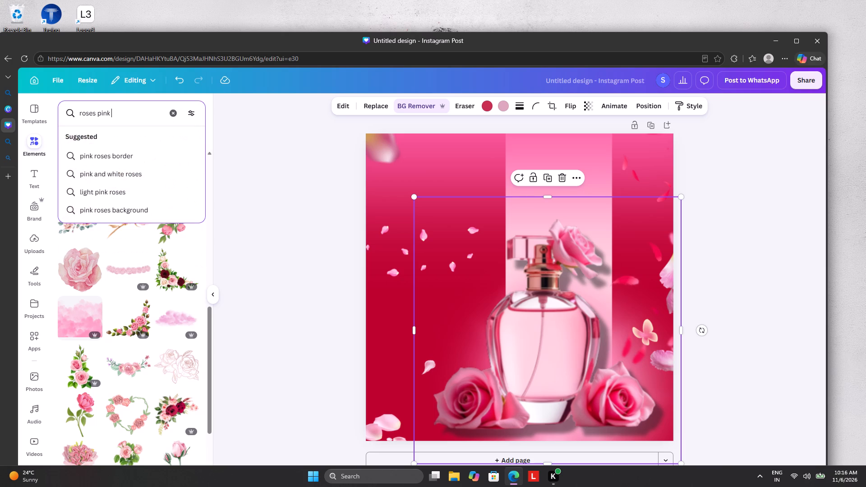
text(pur)
text(fumr)
key(BackSpace)
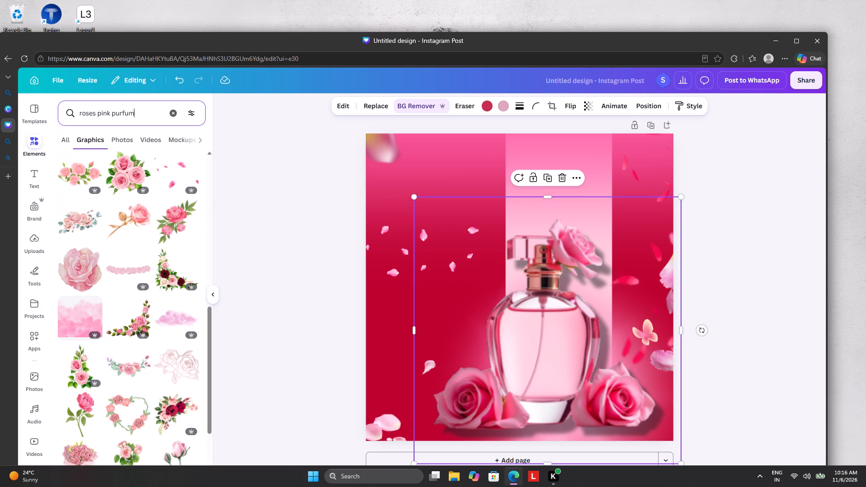
key(e)
key(Return)
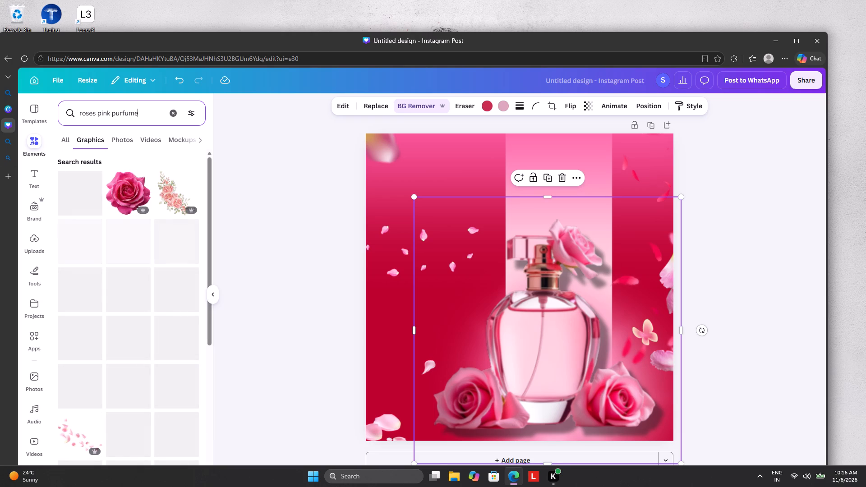
click(120, 135)
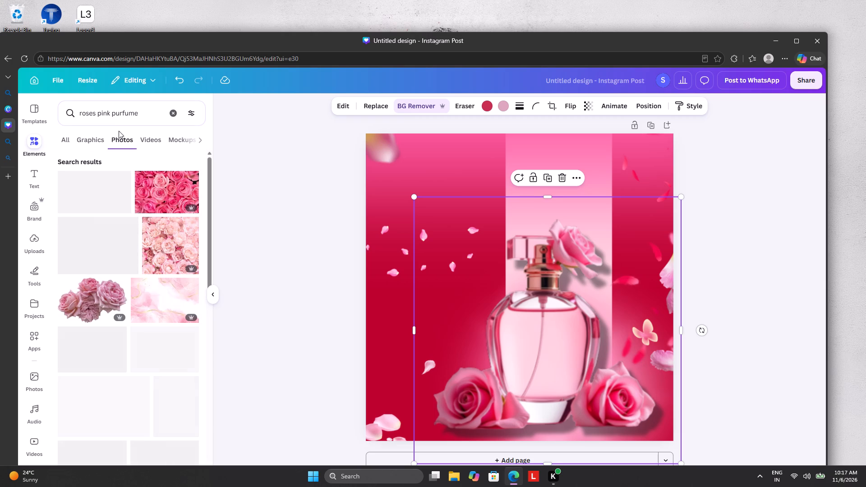
scroll(119, 131, down, 5)
scroll(112, 202, down, 6)
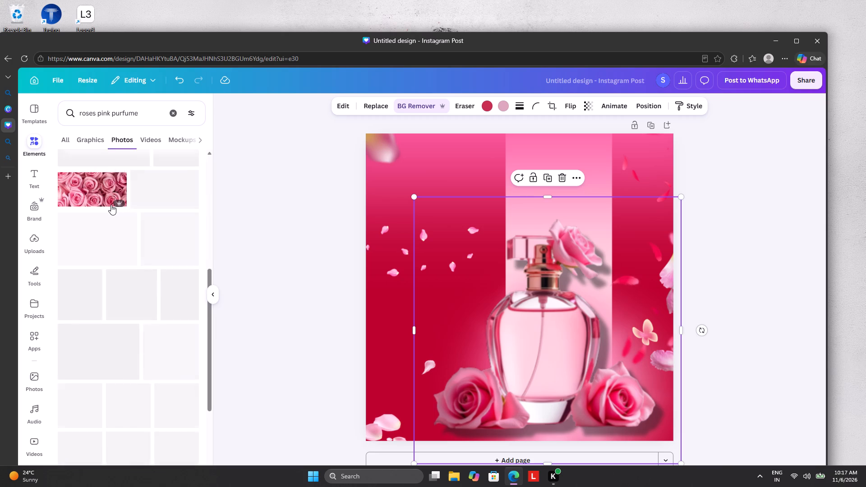
scroll(111, 205, down, 6)
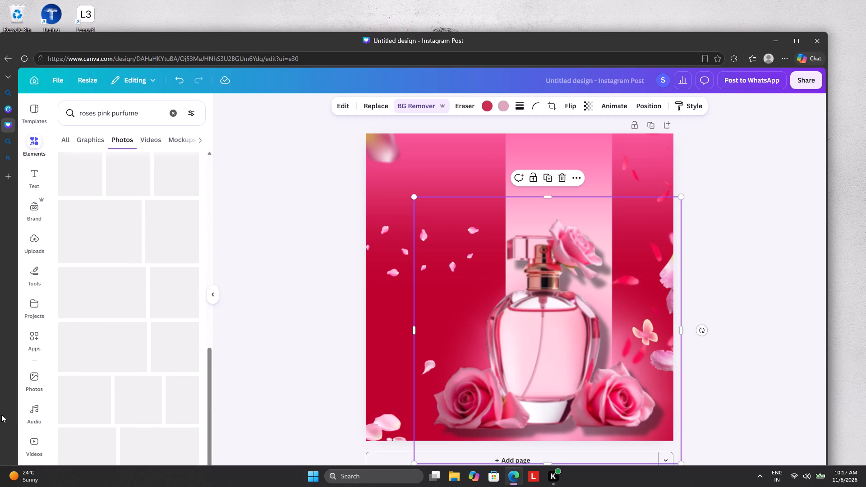
Search the photo library for "purfume roses".
click(35, 382)
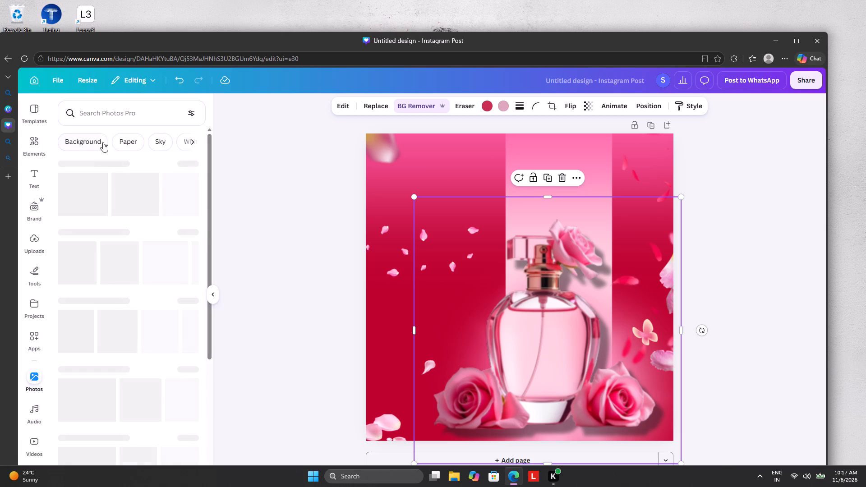
click(113, 110)
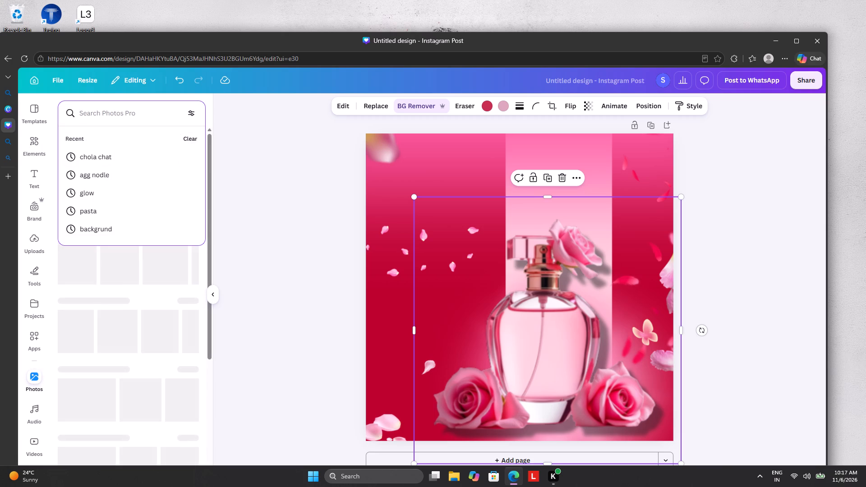
text(pur)
text(fume)
key(space)
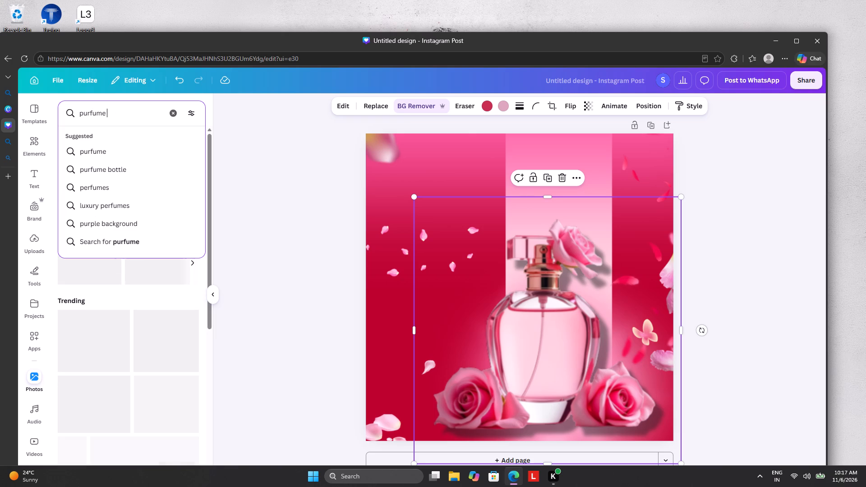
text(rod)
key(BackSpace)
key(s)
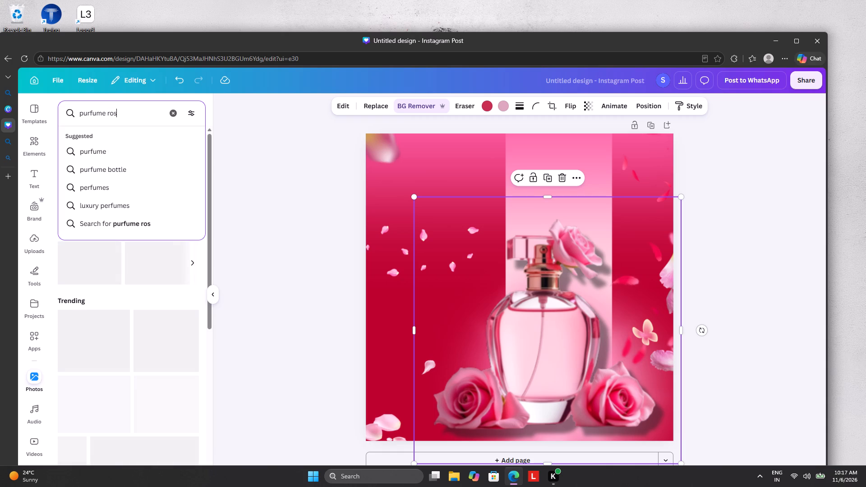
text(es)
key(Return)
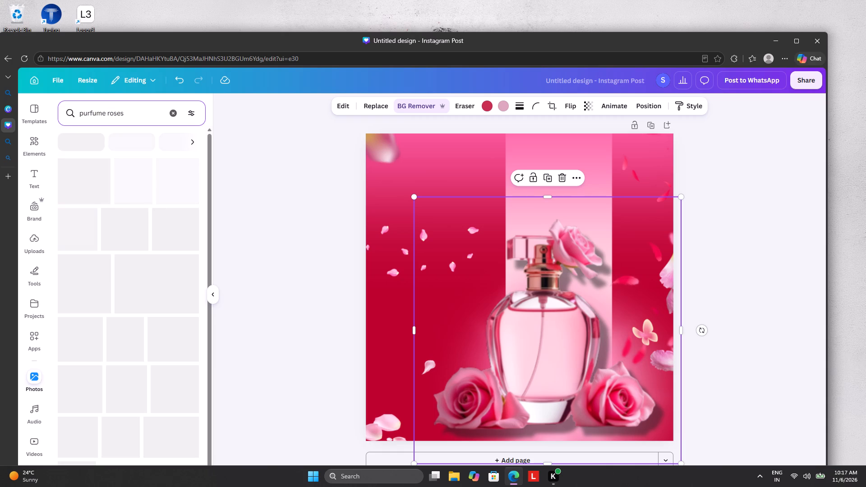
click(113, 110)
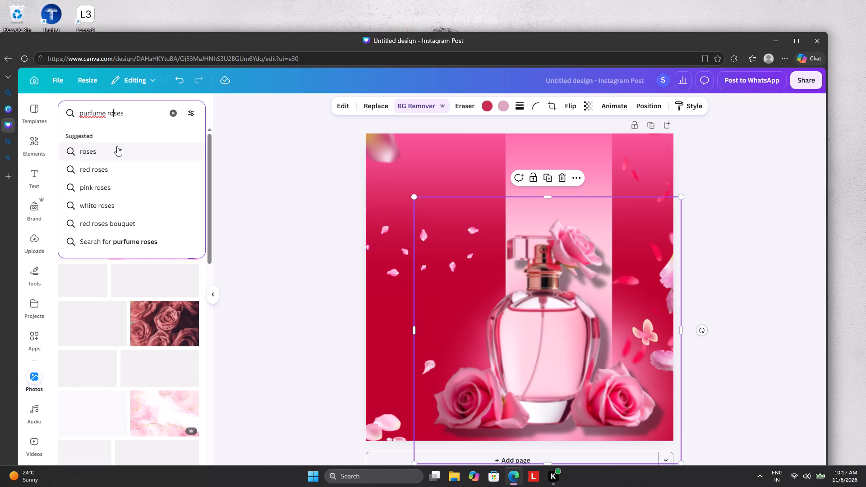
click(128, 248)
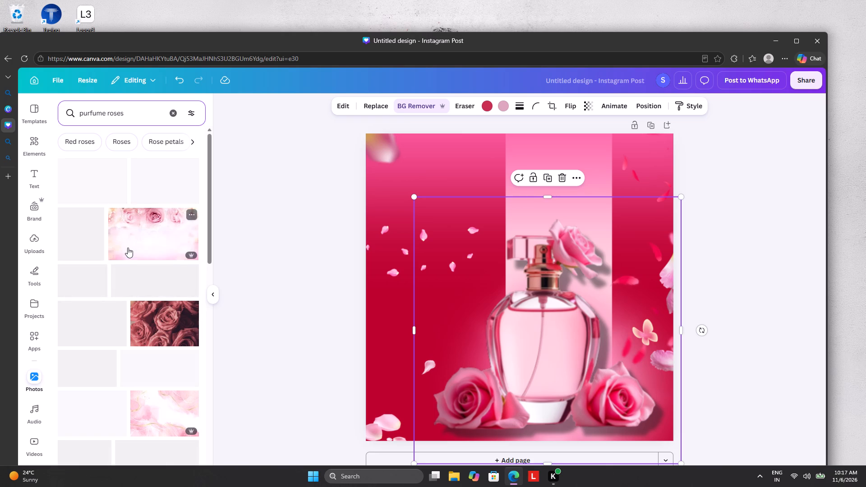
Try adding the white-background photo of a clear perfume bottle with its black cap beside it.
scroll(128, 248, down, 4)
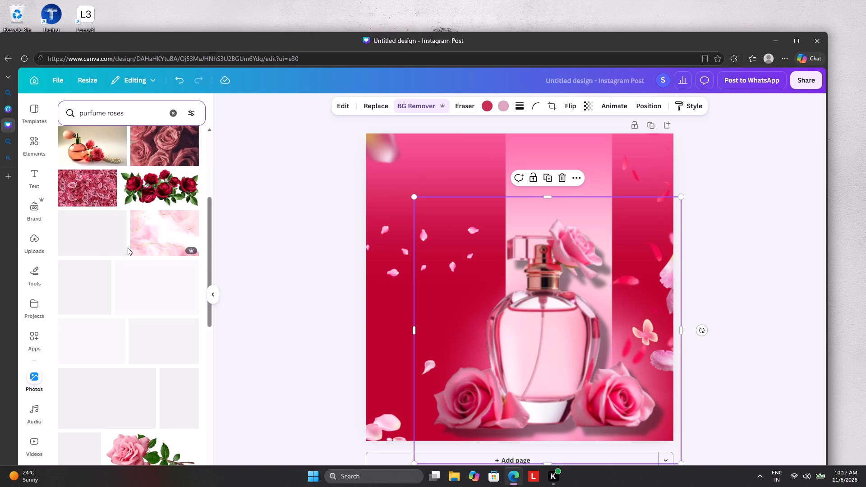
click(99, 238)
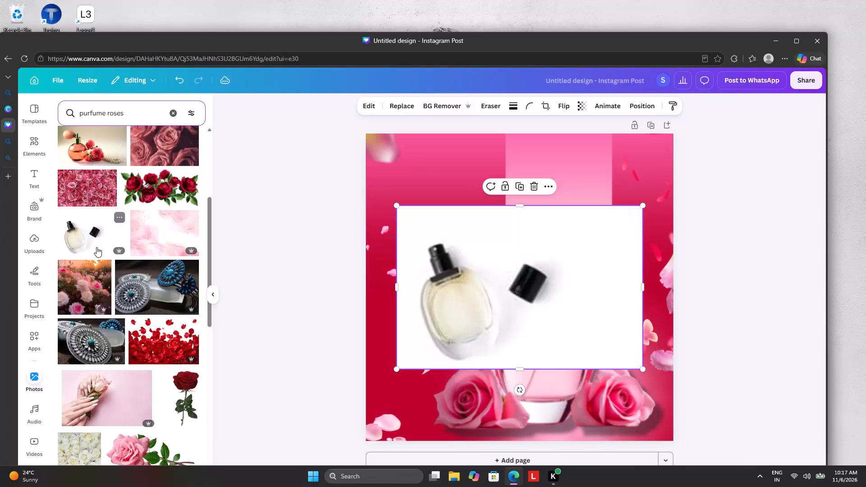
Browse more of the rose photos, then search the photo library for "perfumes".
scroll(133, 315, down, 5)
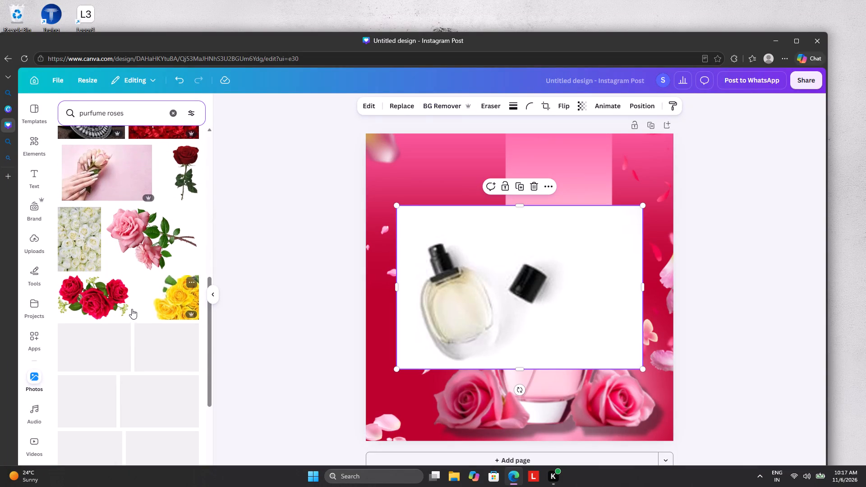
scroll(132, 309, down, 3)
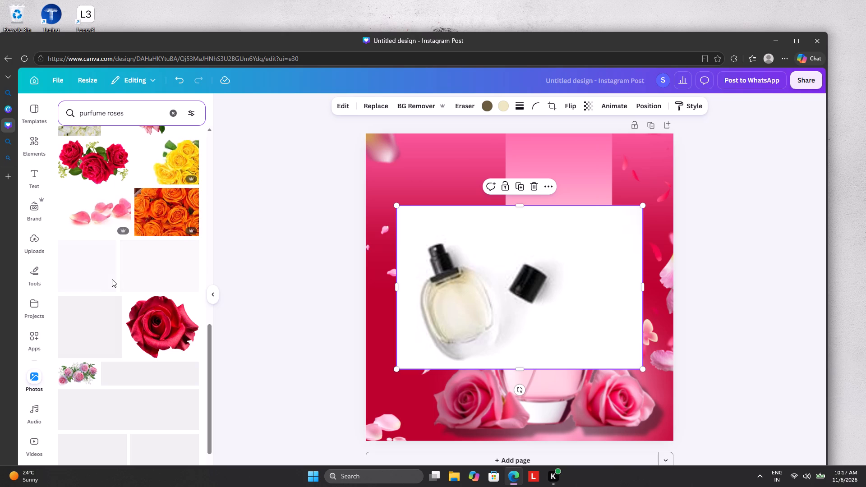
scroll(104, 279, down, 5)
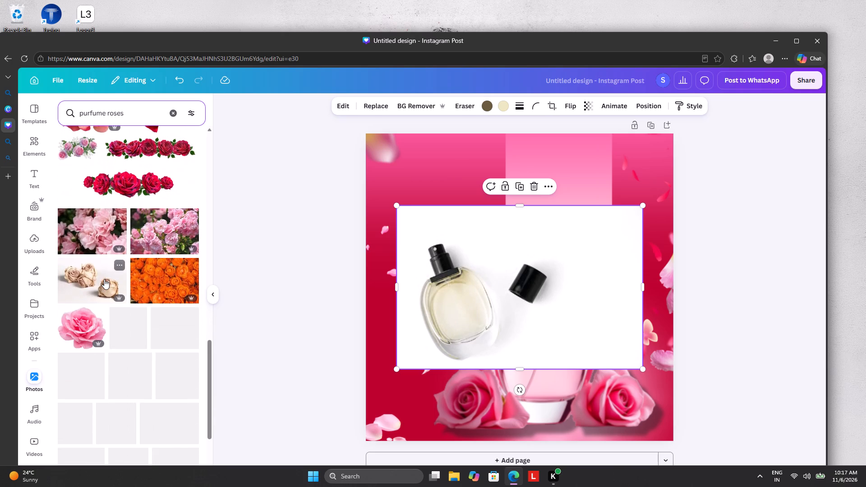
scroll(104, 279, down, 2)
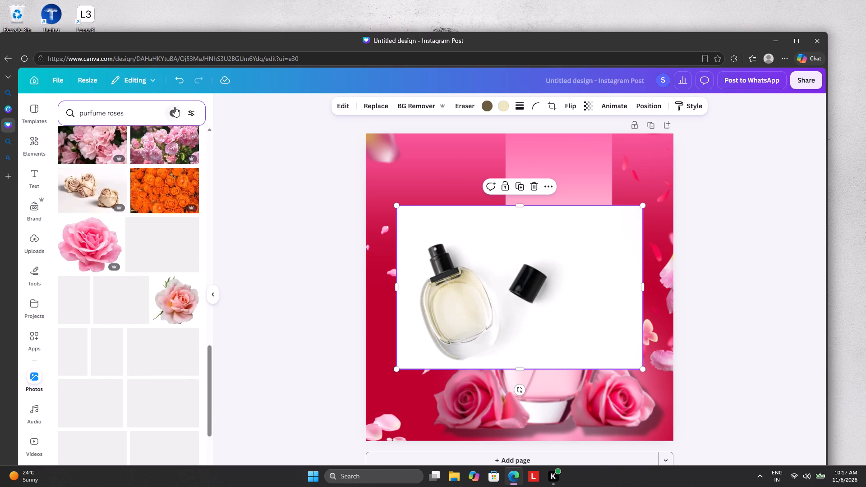
click(157, 114)
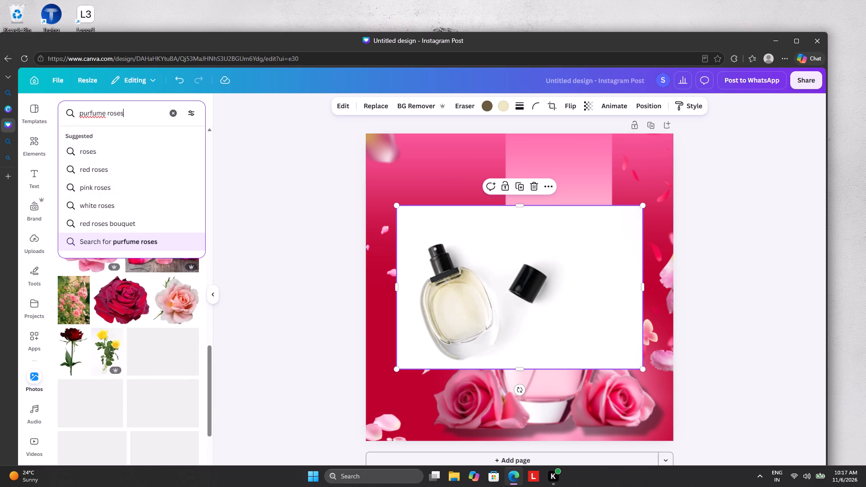
key(BackSpace)
key(BackSpace)
key(BackSpace)
key(BackSpace)
key(BackSpace)
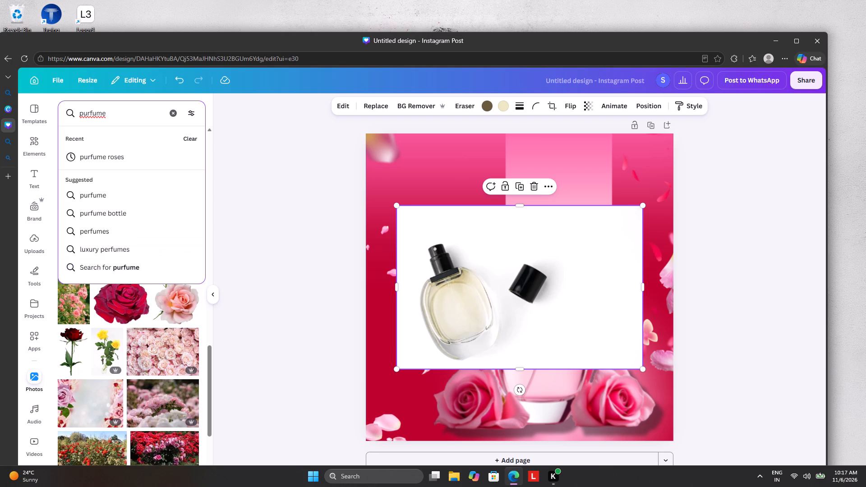
click(127, 233)
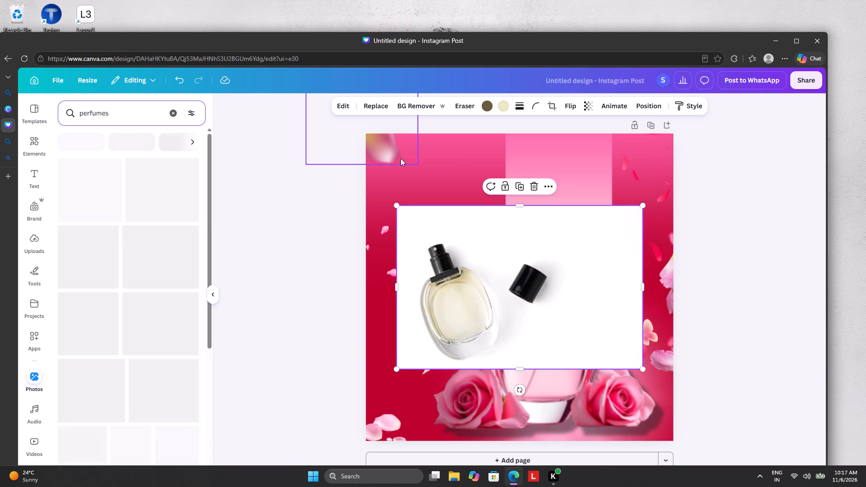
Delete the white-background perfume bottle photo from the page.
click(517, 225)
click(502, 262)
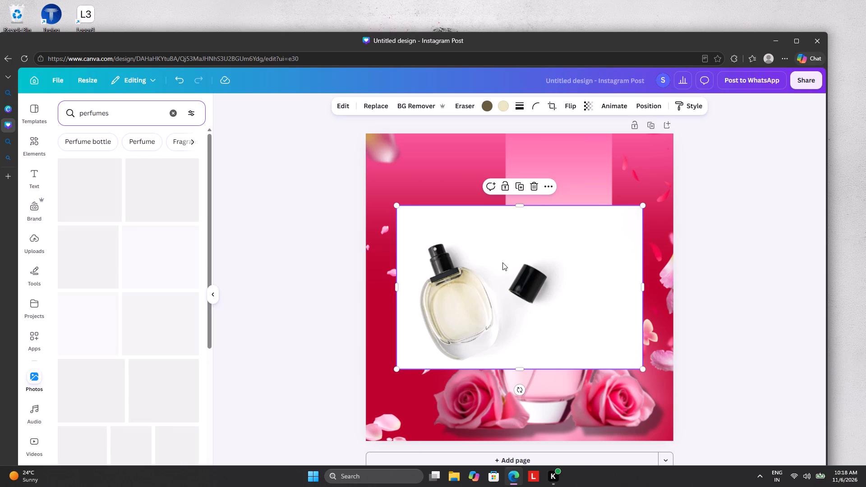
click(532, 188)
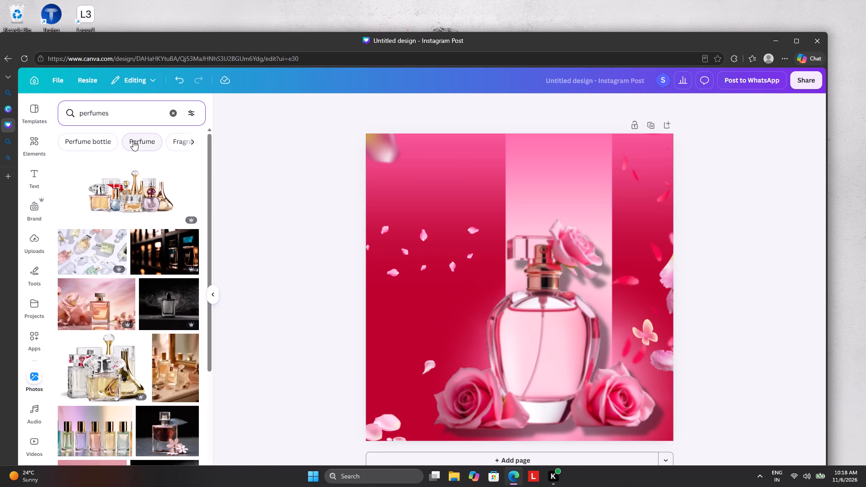
Browse the perfume photo results for another suitable bottle image.
click(195, 142)
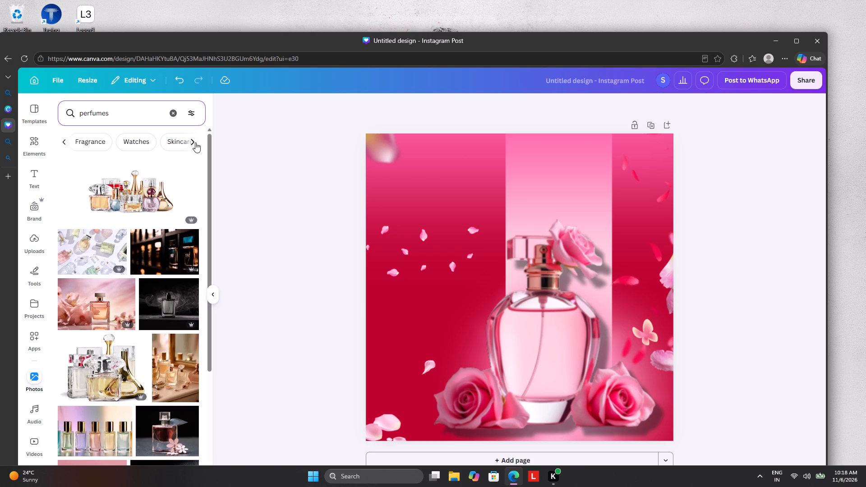
scroll(133, 215, down, 5)
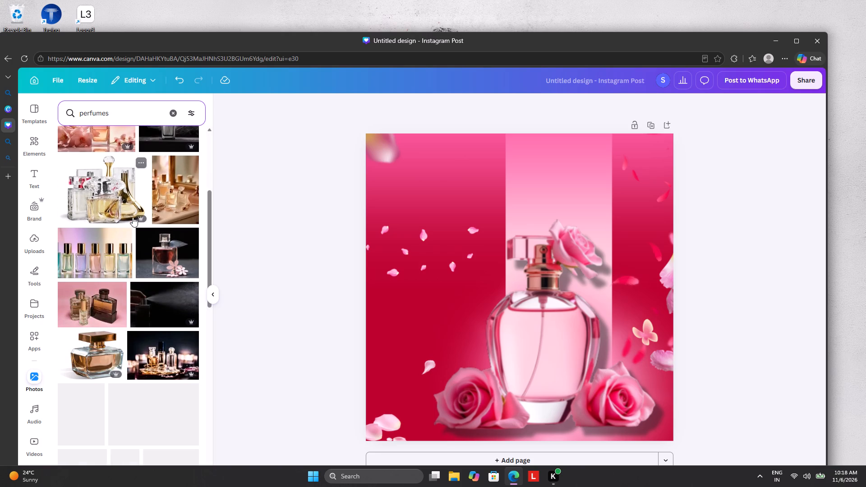
scroll(133, 217, down, 2)
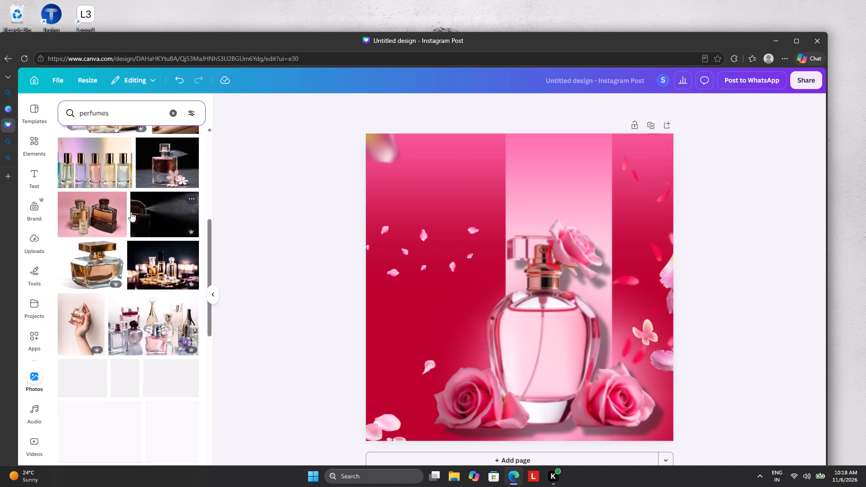
scroll(131, 212, down, 3)
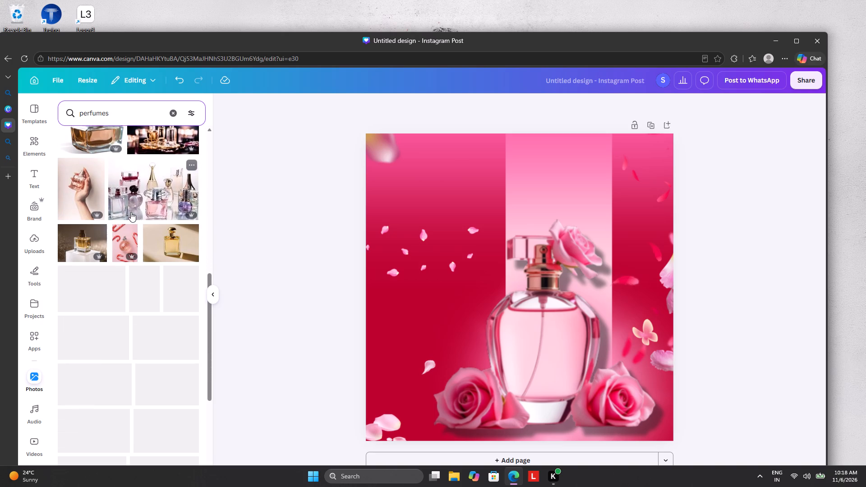
scroll(131, 212, down, 2)
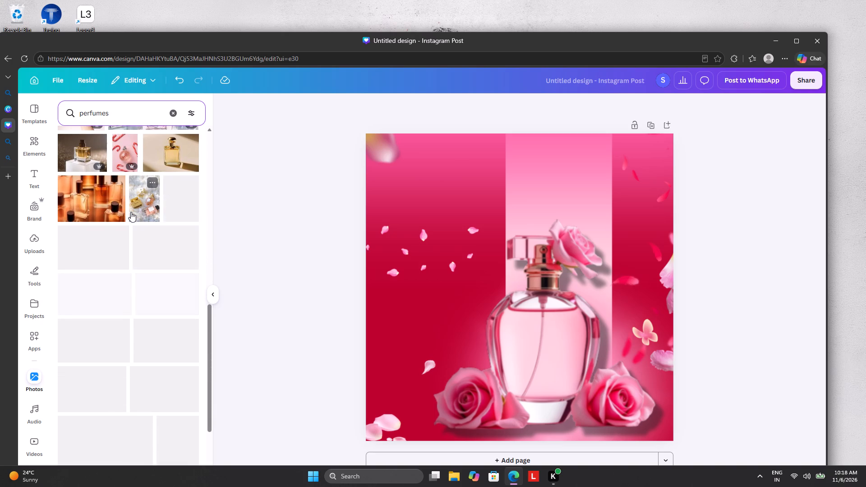
Search the photo library for "perfumes roses".
click(127, 116)
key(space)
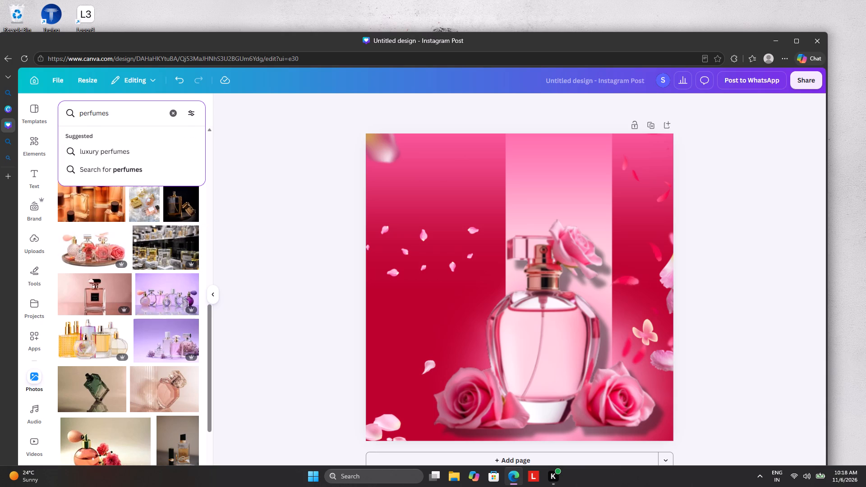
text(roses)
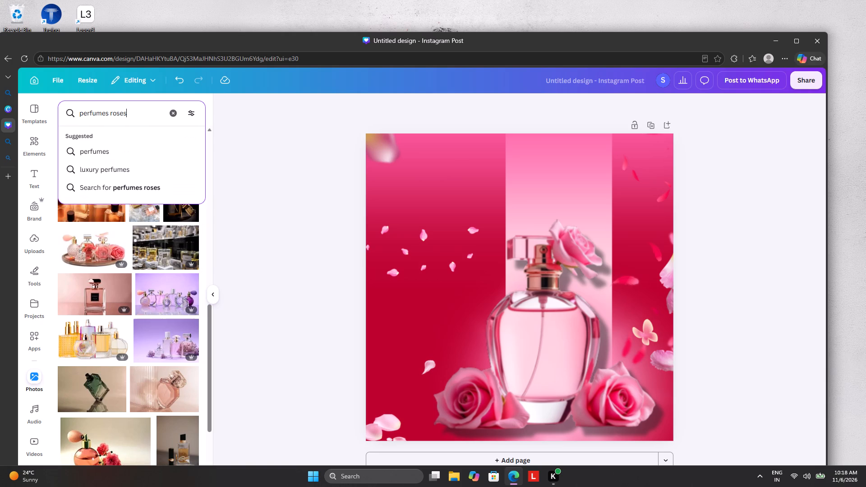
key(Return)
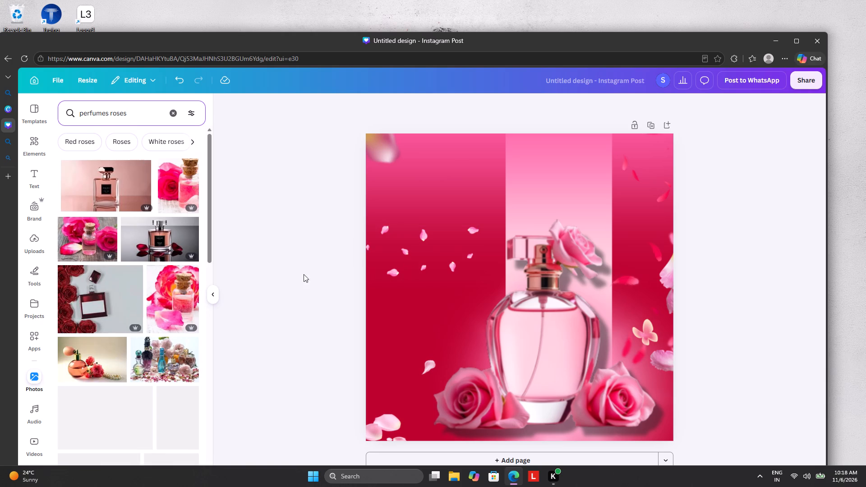
Add the photo of the black-labelled perfume bottle with dark red petals on grey to the page and remove its background.
click(147, 238)
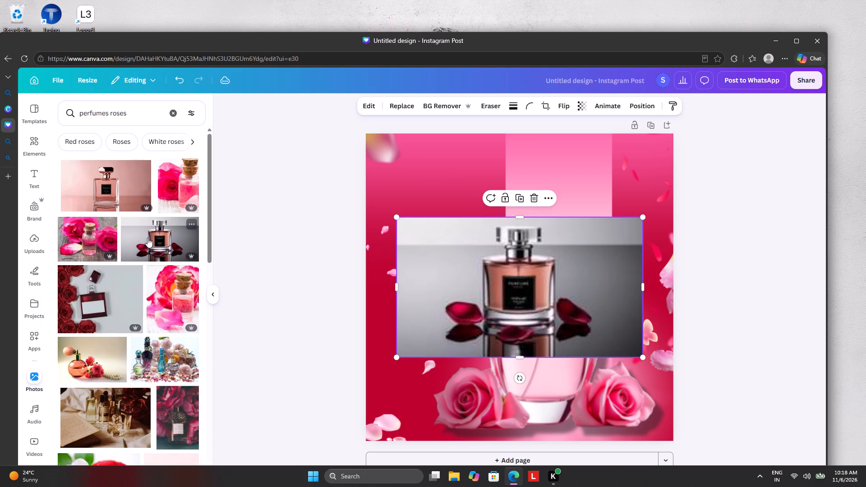
scroll(147, 238, down, 5)
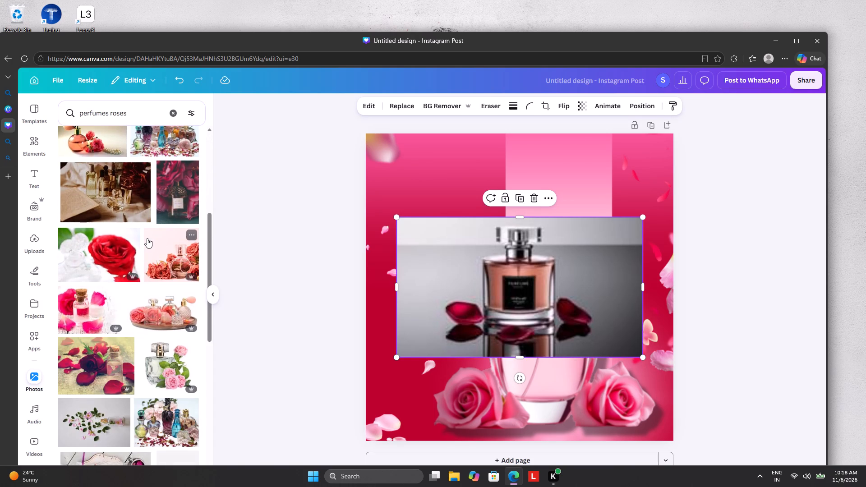
scroll(147, 238, down, 3)
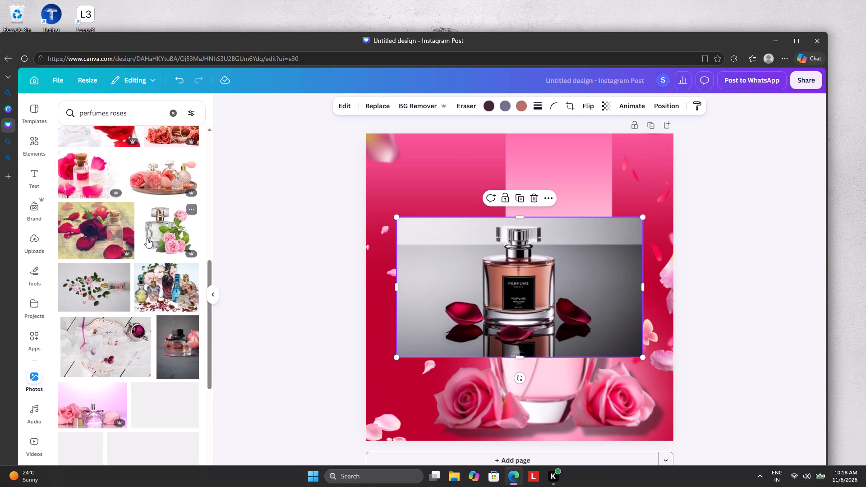
click(406, 102)
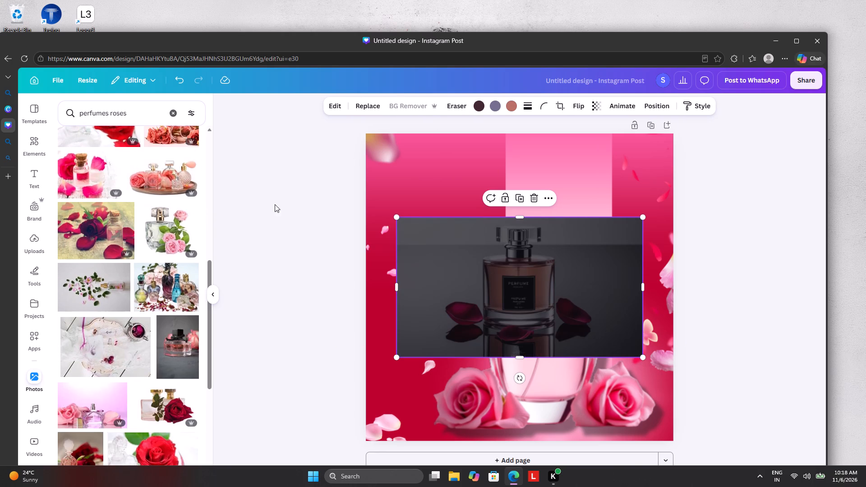
scroll(146, 277, down, 5)
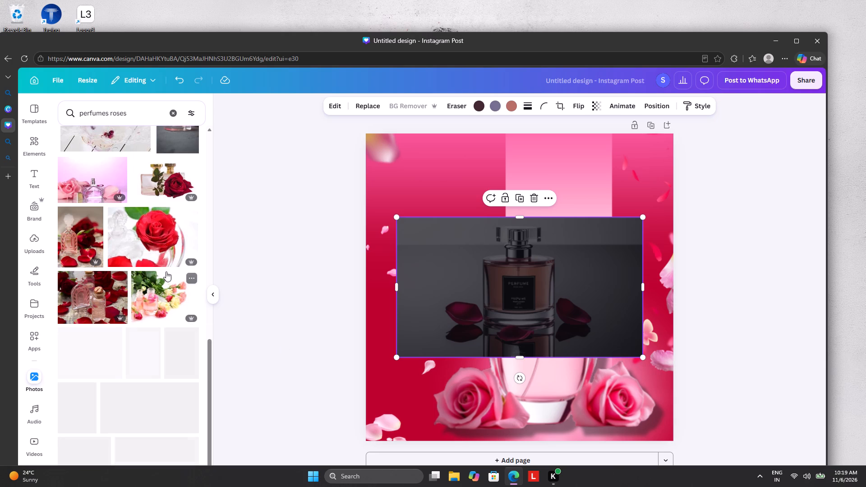
scroll(159, 266, down, 2)
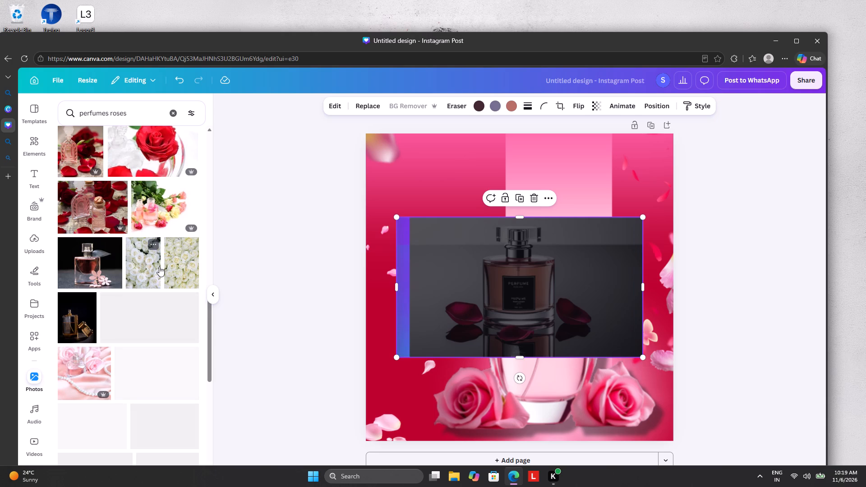
drag(468, 294, 468, 296)
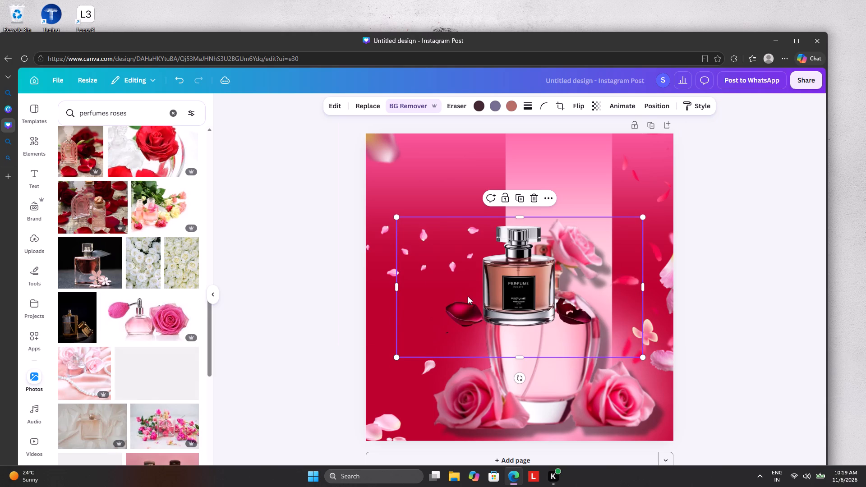
Undo the cut-out bottle's repositioning and the background removal on the black-labelled perfume bottle photo.
drag(468, 296, 468, 308)
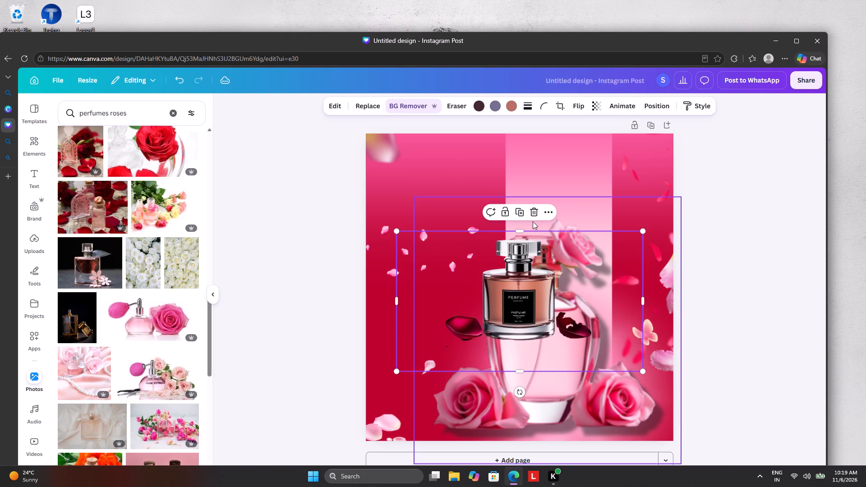
drag(479, 335, 468, 321)
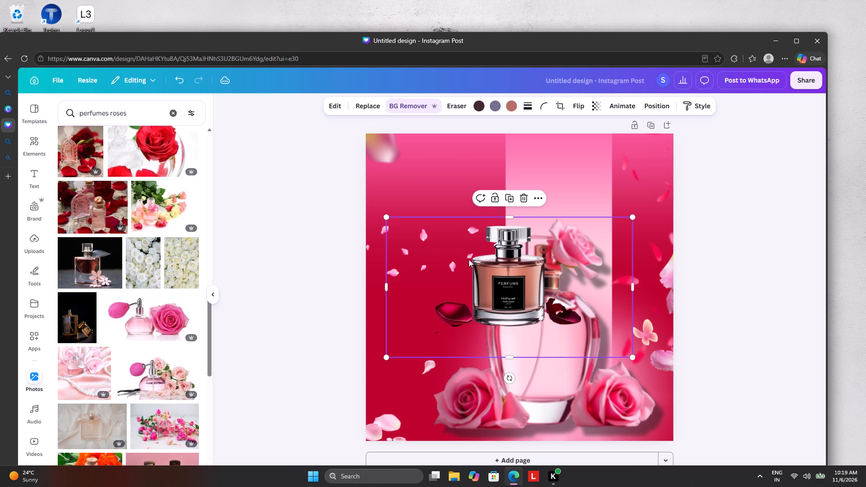
key(ctrl+z)
key(ctrl+z)
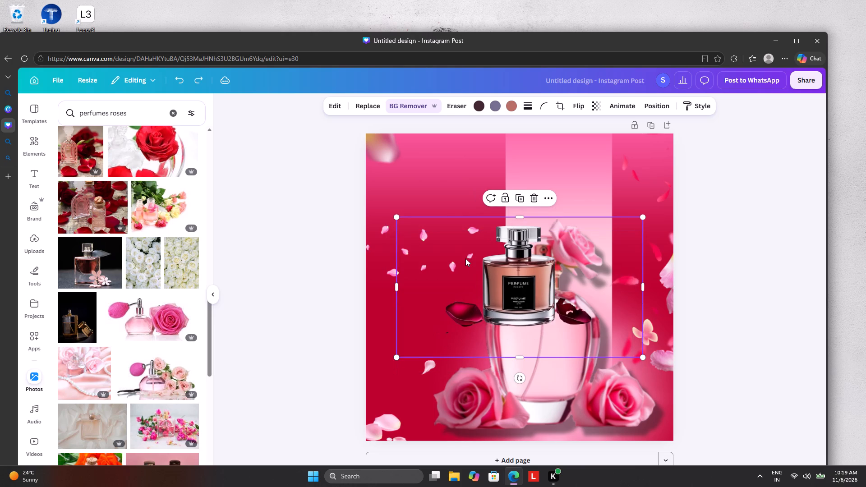
key(ctrl+z)
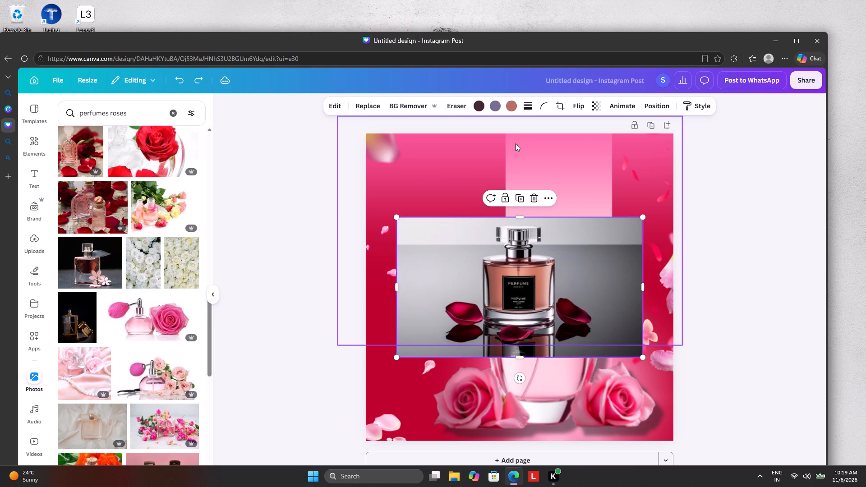
click(434, 280)
click(472, 299)
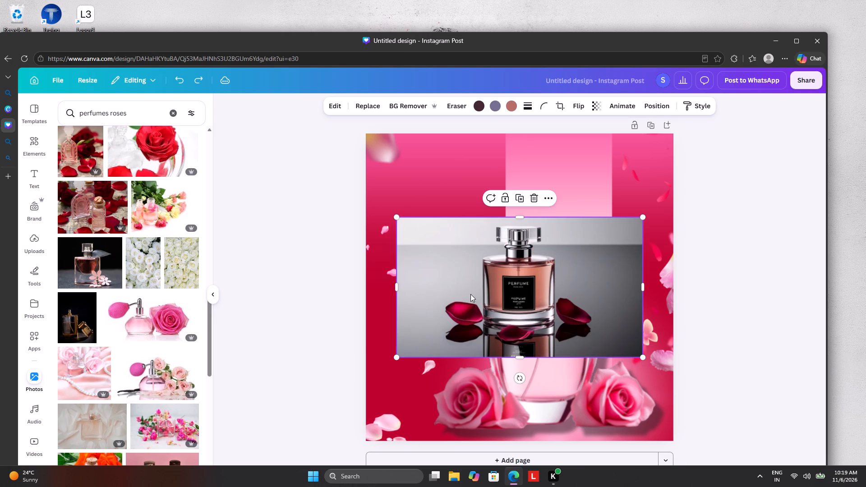
Set the page background to a very dark maroon sampled from the dark petal beside the black-labelled bottle.
click(443, 170)
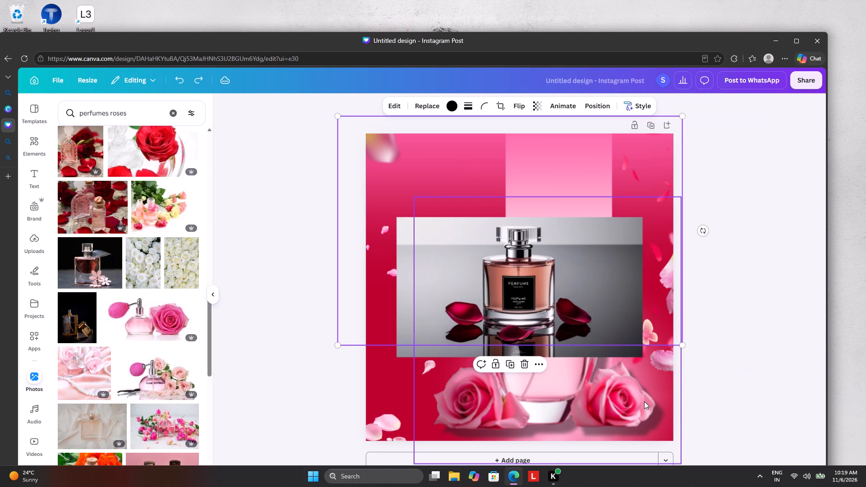
click(647, 408)
click(406, 390)
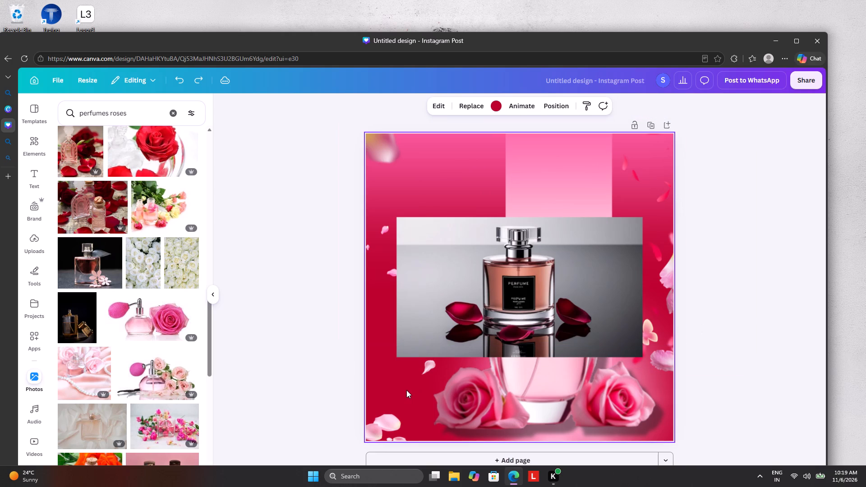
click(561, 107)
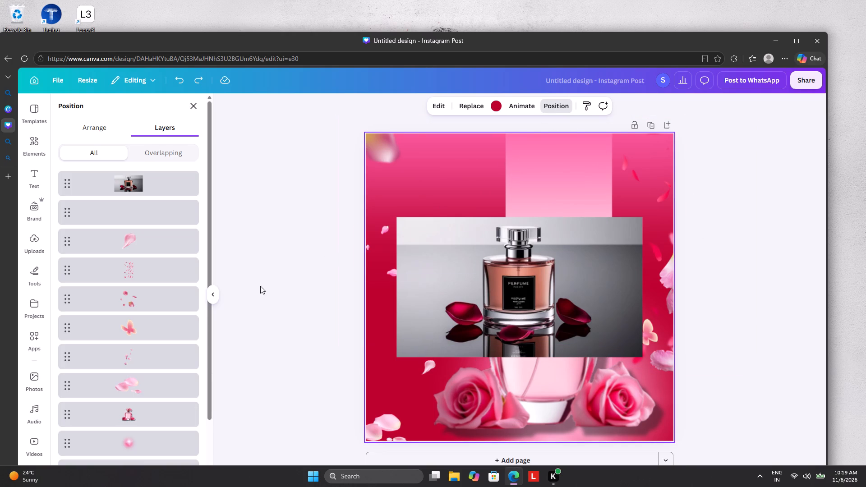
scroll(162, 307, down, 11)
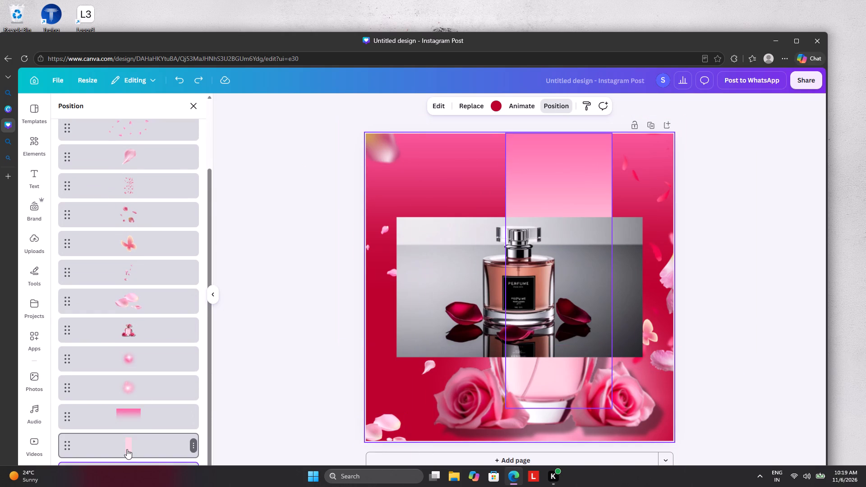
scroll(127, 449, down, 6)
click(128, 463)
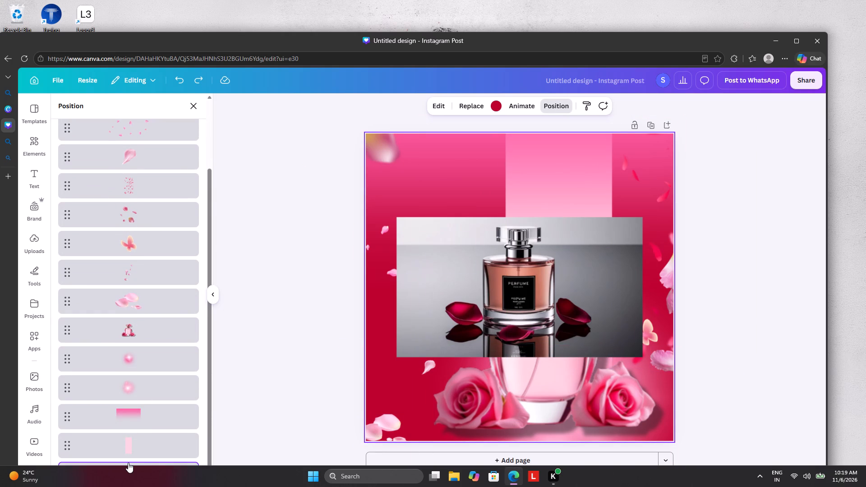
click(495, 103)
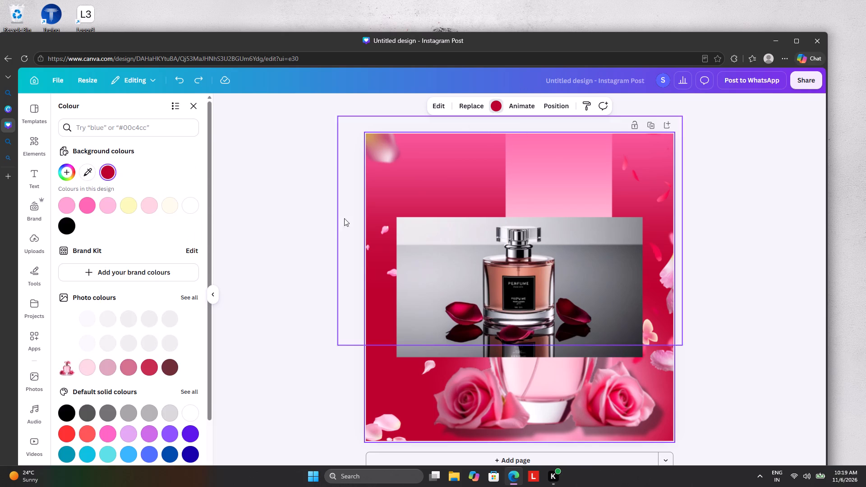
click(92, 171)
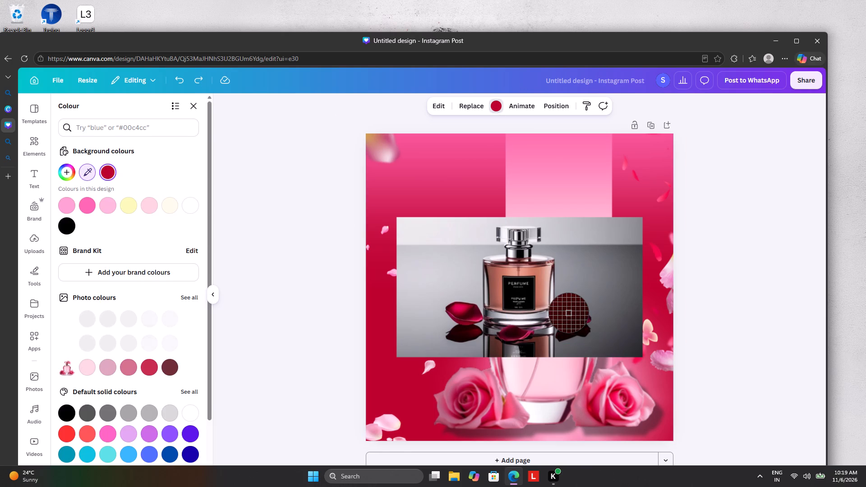
click(570, 313)
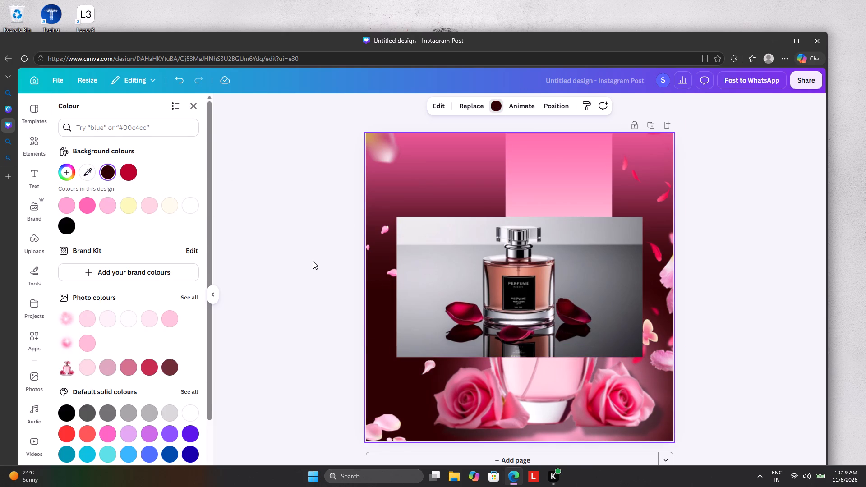
Replace black in the large graphic across the page's upper part with dark red sampled from the photo's left petal.
click(438, 164)
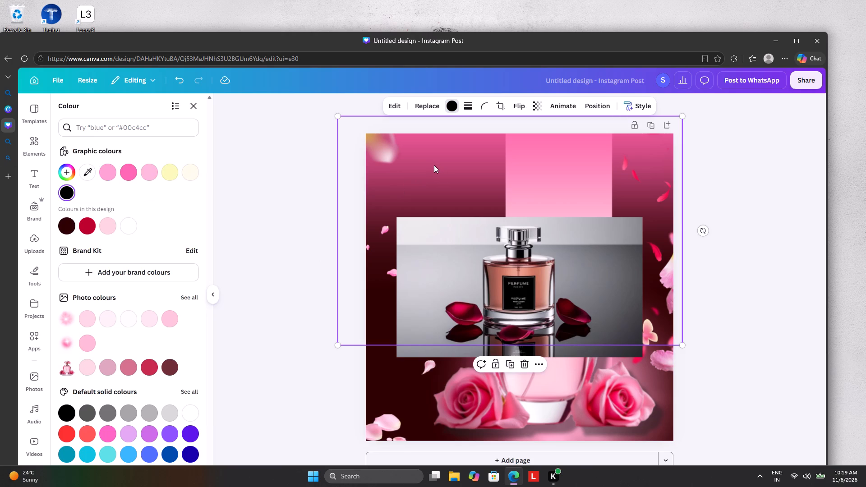
click(86, 172)
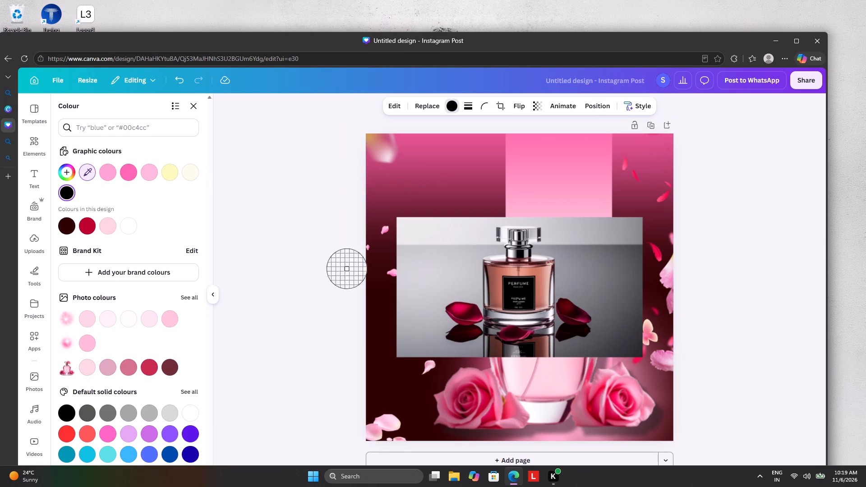
click(464, 311)
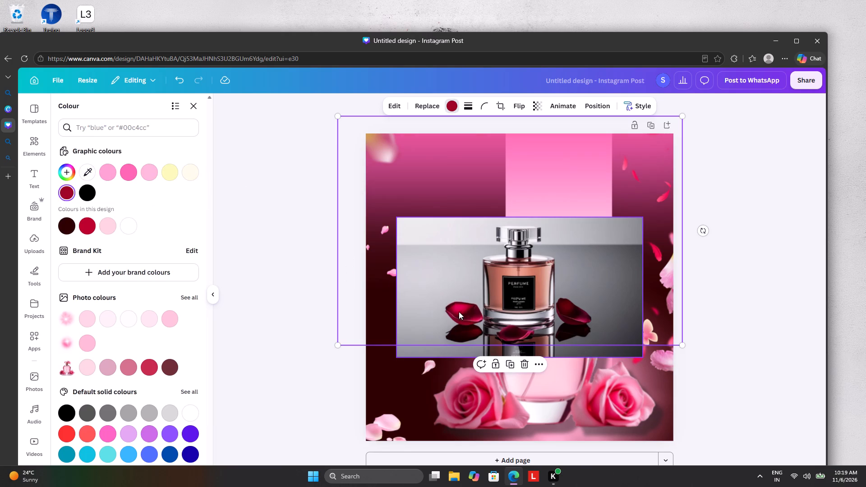
click(279, 231)
click(279, 228)
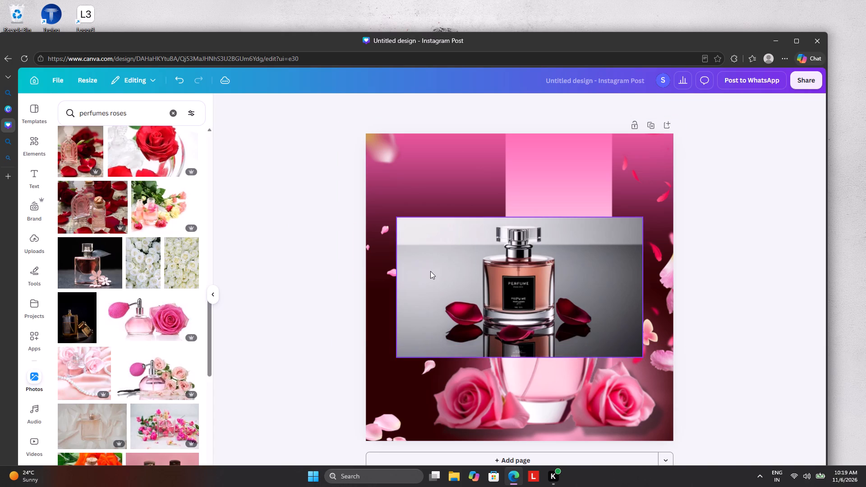
Move the black-labelled bottle photo partly off the page at its upper-left corner, clear of the pink bottle.
drag(431, 271, 244, 174)
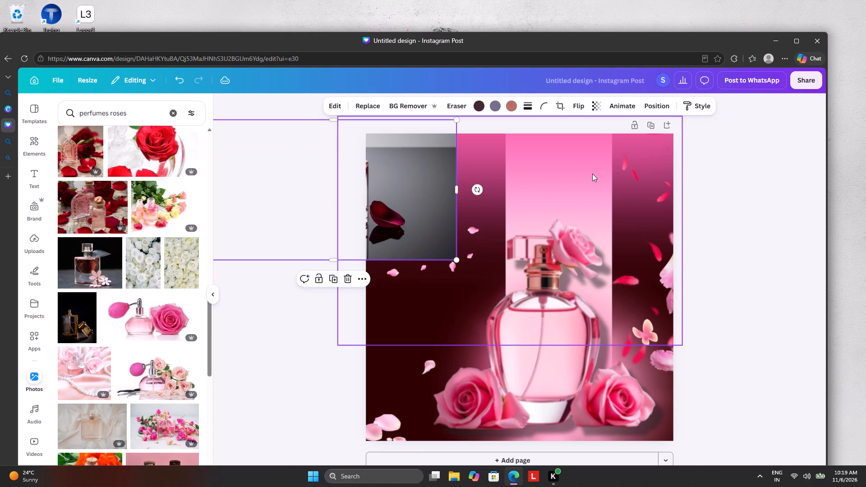
Select the vertical pink rectangle behind the pink bottle and activate the eyedropper for its fill colour.
click(637, 102)
click(655, 101)
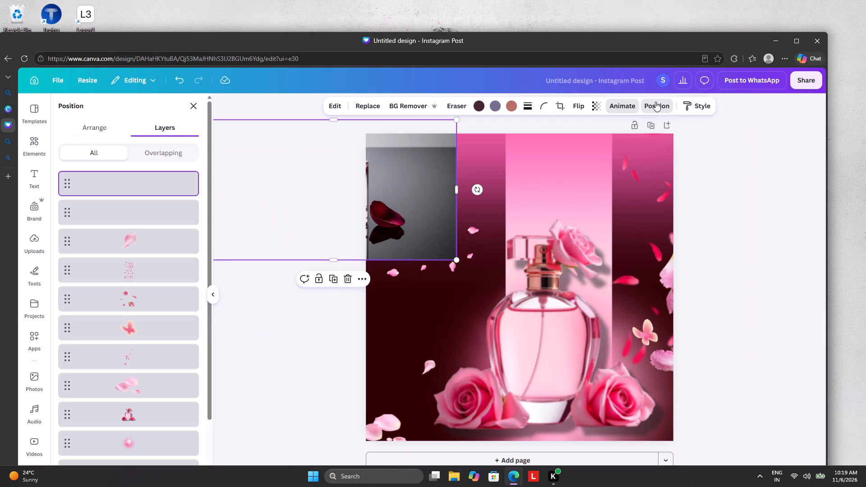
scroll(126, 283, down, 11)
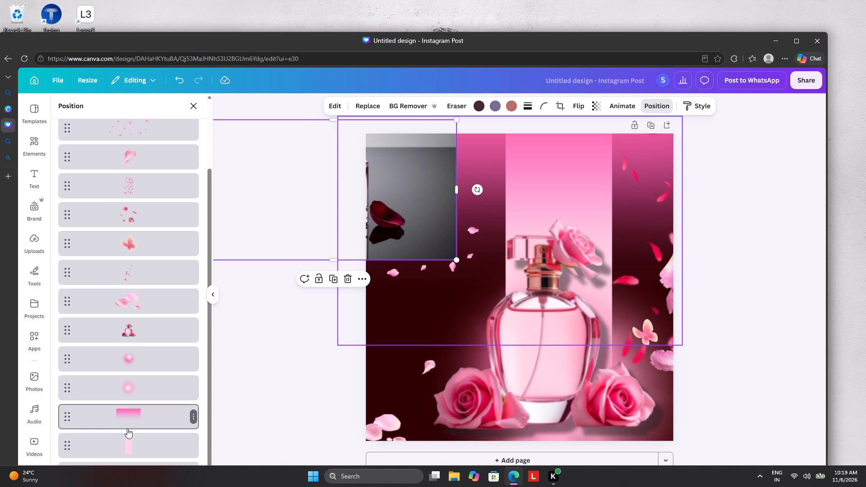
click(123, 443)
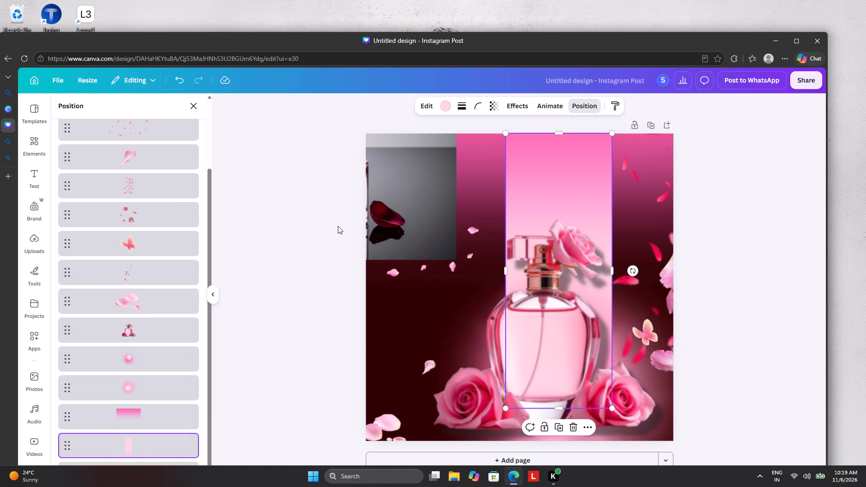
click(445, 106)
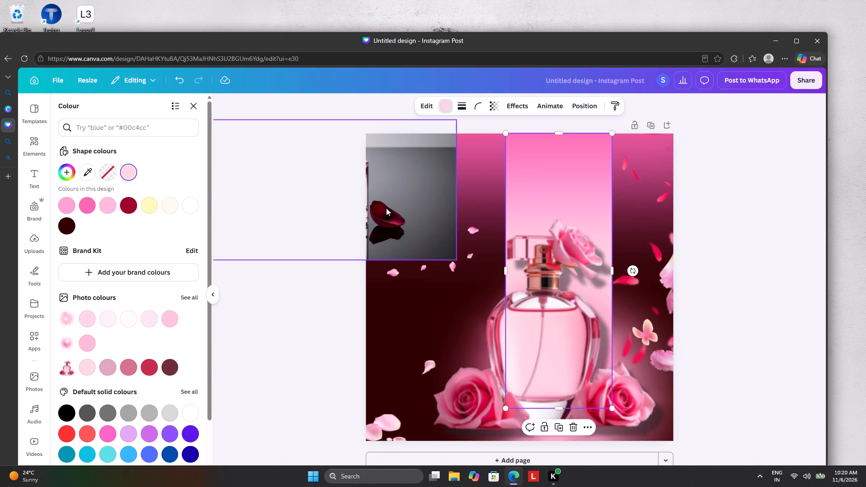
click(88, 173)
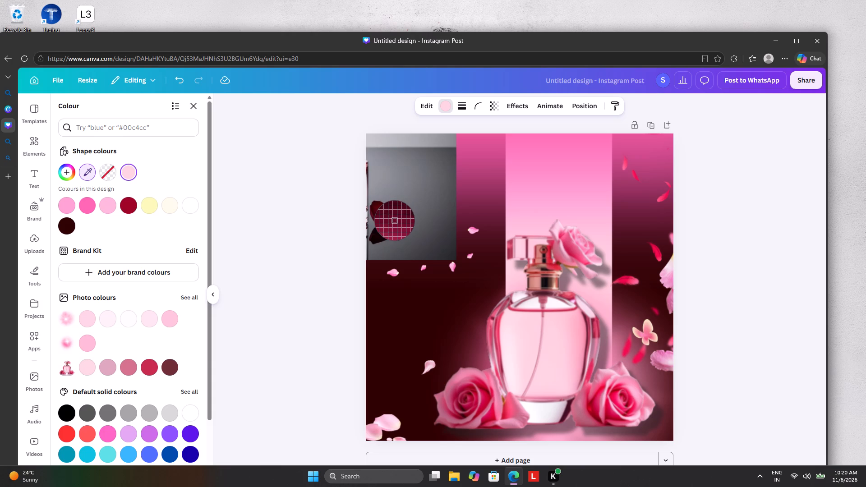
Fill the vertical rectangle with deep crimson sampled from the dark red petal in the black-labelled bottle photo.
click(395, 222)
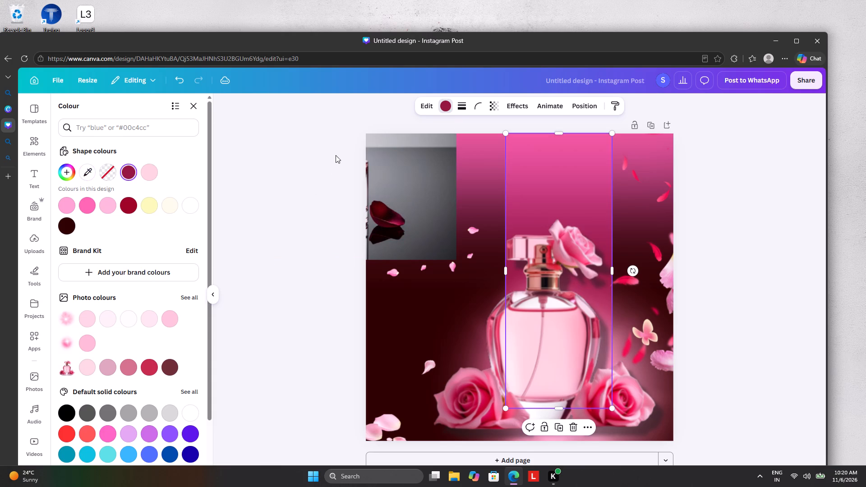
Delete the pink bottle with its roses, plus the soft pink glow and the starburst glow behind it.
click(534, 354)
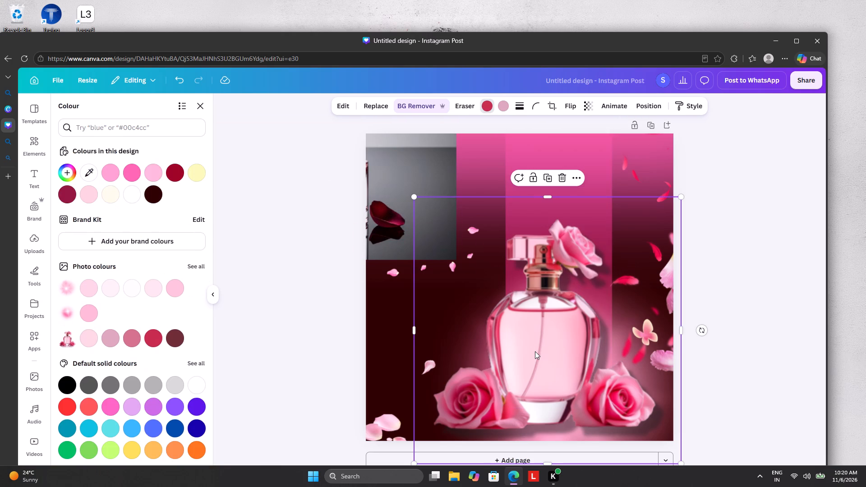
click(562, 183)
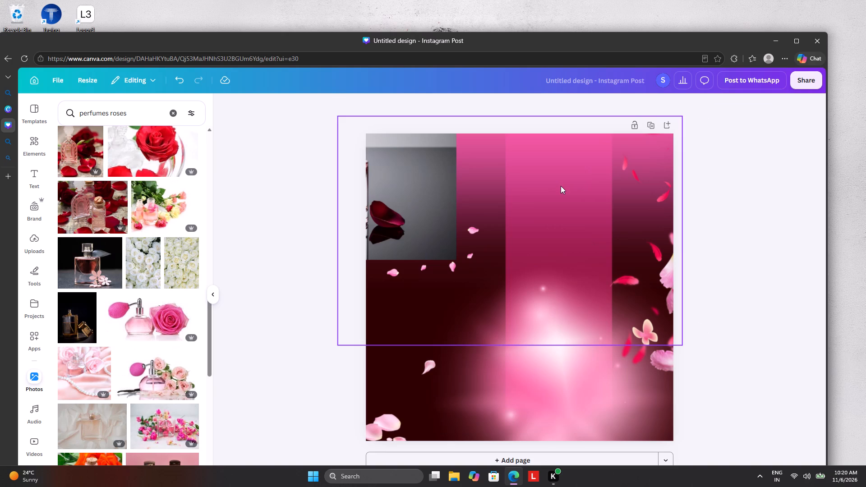
click(529, 365)
click(566, 222)
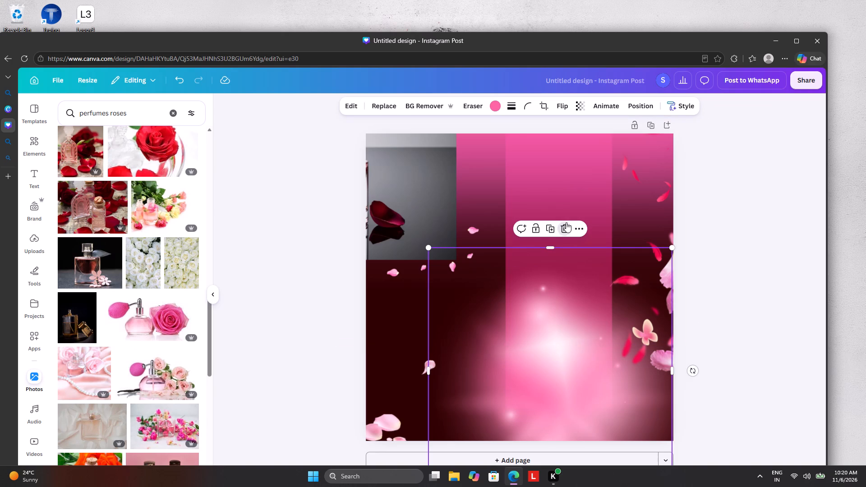
click(550, 357)
click(585, 236)
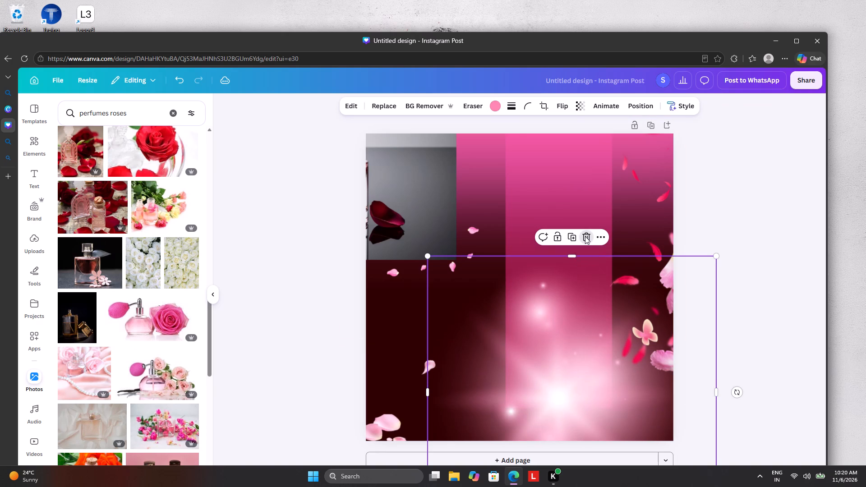
Move the black-labelled bottle photo over the lower part of the crimson vertical rectangle, fully showing its bottle and petals.
drag(421, 232, 649, 375)
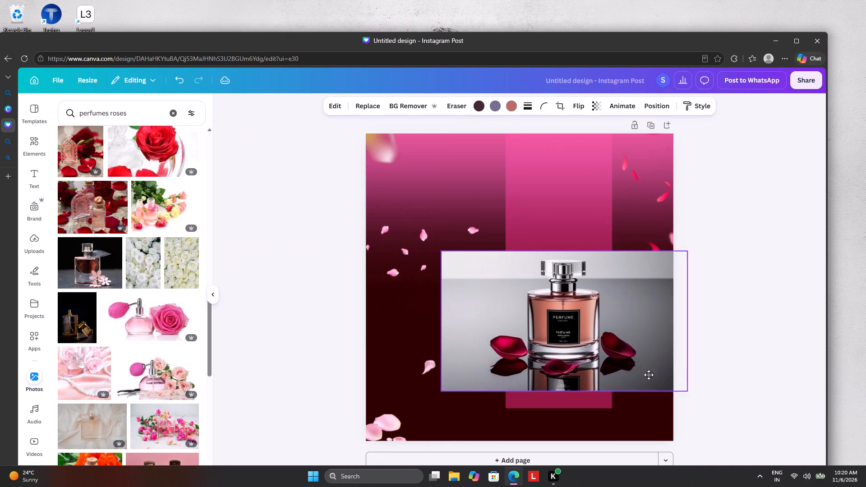
drag(649, 375, 644, 380)
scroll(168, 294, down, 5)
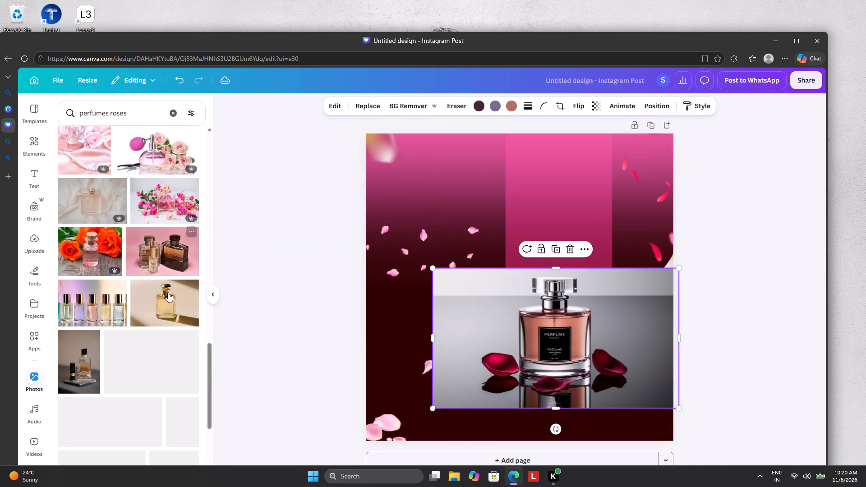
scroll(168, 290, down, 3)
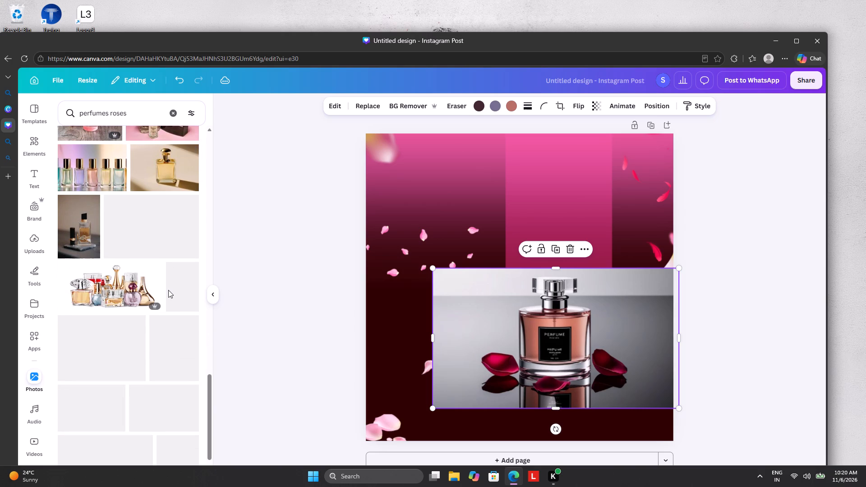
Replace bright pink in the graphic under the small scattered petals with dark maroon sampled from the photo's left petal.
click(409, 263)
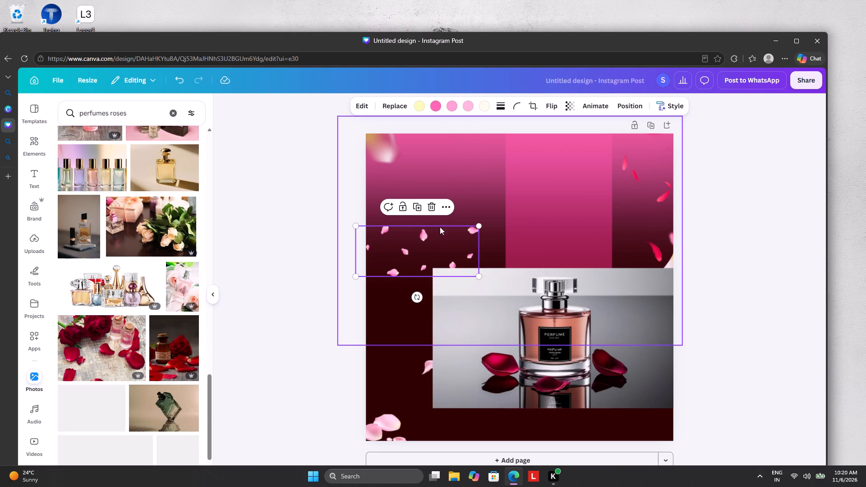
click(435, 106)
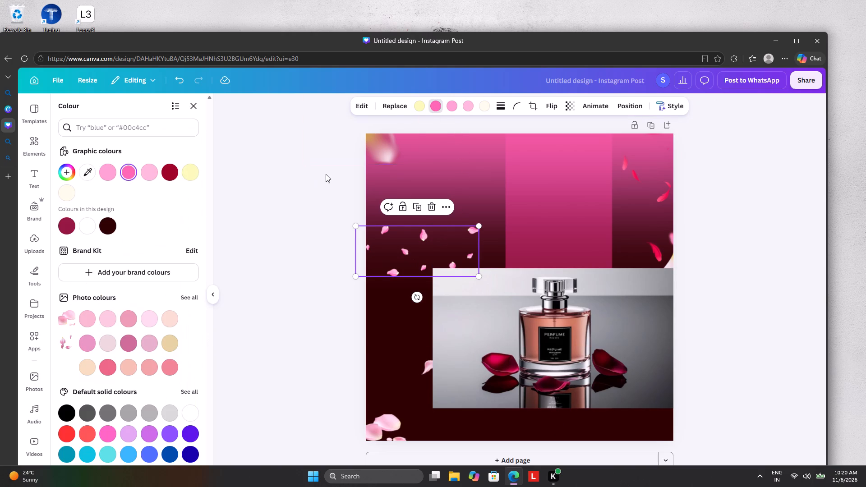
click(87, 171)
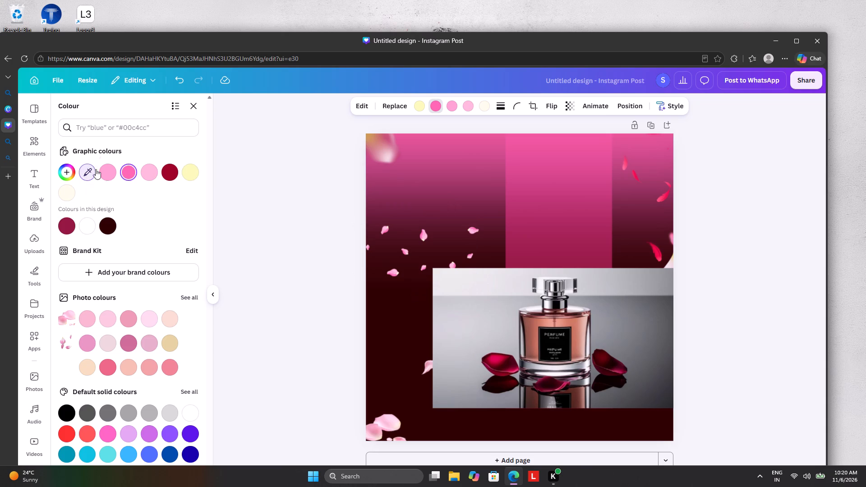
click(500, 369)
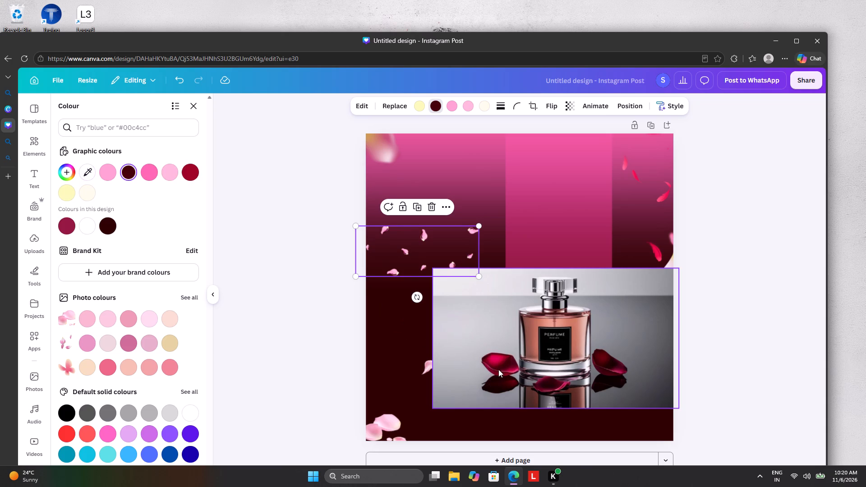
Delete the small scattered petals, the blurred petal in the page's upper-left corner and the pink petals in its lower-left corner.
click(430, 206)
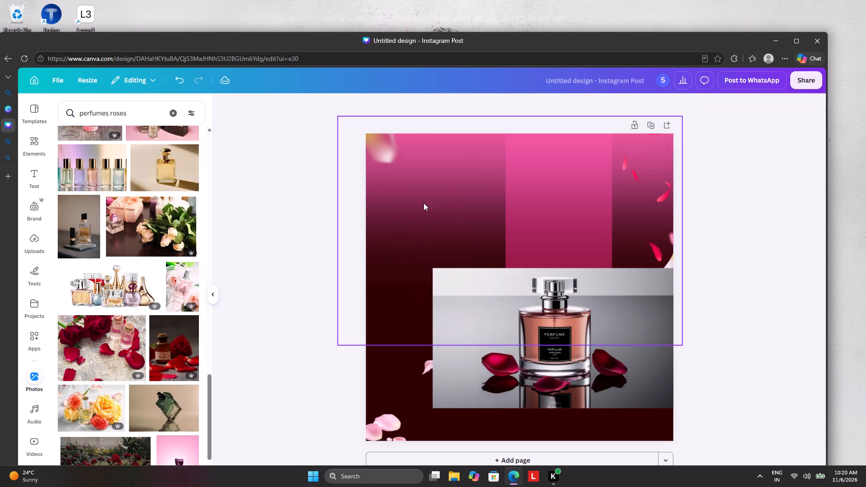
click(386, 156)
click(376, 181)
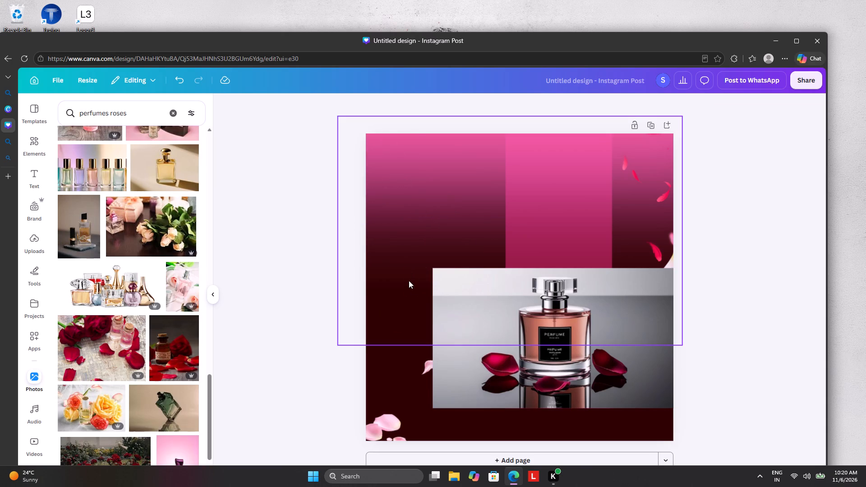
scroll(409, 288, down, 4)
click(388, 412)
click(388, 423)
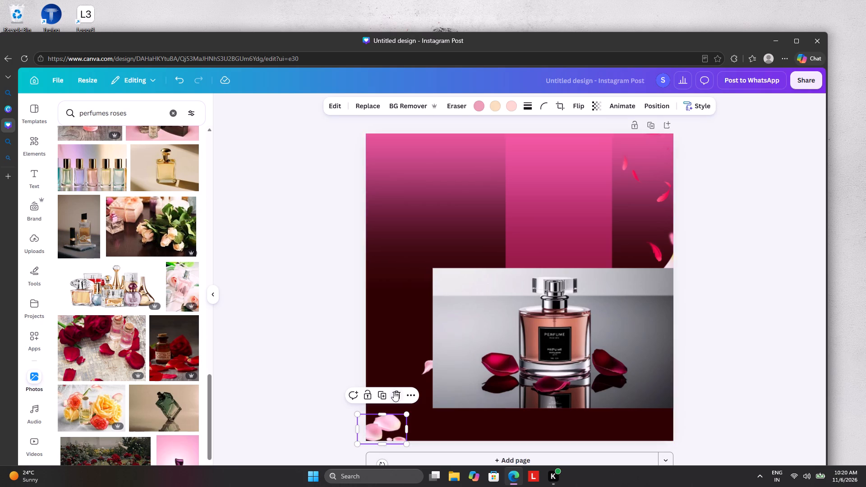
click(394, 391)
Move the black-labelled bottle photo to the page's upper-left area, clear of the petals along the page's right edge.
drag(510, 344, 417, 194)
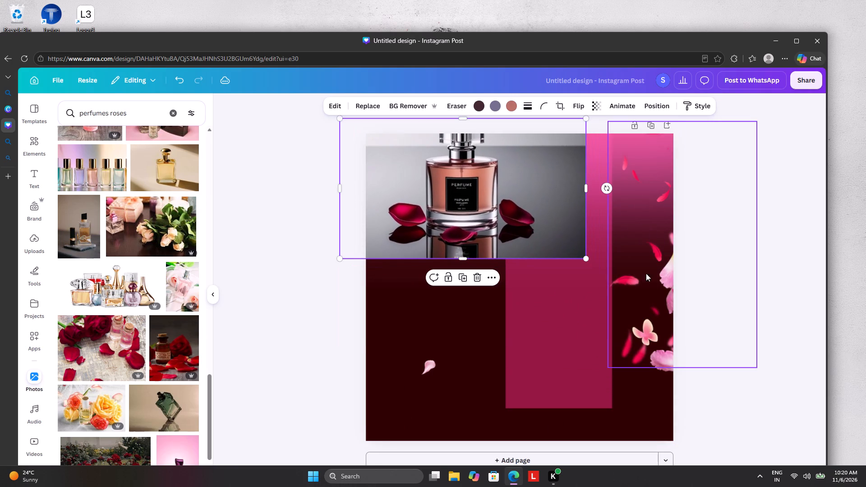
Delete the falling red petals and large pink petals along the page's right edge, and the single pink petal at lower left.
click(653, 269)
click(697, 386)
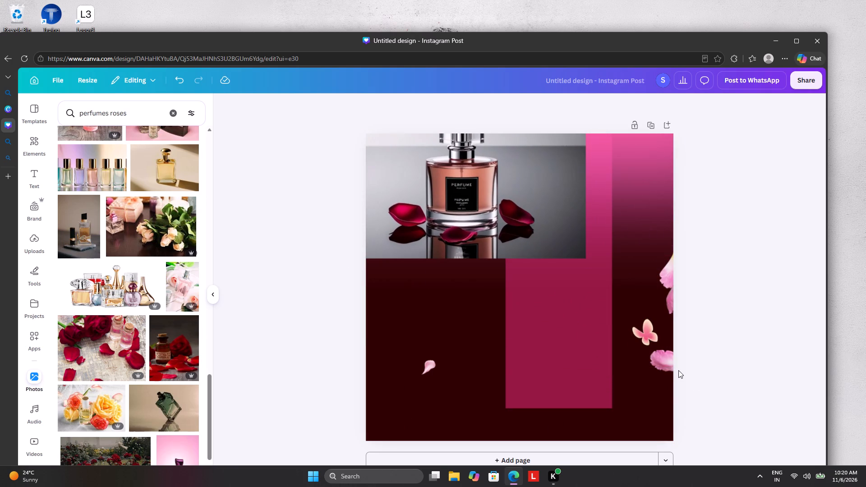
click(660, 365)
click(706, 180)
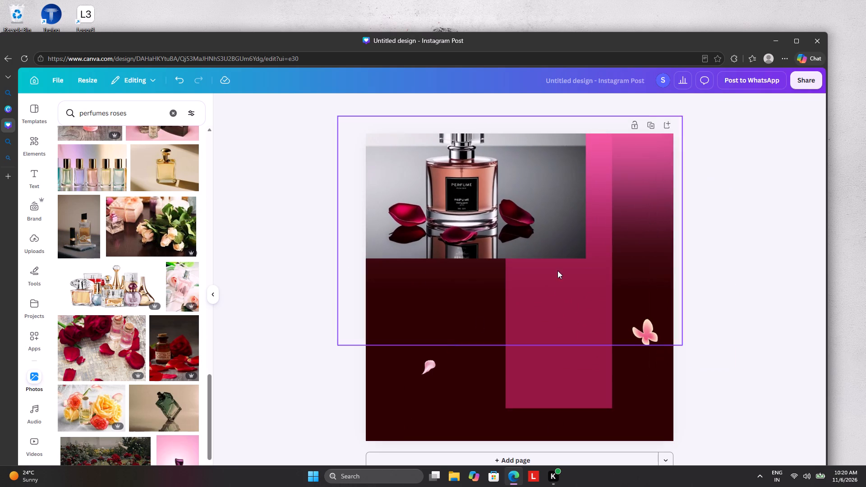
click(424, 371)
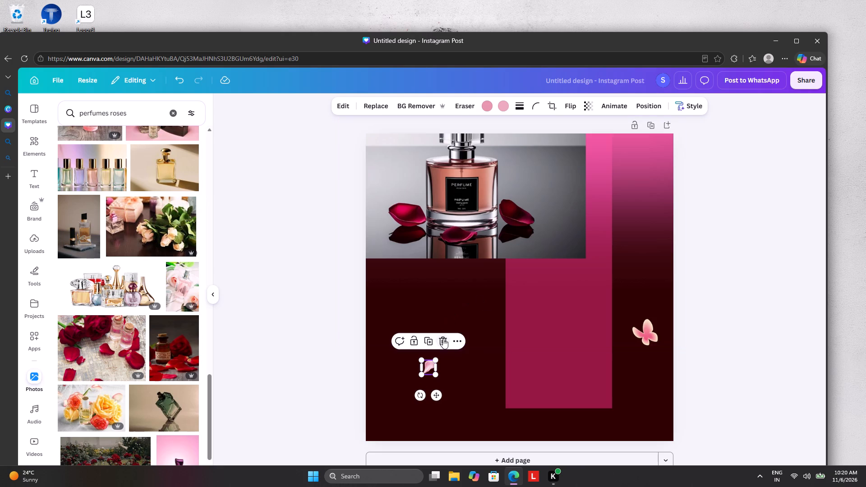
click(443, 339)
Browse further through the "perfumes roses" photo results.
scroll(158, 341, down, 4)
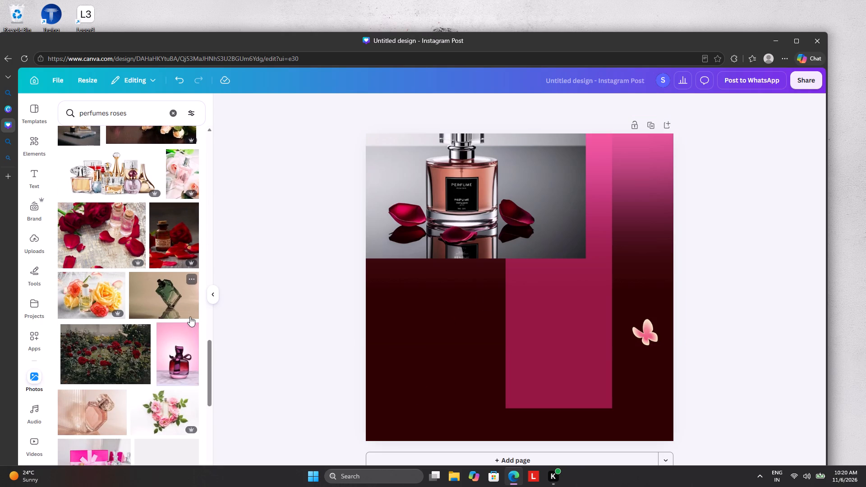
scroll(190, 317, down, 4)
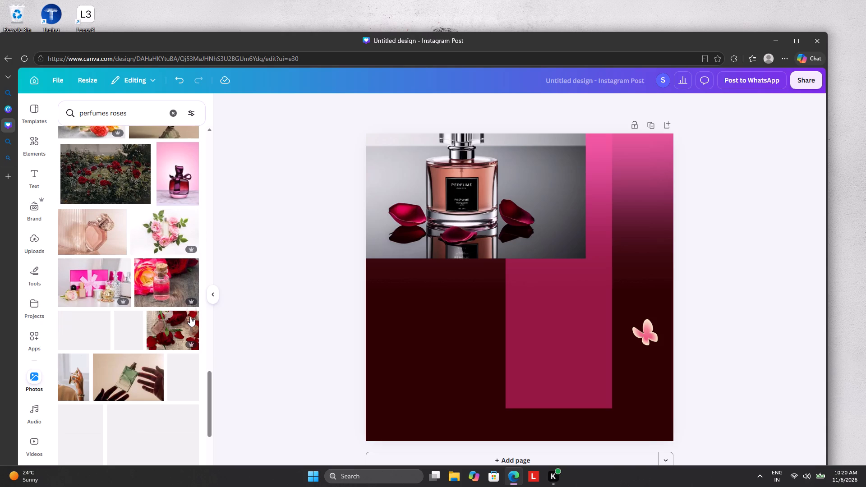
Add the photo of the tilted red perfume bottle on a dusty-pink backdrop from the results and remove its background.
scroll(190, 317, down, 5)
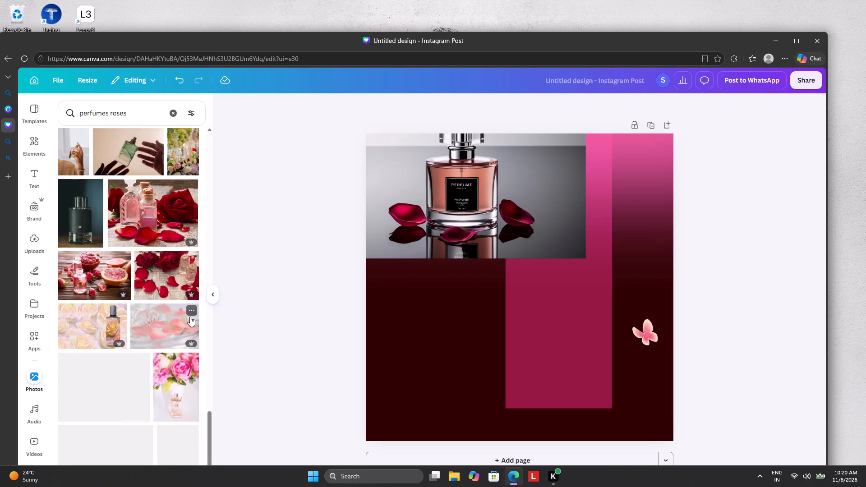
scroll(190, 317, down, 7)
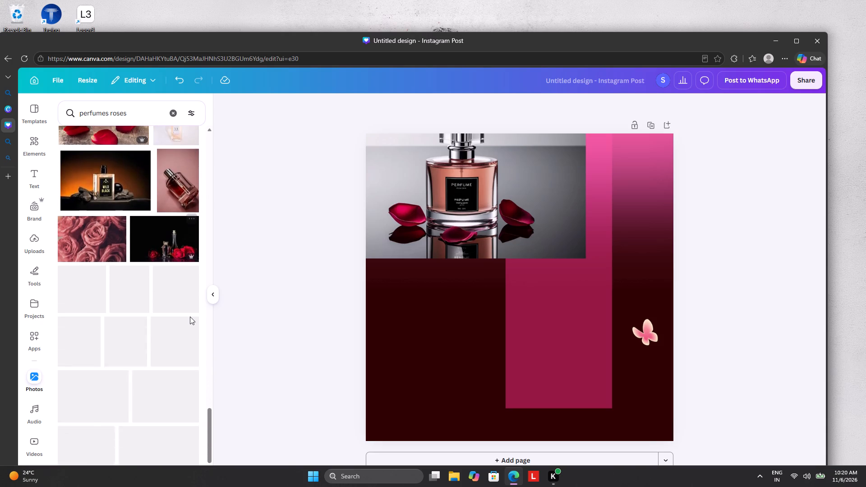
click(174, 195)
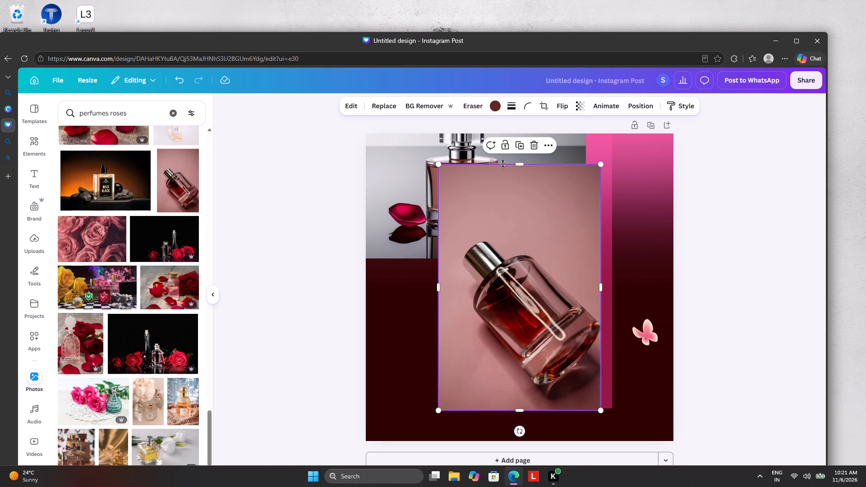
click(441, 106)
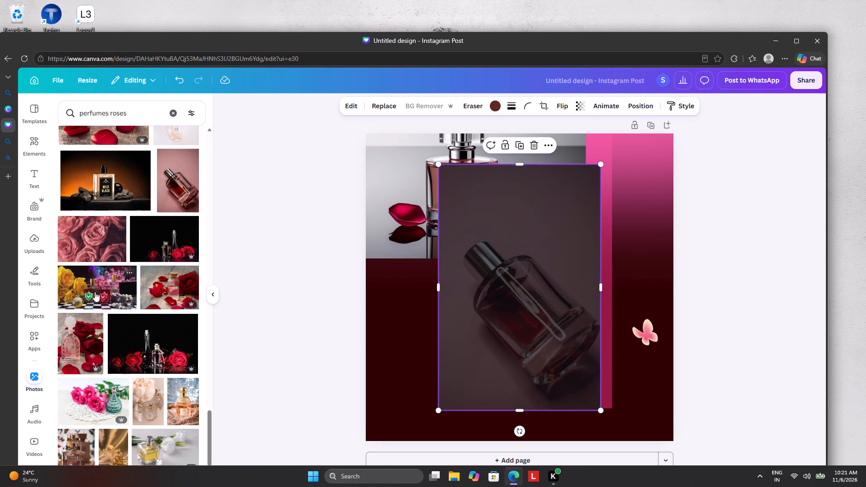
scroll(95, 292, down, 7)
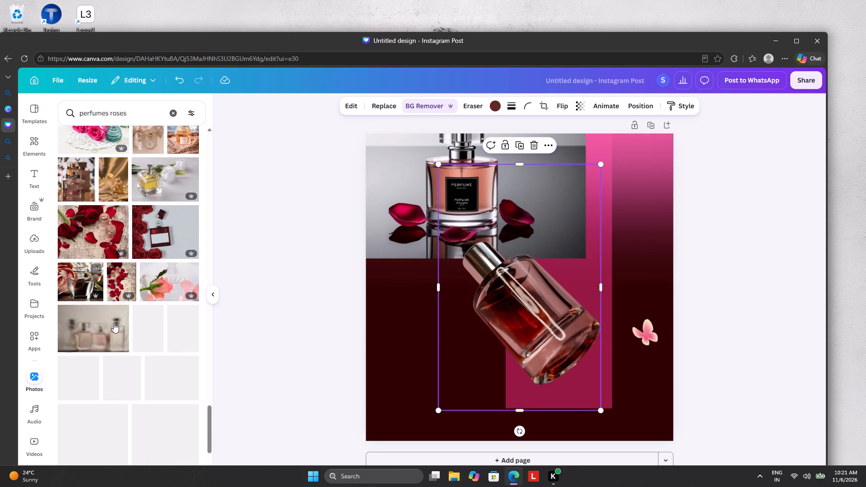
Enlarge the tilted bottle cutout slightly and place it over the lower part of the vertical rectangle.
drag(496, 363, 495, 358)
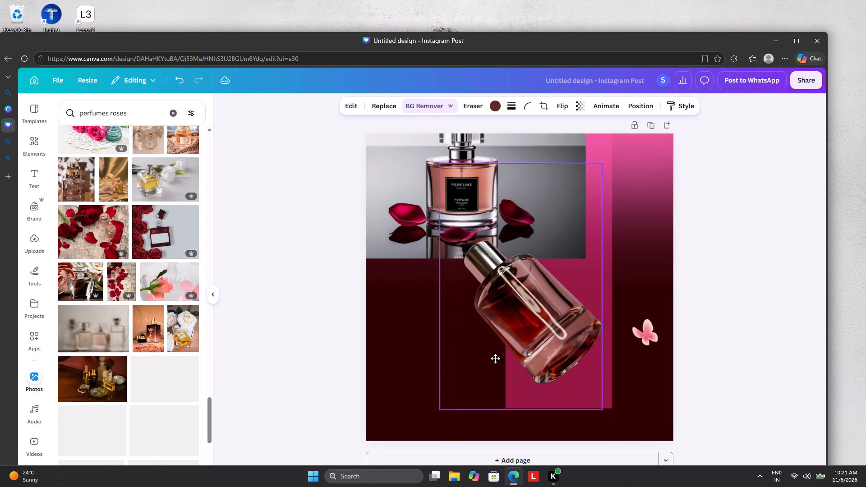
drag(495, 358, 466, 310)
drag(571, 355, 639, 457)
click(552, 376)
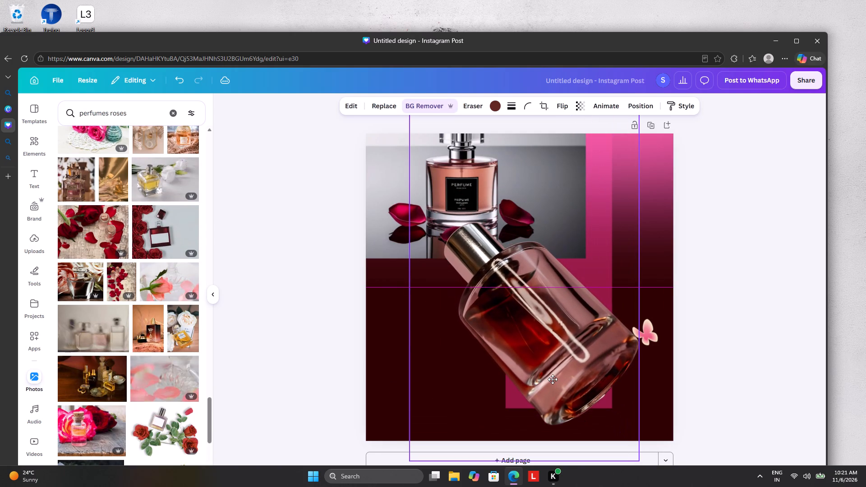
drag(443, 242, 440, 252)
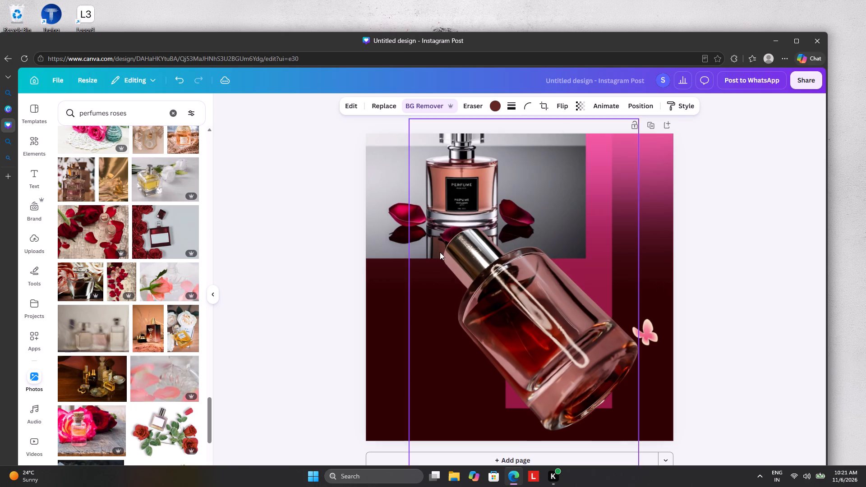
drag(440, 252, 428, 271)
drag(395, 141, 402, 152)
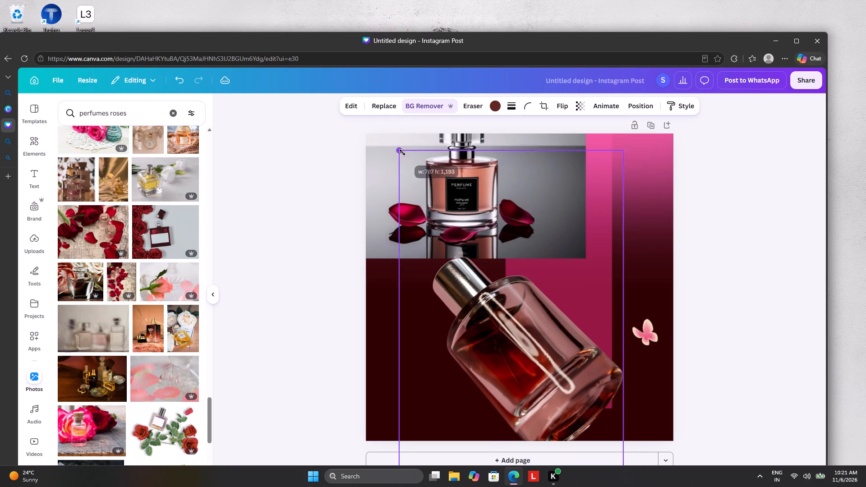
drag(402, 152, 448, 228)
drag(516, 363, 517, 325)
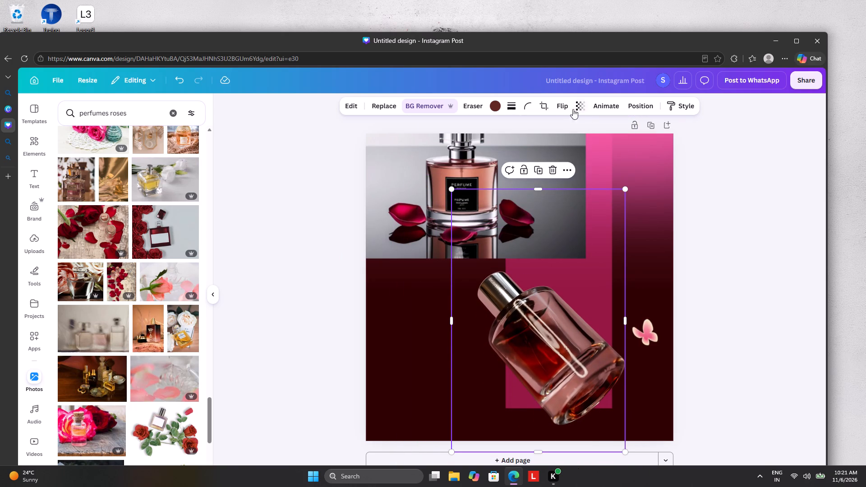
Flip the tilted bottle horizontally and move it up beside the butterfly.
click(565, 102)
click(568, 123)
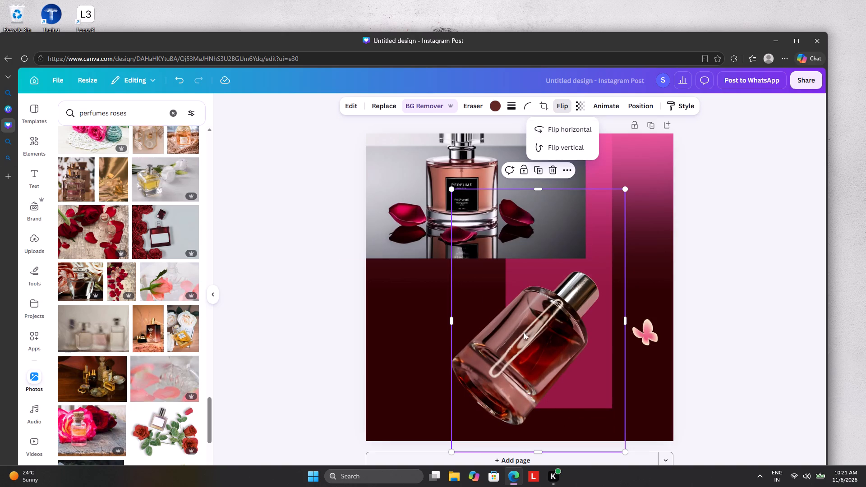
drag(524, 338, 551, 320)
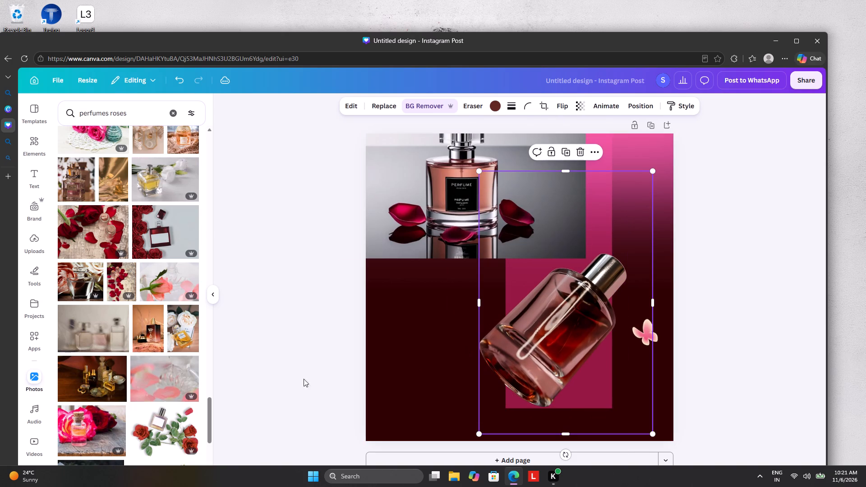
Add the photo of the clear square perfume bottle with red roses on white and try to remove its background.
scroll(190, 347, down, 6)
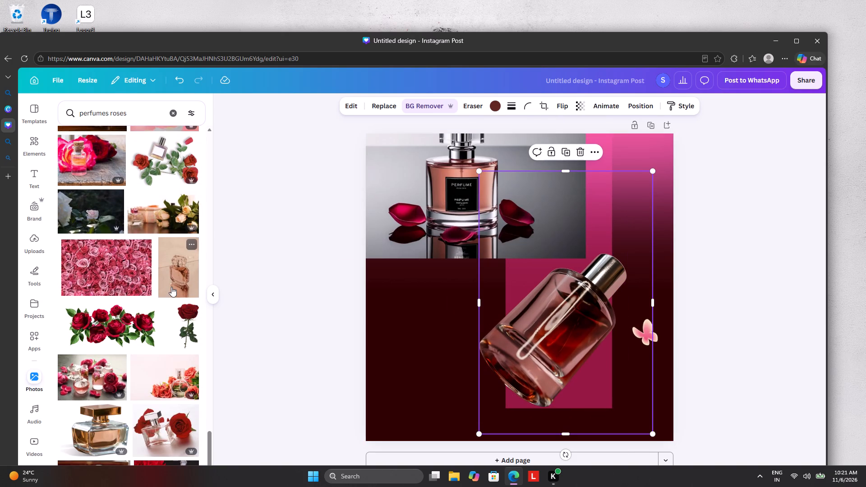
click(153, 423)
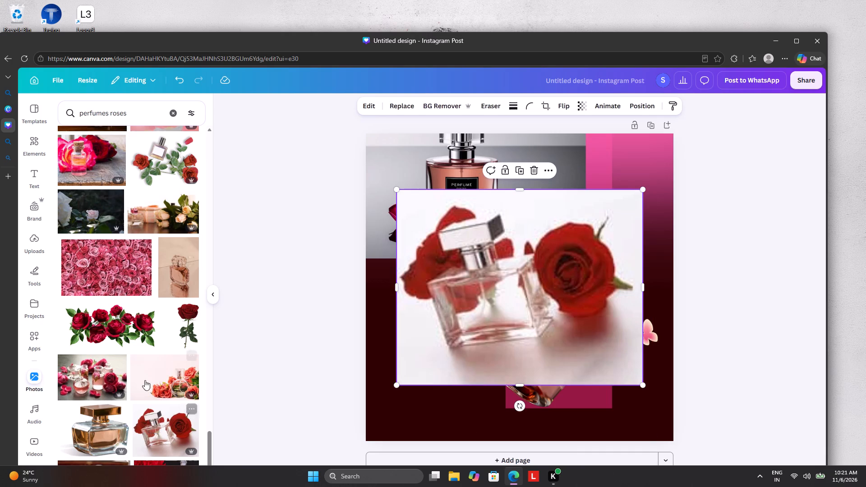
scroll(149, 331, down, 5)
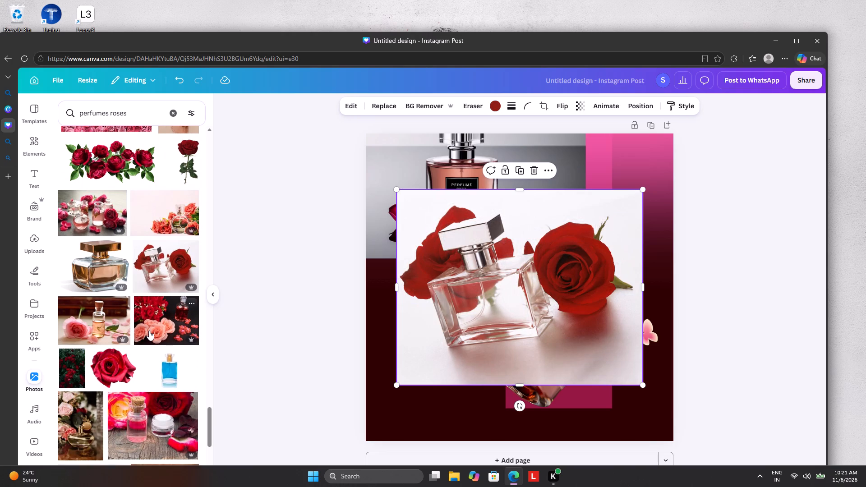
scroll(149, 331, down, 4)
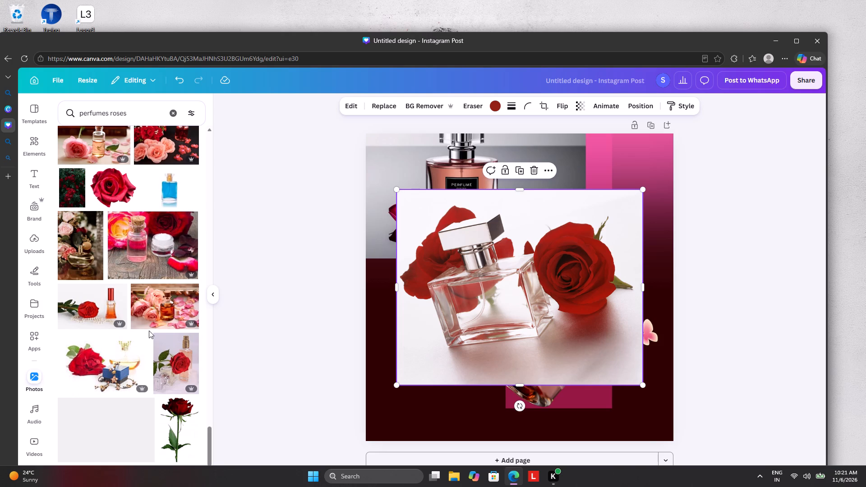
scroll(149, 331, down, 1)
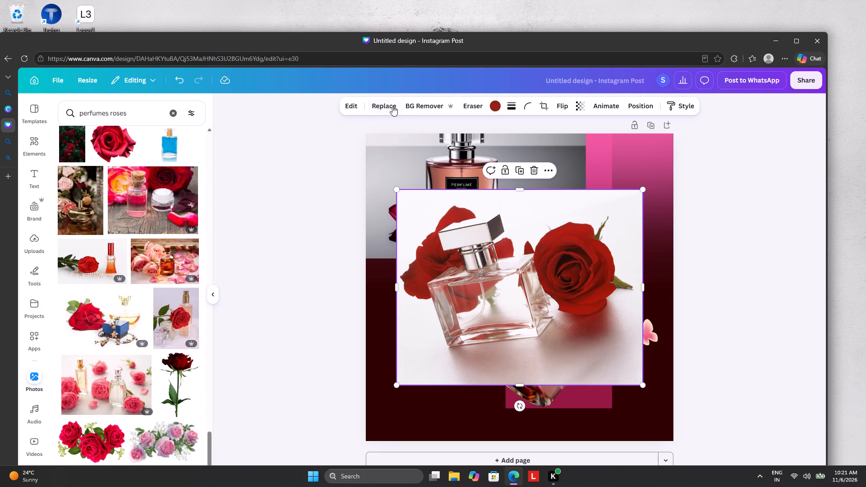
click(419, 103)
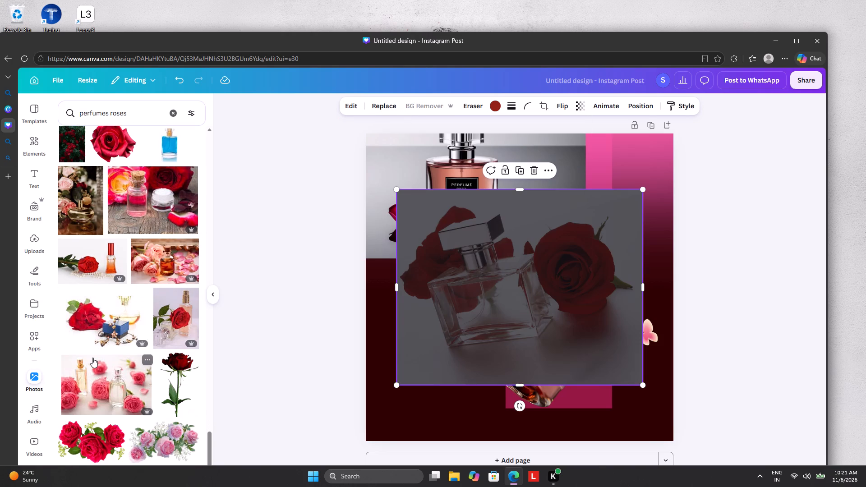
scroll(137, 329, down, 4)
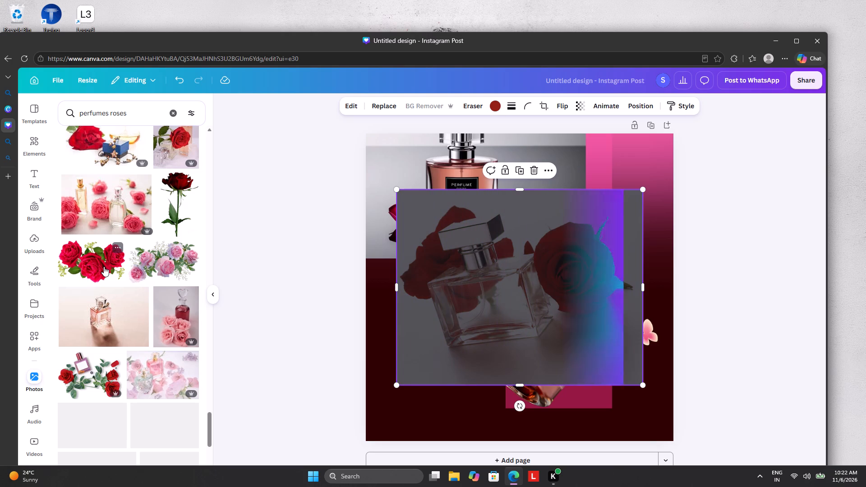
Delete the photo of the clear square perfume bottle with red roses from the canvas.
drag(442, 322, 438, 311)
scroll(109, 373, down, 5)
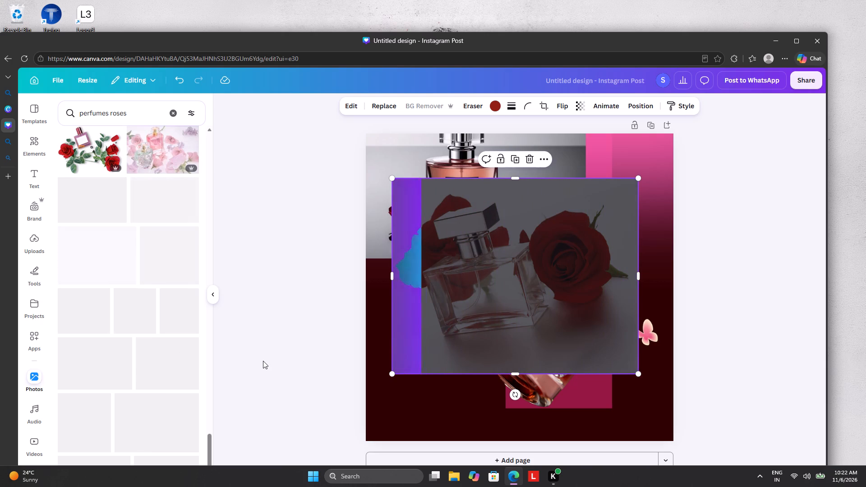
scroll(263, 361, up, 3)
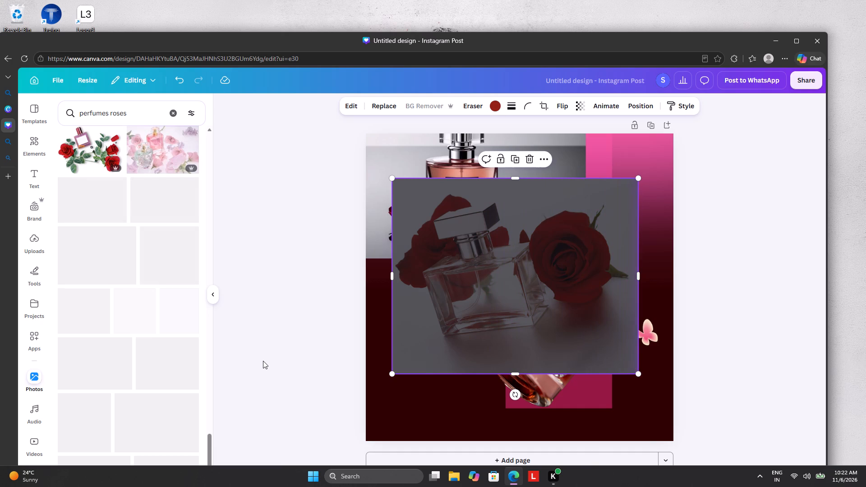
scroll(263, 361, up, 1)
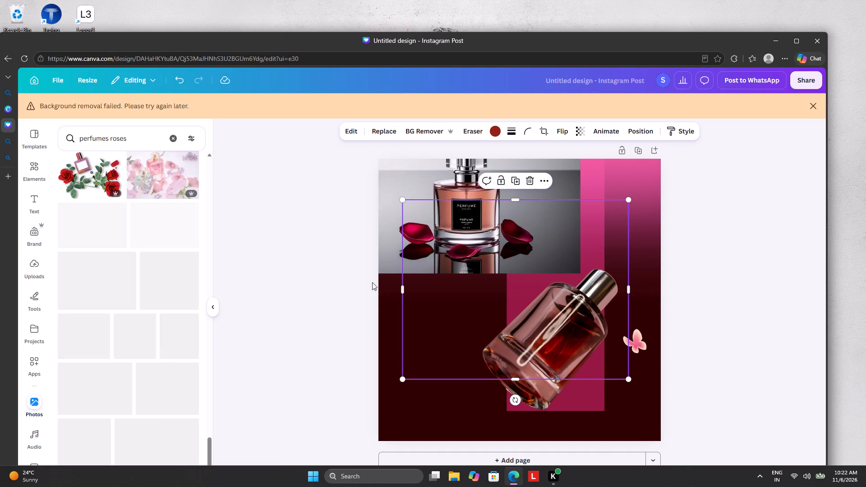
drag(439, 299, 418, 334)
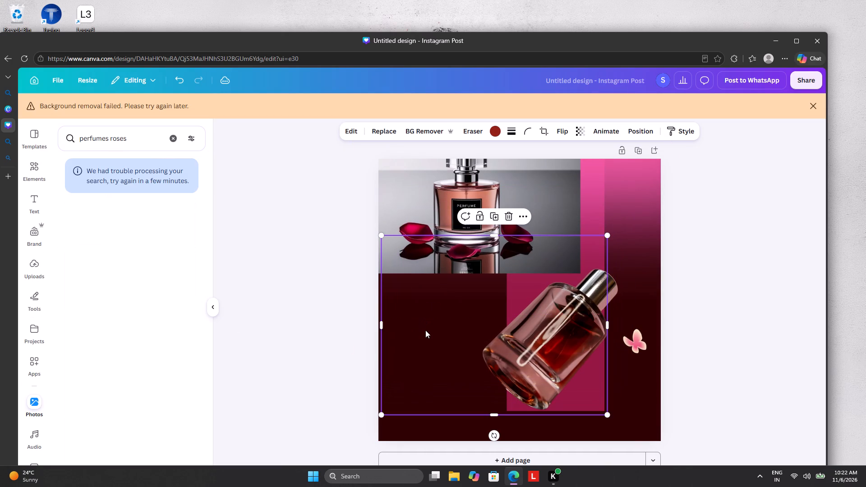
click(425, 330)
click(446, 315)
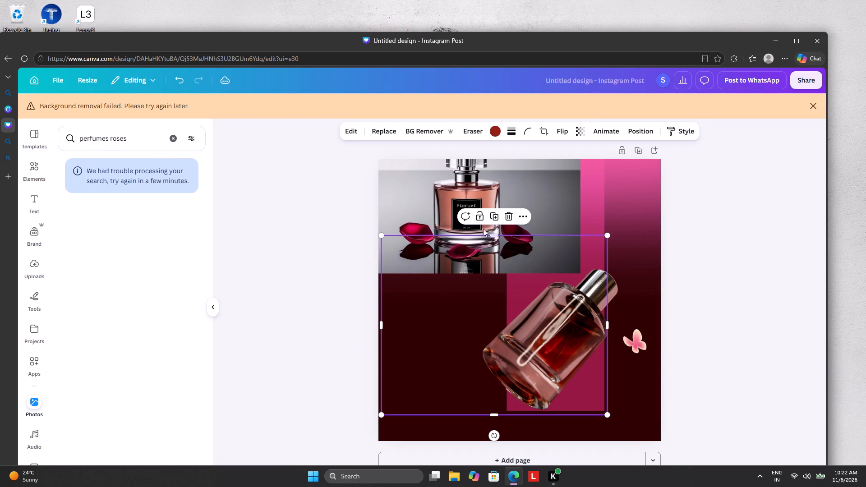
click(506, 215)
Search the photos again for "perfumes roses" and dismiss the background removal notice.
click(144, 139)
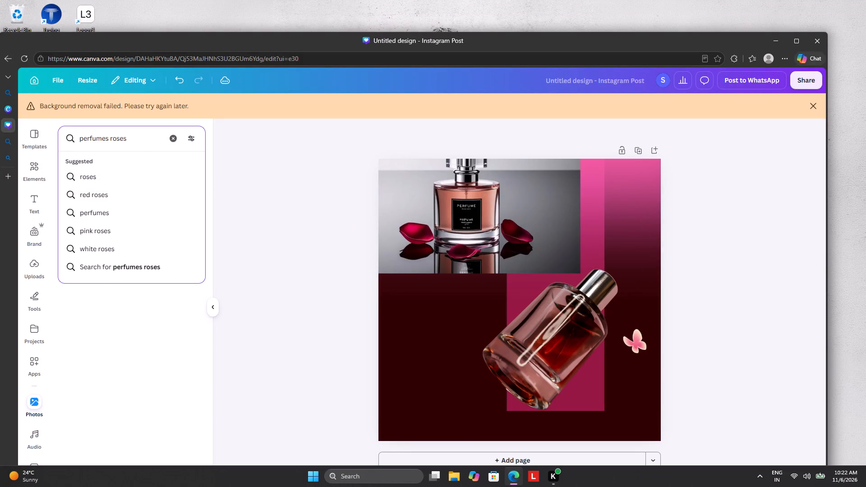
click(138, 269)
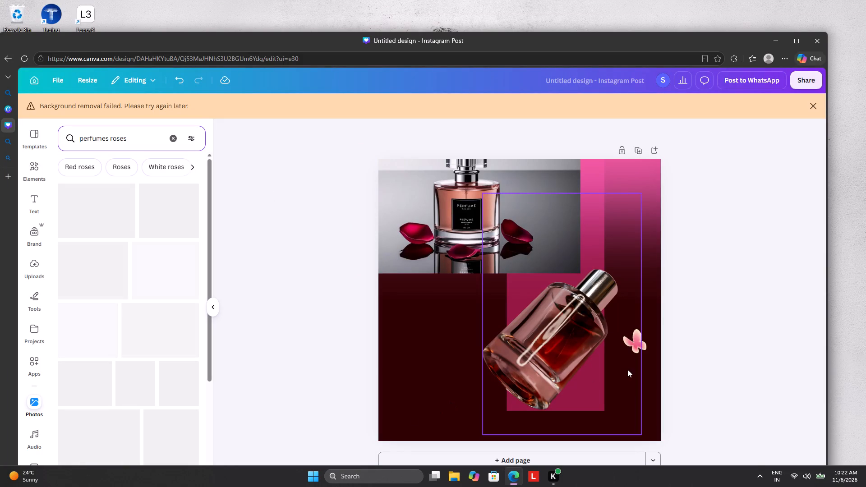
click(455, 254)
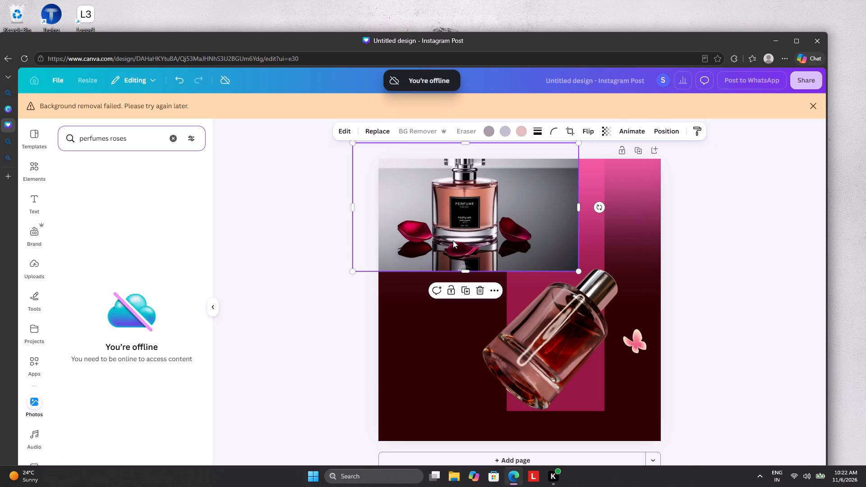
click(121, 132)
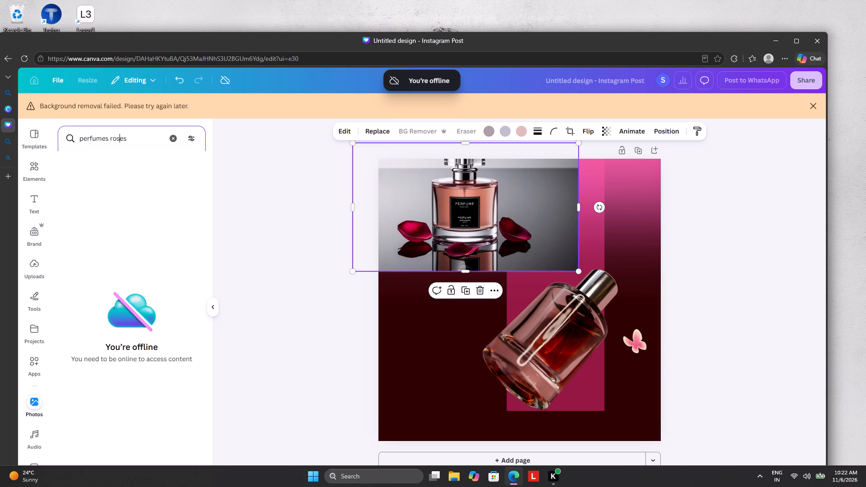
click(127, 139)
click(133, 260)
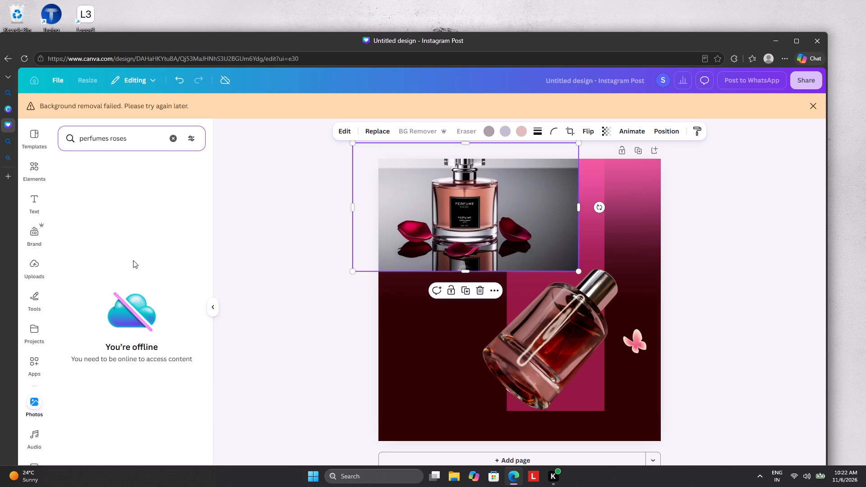
click(811, 102)
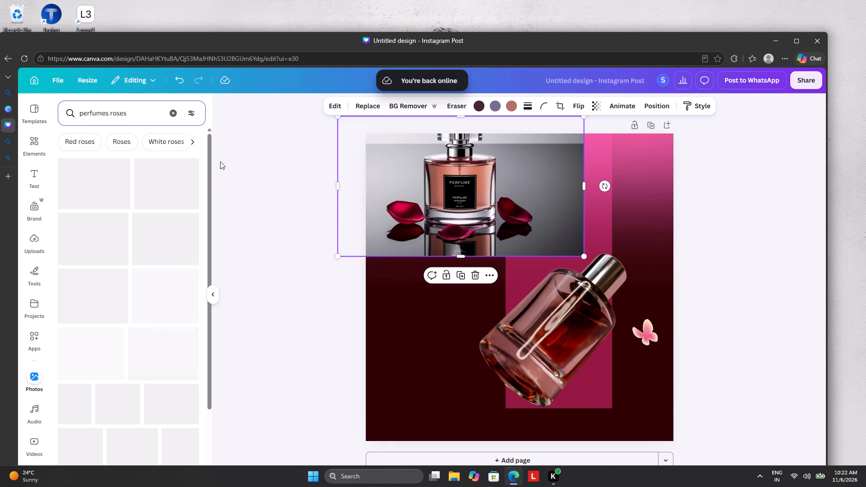
Delete the tilted red perfume bottle cutout from over the vertical rectangle.
click(582, 370)
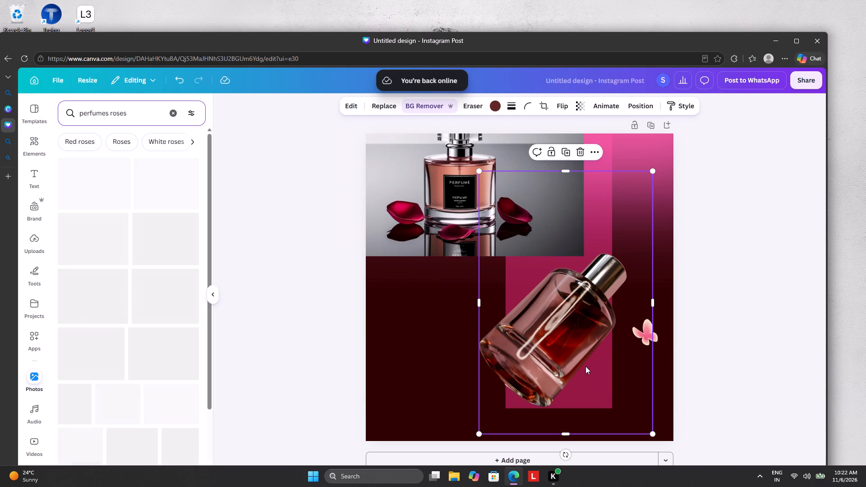
click(579, 153)
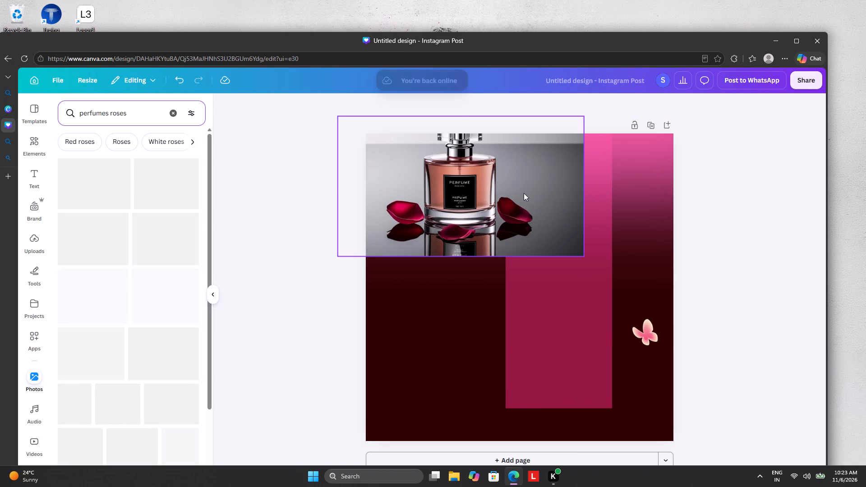
Reposition the grey perfume photo with rose petals so it sits roughly centred along the canvas's top edge.
drag(524, 193, 576, 368)
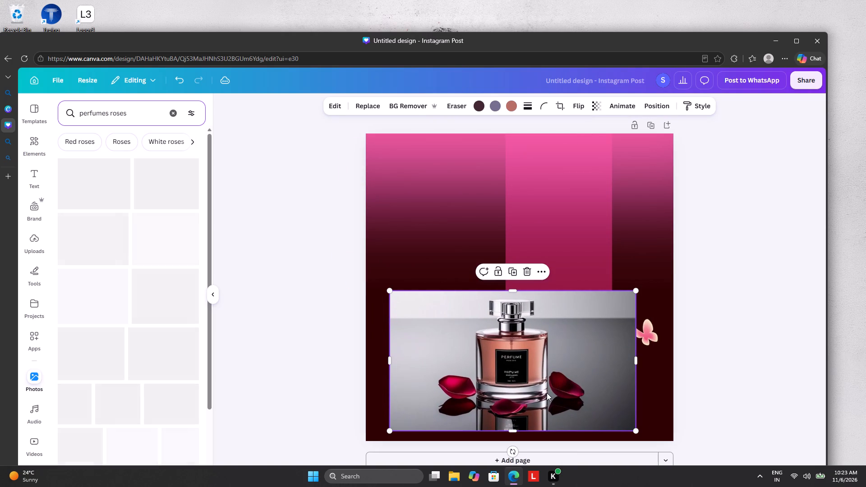
drag(534, 401, 535, 256)
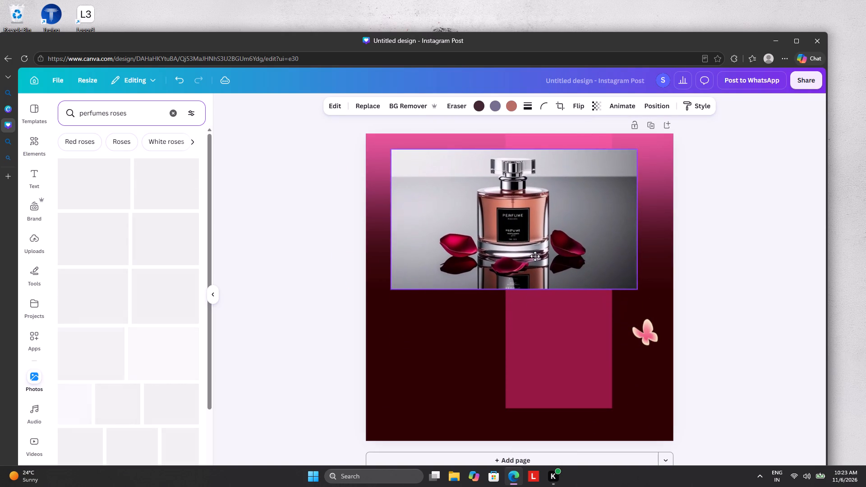
drag(535, 256, 534, 235)
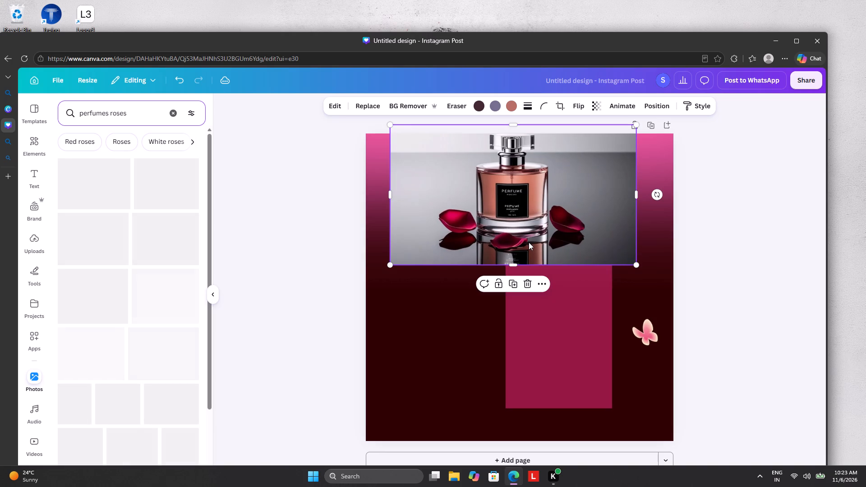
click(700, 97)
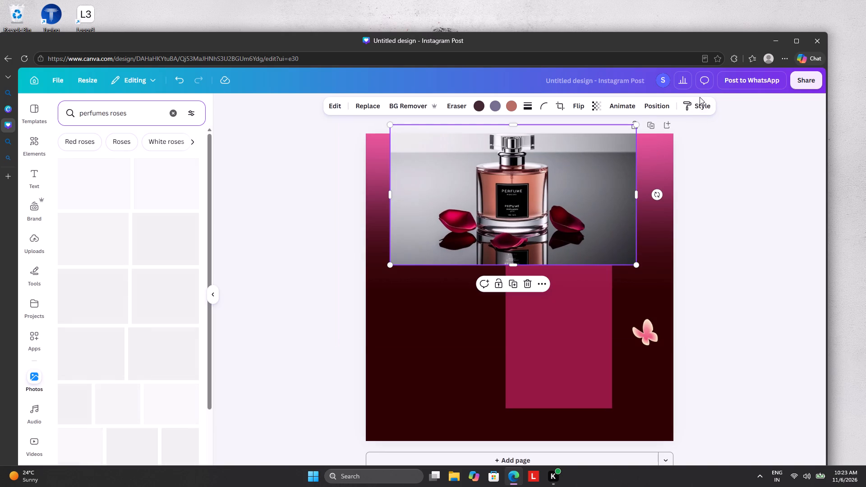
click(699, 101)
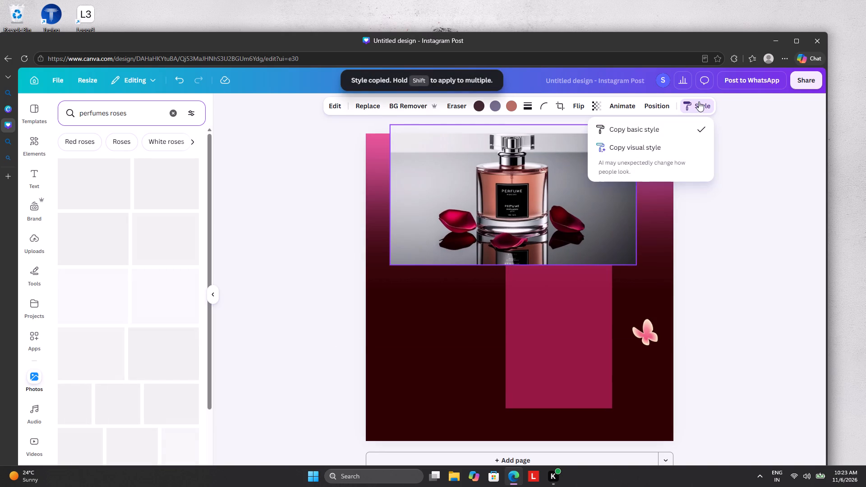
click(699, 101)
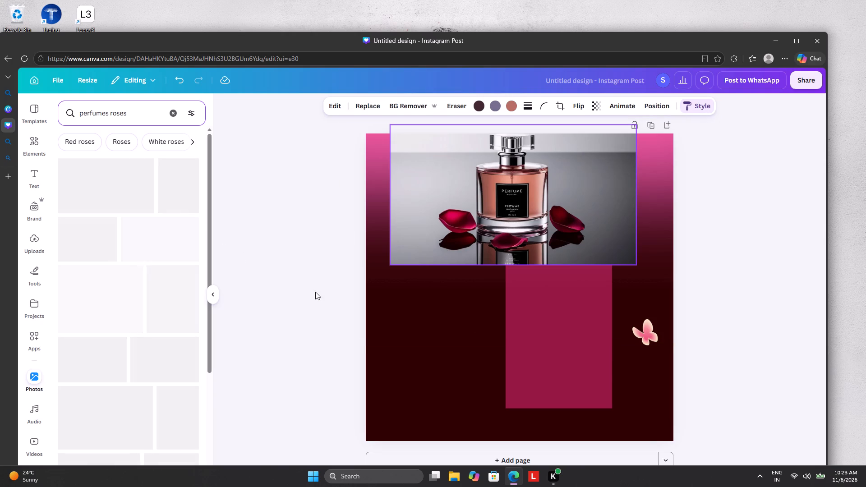
Delete the pink butterfly from the design.
drag(639, 330, 610, 287)
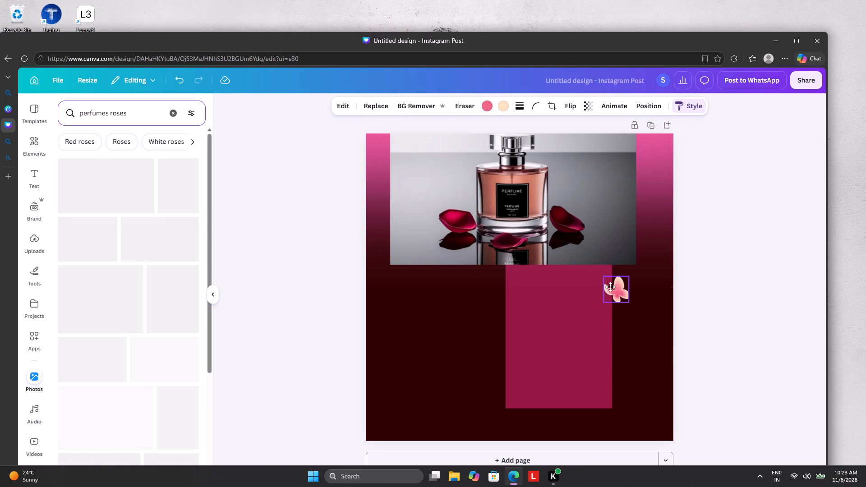
drag(610, 287, 606, 285)
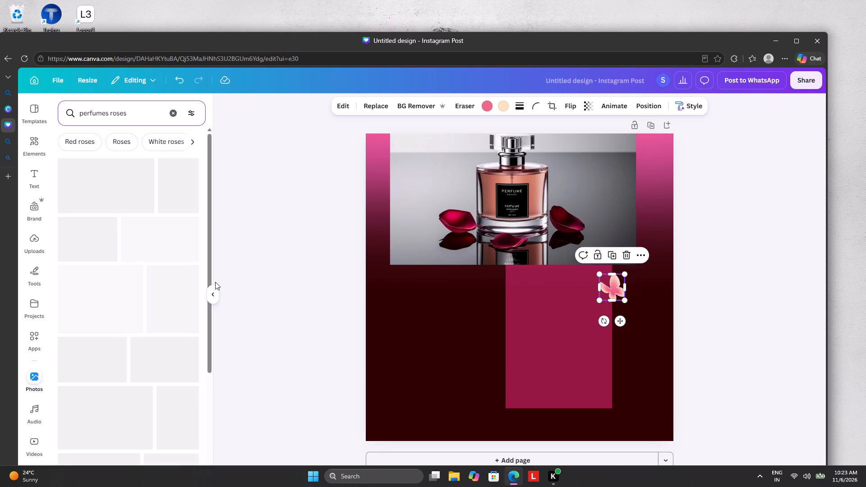
click(626, 257)
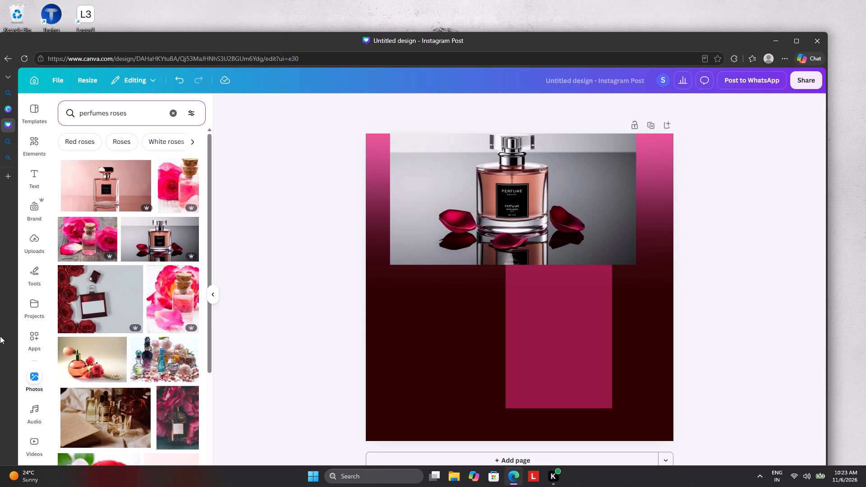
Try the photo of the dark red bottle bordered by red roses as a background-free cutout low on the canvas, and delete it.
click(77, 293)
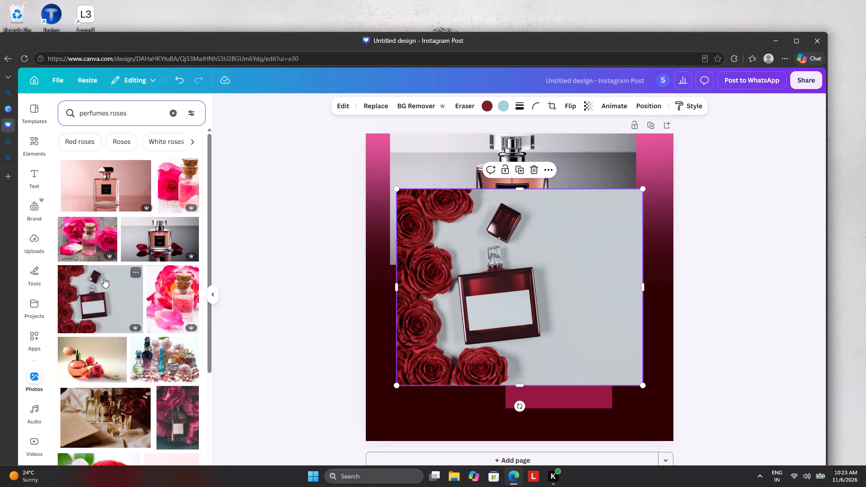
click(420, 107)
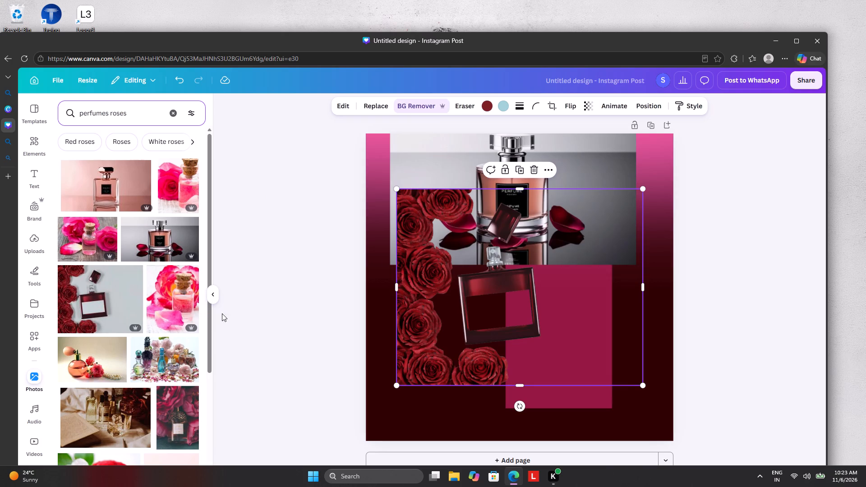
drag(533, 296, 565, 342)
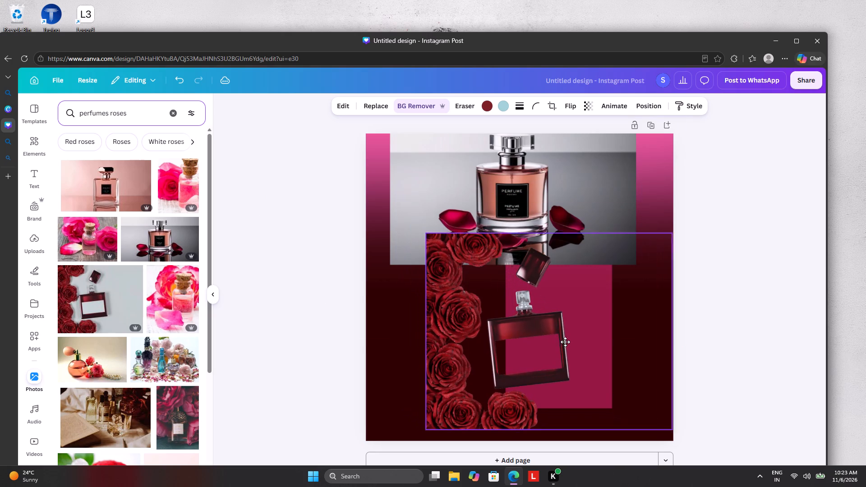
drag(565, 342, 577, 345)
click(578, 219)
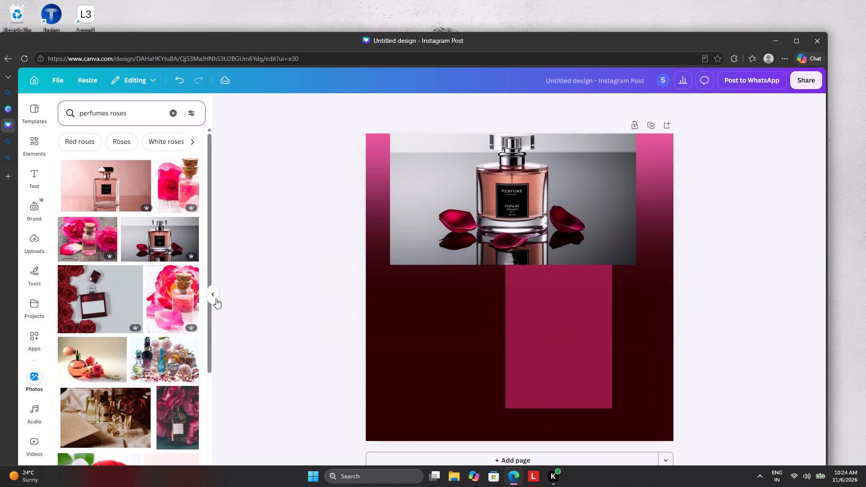
Add the photo of two gold-capped perfume bottles with a red rose on white and remove its background.
scroll(147, 321, down, 10)
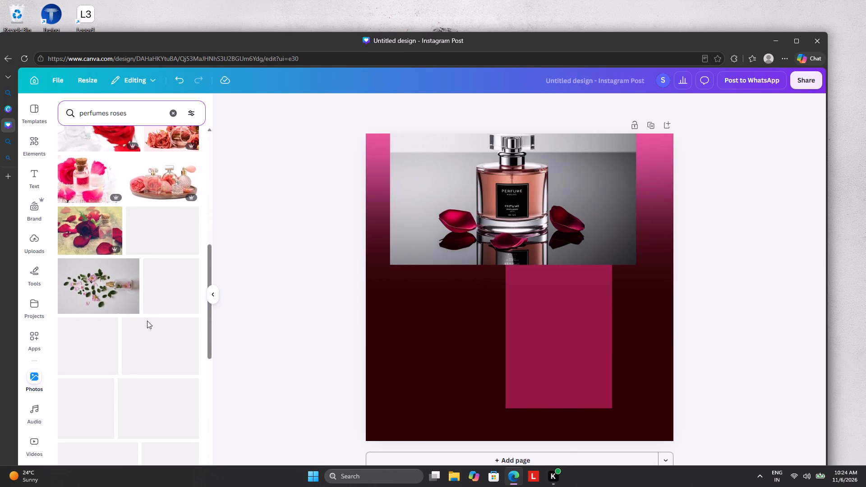
scroll(128, 322, down, 2)
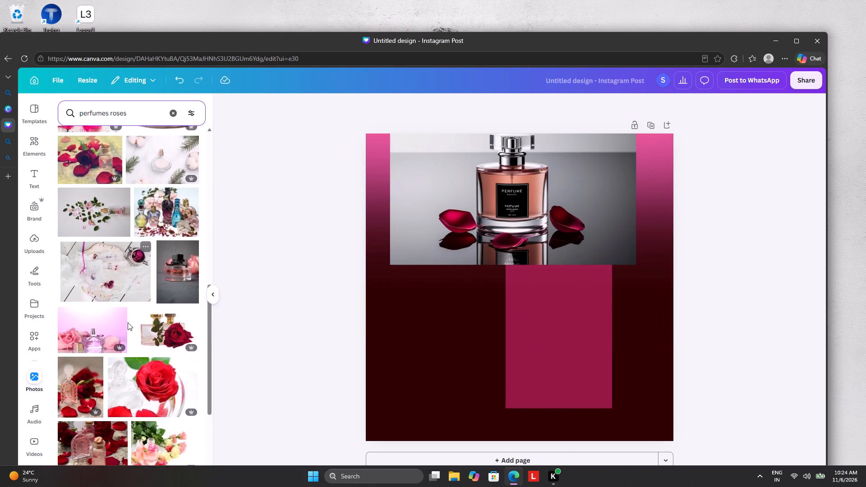
click(162, 305)
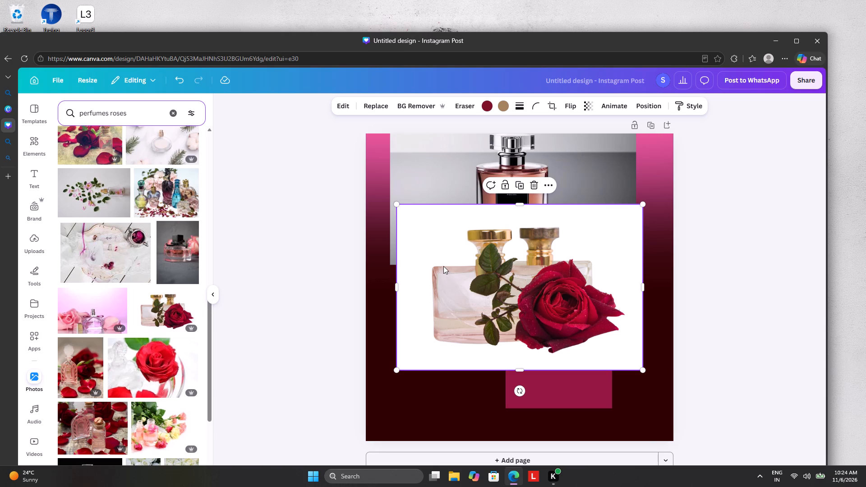
click(415, 103)
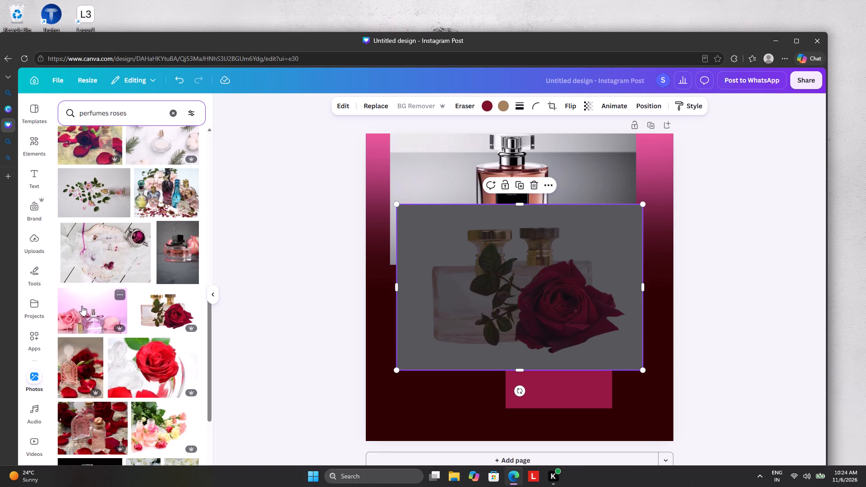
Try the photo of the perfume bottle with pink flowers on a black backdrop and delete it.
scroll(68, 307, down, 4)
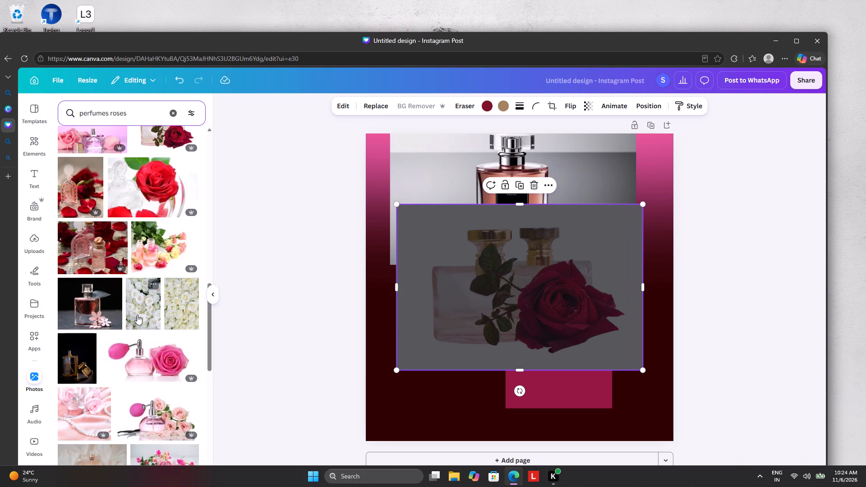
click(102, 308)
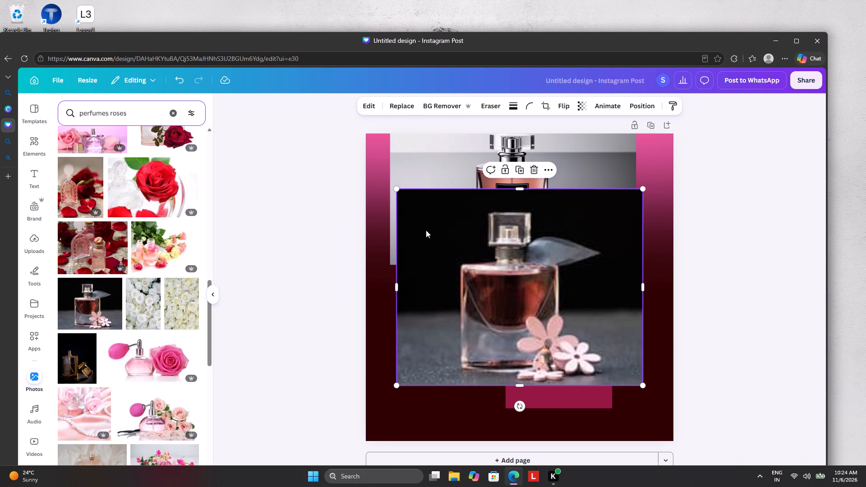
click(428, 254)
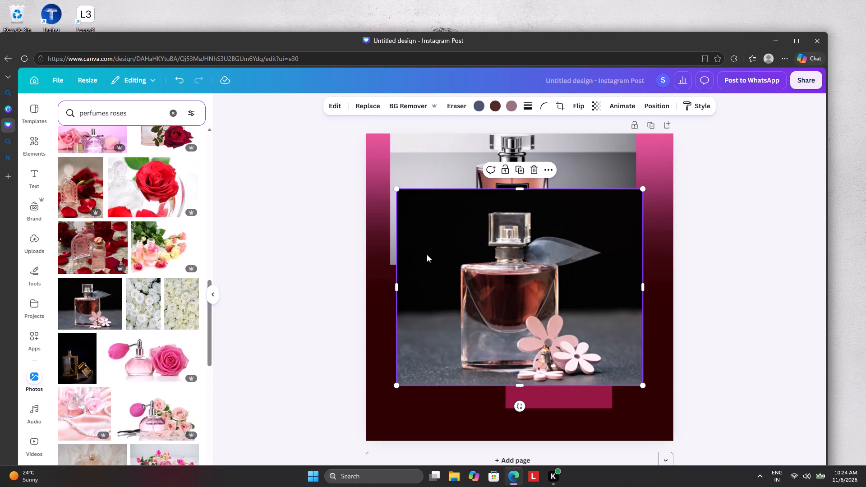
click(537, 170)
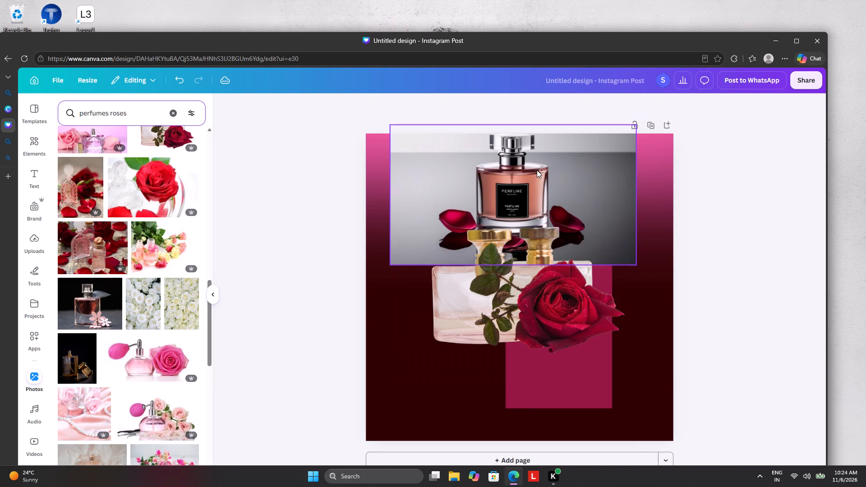
Move the gold-capped bottles and rose cutout down to the canvas's bottom edge, over the vertical rectangle's lower part.
drag(516, 302, 561, 316)
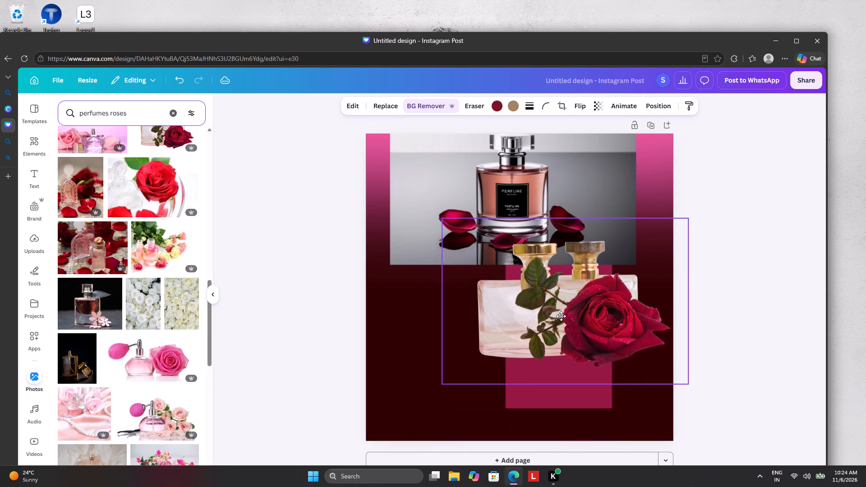
drag(561, 316, 539, 375)
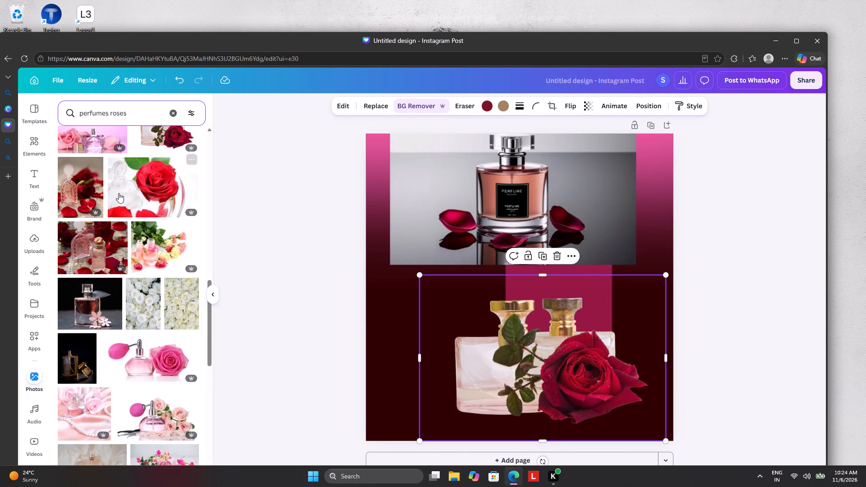
Add the photo of the pink crystal bottle among red petals, remove its background, and move it left of the gold-capped bottles.
click(93, 204)
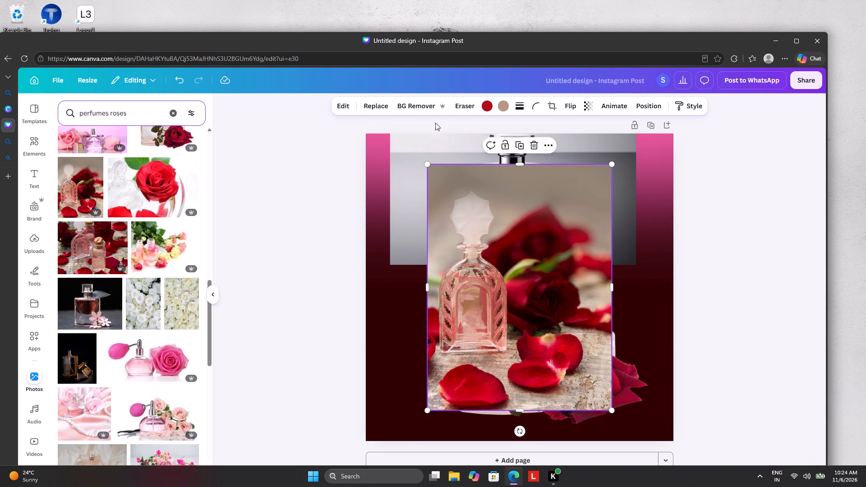
click(419, 109)
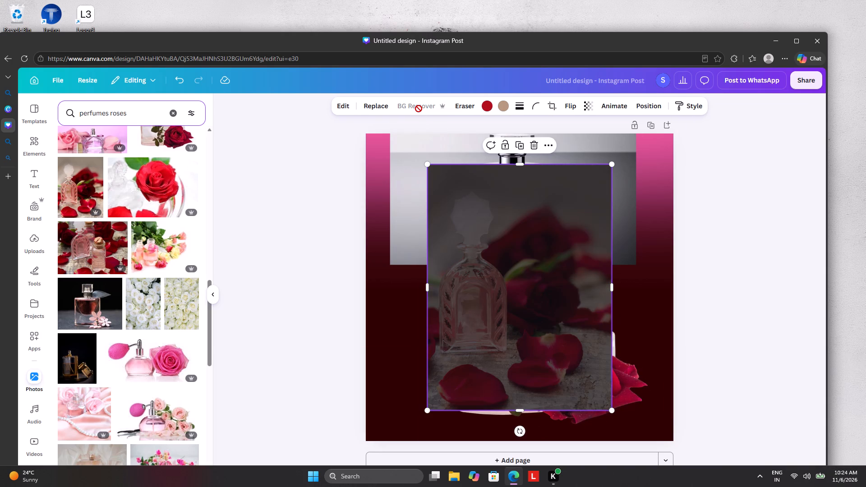
scroll(156, 268, down, 5)
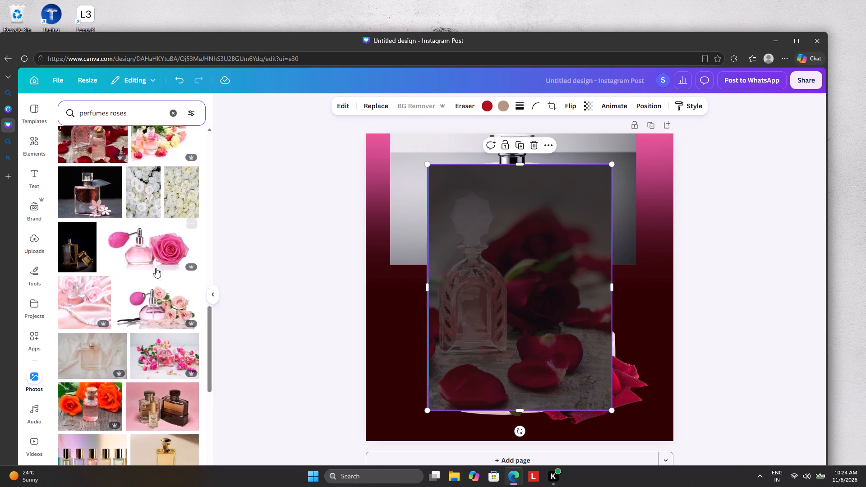
scroll(155, 269, down, 4)
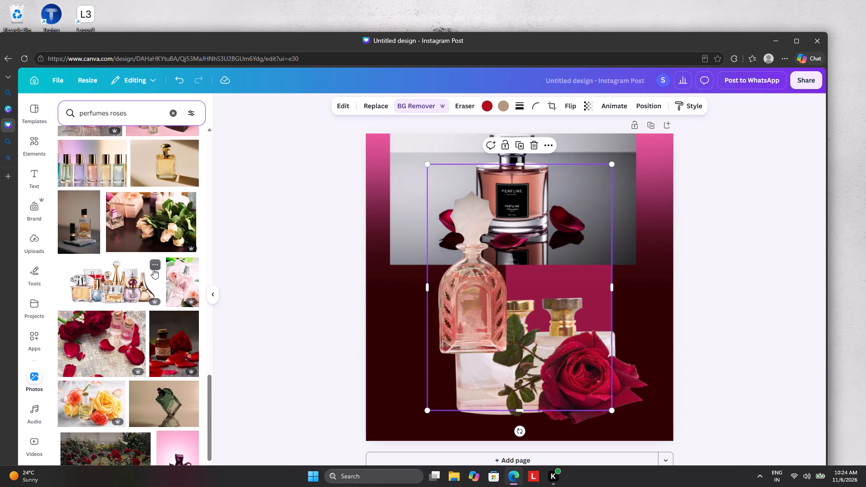
drag(469, 319, 403, 337)
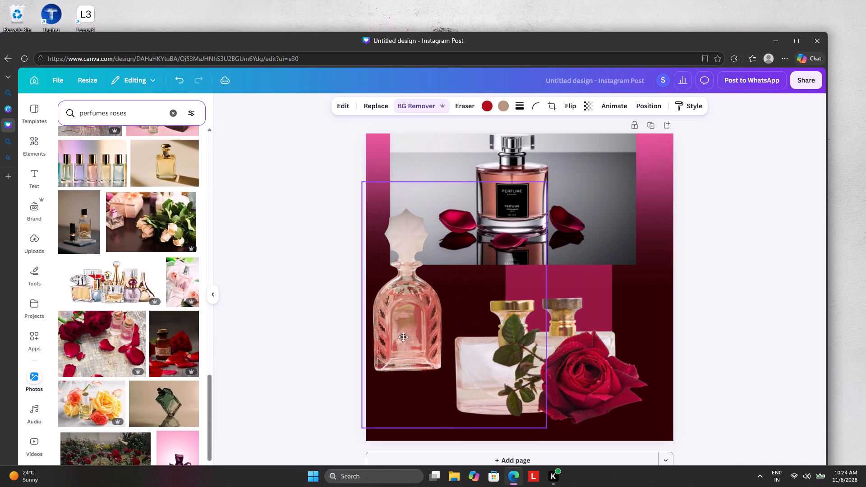
Delete the pink crystal bottle cutout beside the gold-capped bottles.
drag(403, 337, 405, 336)
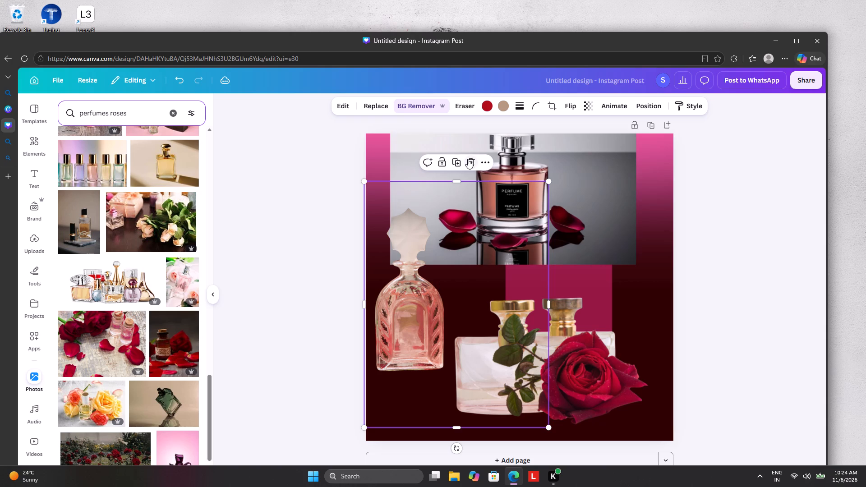
click(467, 159)
Look through more of the perfumes roses photo results for another perfume-and-rose image.
scroll(104, 411, down, 4)
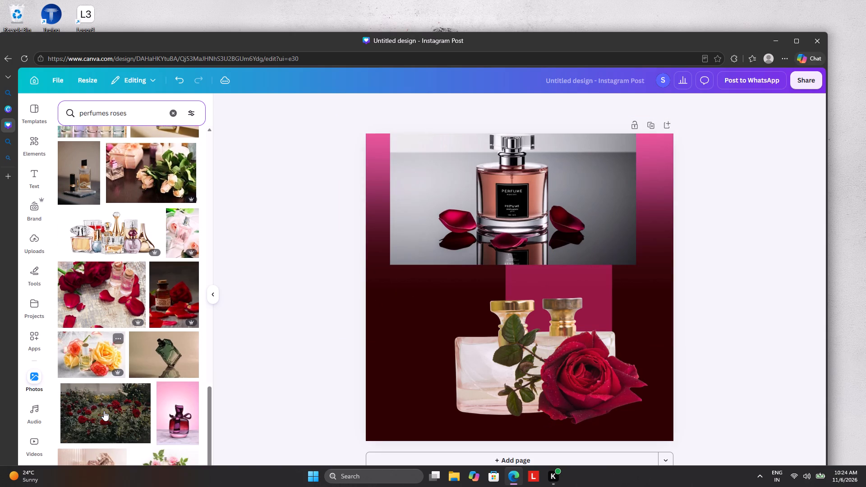
scroll(105, 411, down, 2)
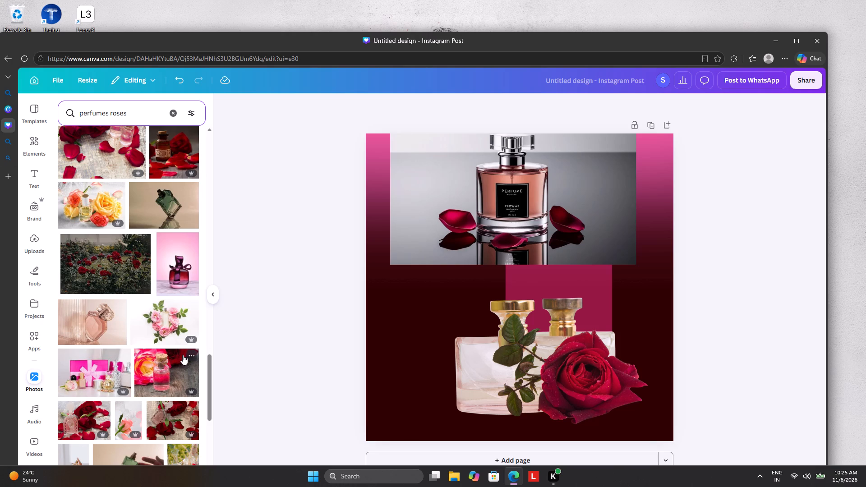
scroll(143, 210, down, 4)
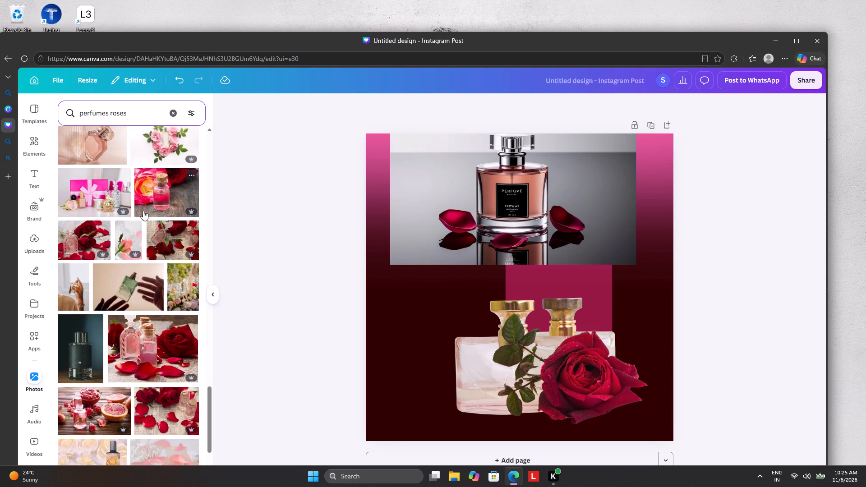
scroll(143, 211, down, 7)
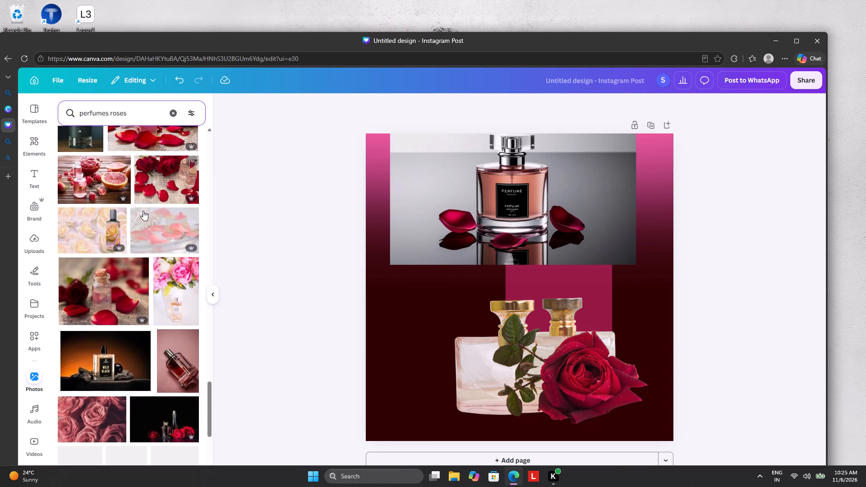
scroll(143, 211, down, 4)
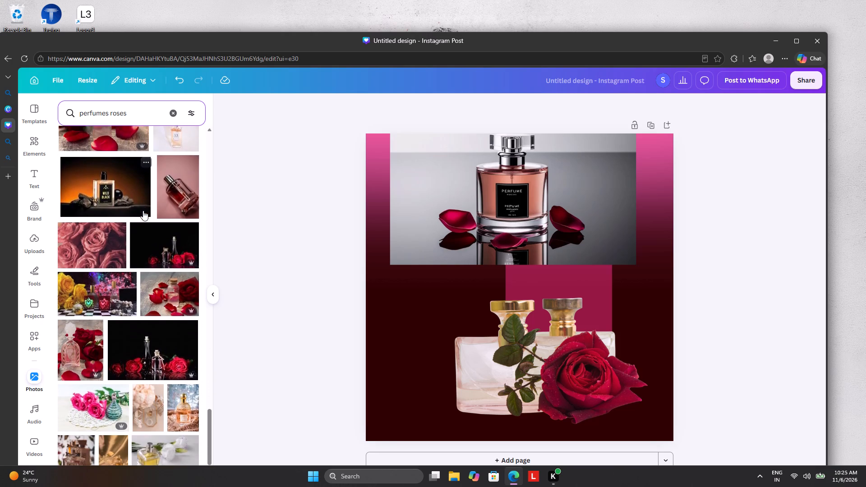
scroll(143, 211, down, 2)
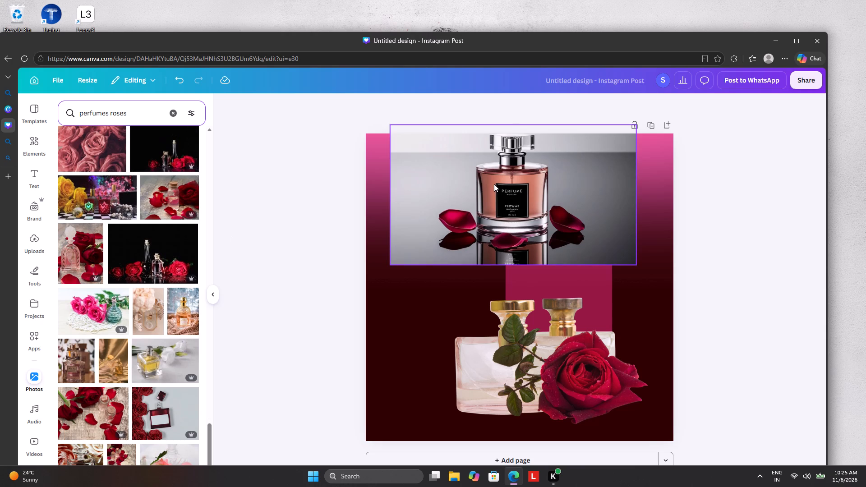
Remove the background from the photo of the black-labelled perfume bottle with red petals.
click(493, 184)
click(399, 102)
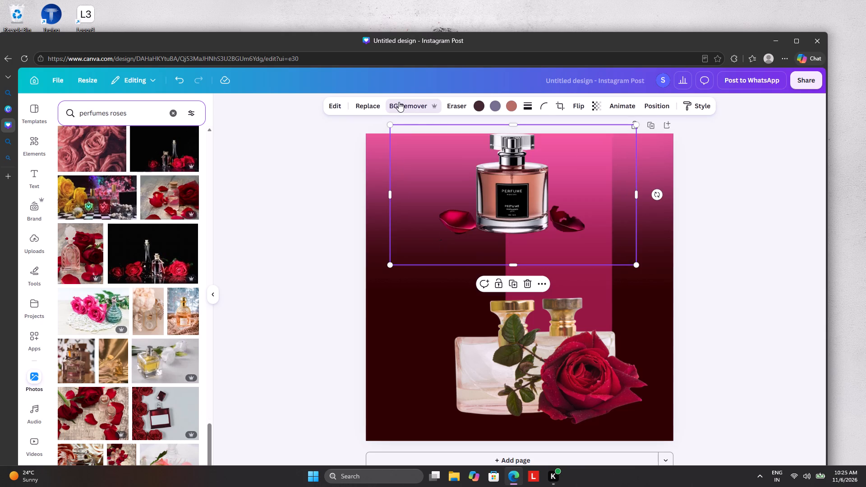
Move the black-labelled bottle cutout down to just above the gold-capped bottles and enlarge it to about 1,041 by 593.
drag(493, 171, 521, 253)
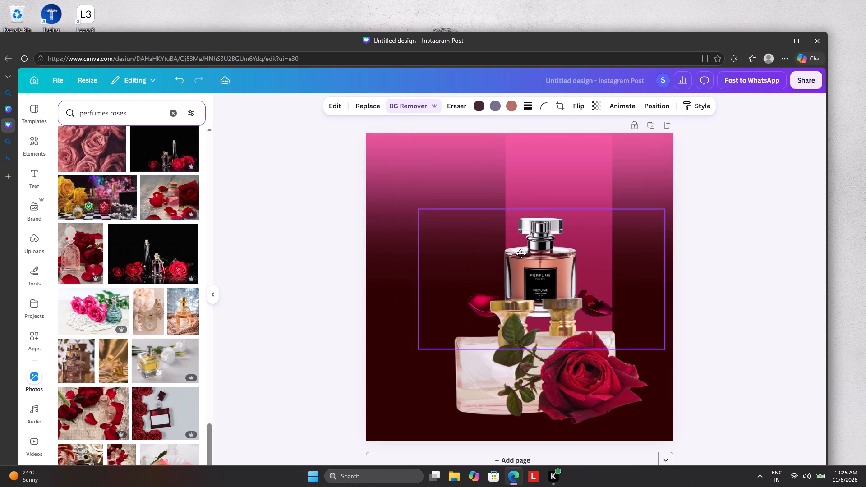
drag(521, 253, 517, 242)
drag(415, 197, 344, 183)
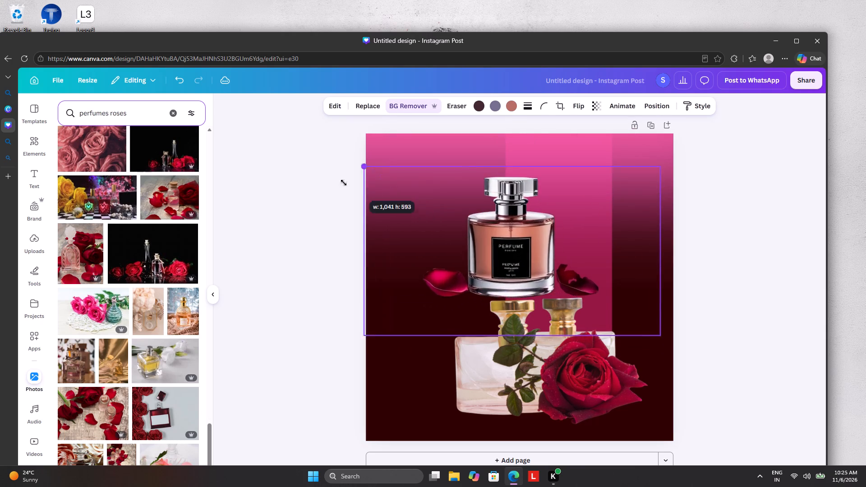
Enlarge the black-labelled perfume bottle cutout with red petals until its frame extends beyond the post's width.
drag(344, 183, 230, 161)
Delete the cutout of the gold-capped bottles with the dark red rose from the lower part of the post.
click(543, 388)
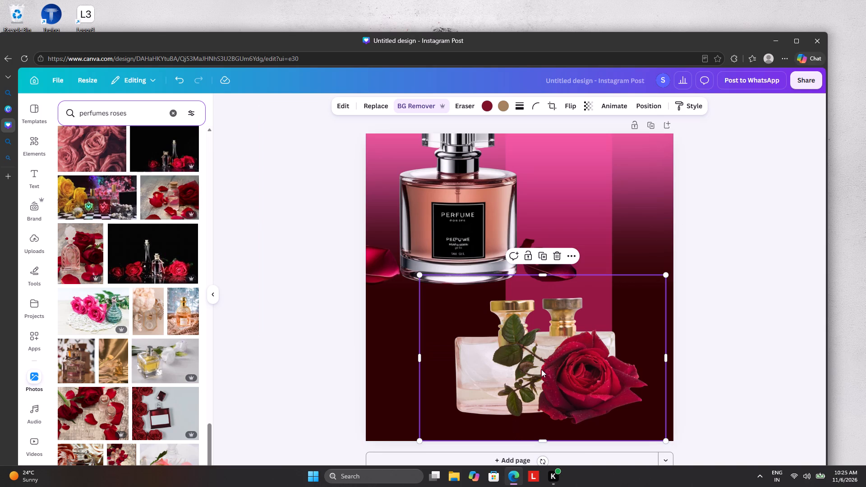
click(554, 256)
Move the enlarged black-labelled perfume bottle down to the middle of the post, with its petals inside the page.
drag(470, 246, 525, 317)
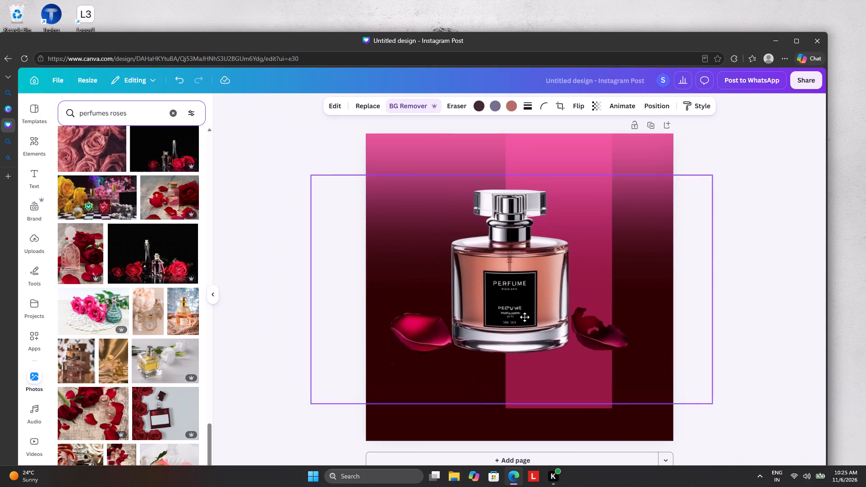
Reposition the perfume bottle image and crop its right side to the glass edge, cutting off the right-hand petal.
drag(525, 317, 533, 327)
drag(723, 299, 710, 308)
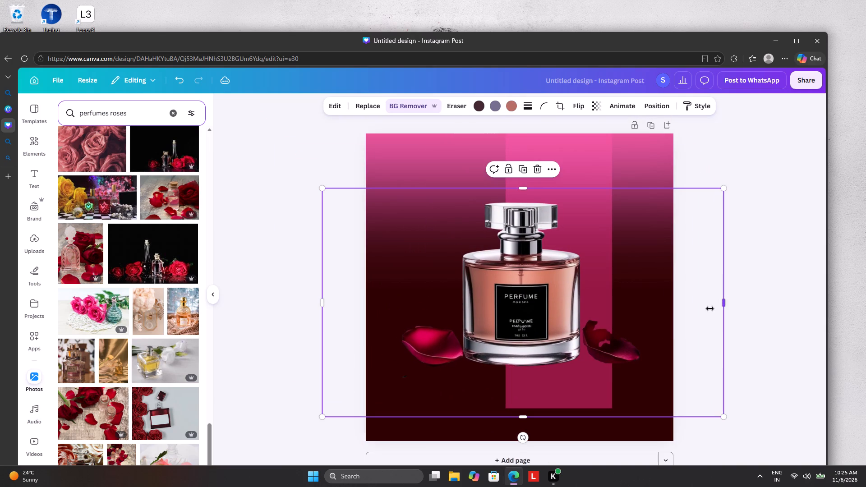
drag(710, 308, 584, 320)
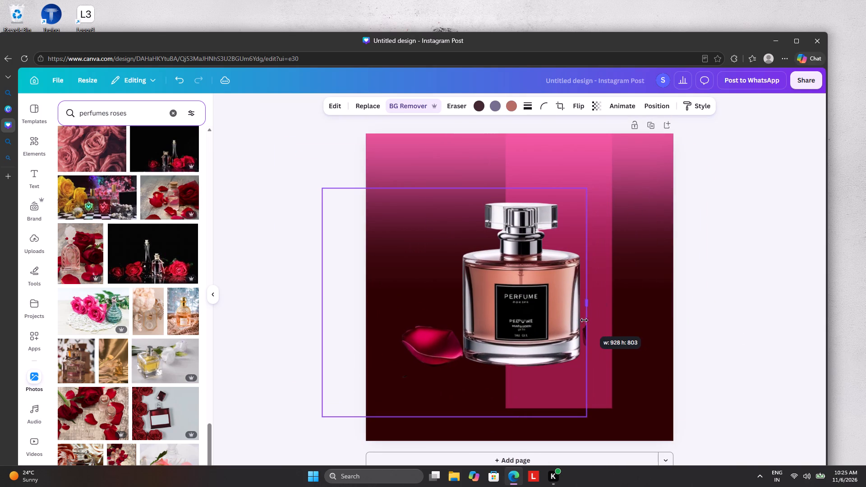
drag(584, 320, 581, 321)
Shrink the cropped bottle image and stand the bottle at the lower end of the crimson-pink stripe.
drag(522, 333, 565, 378)
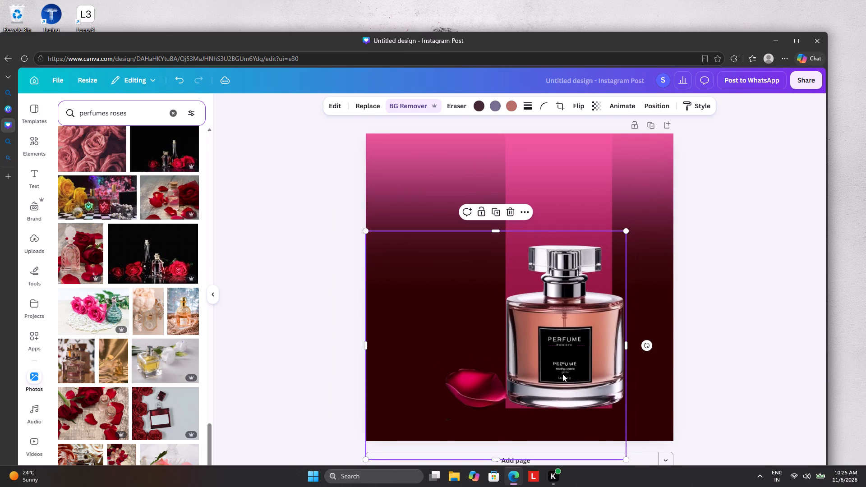
drag(366, 233, 404, 268)
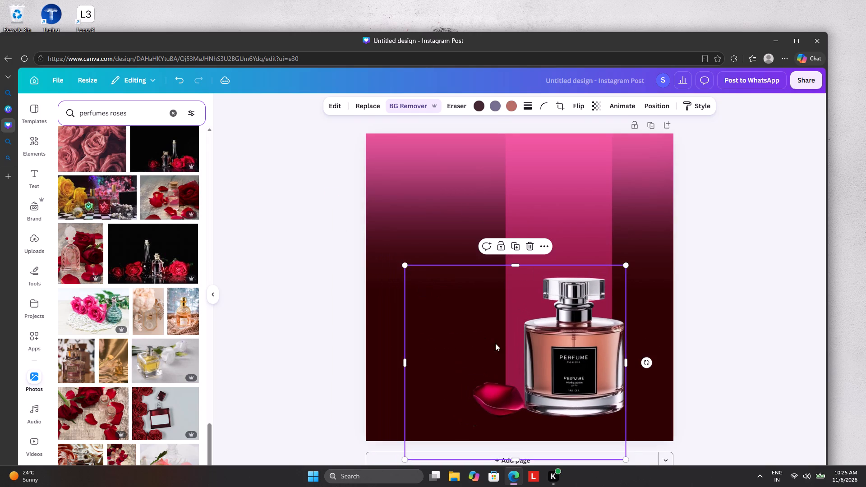
drag(519, 357, 508, 350)
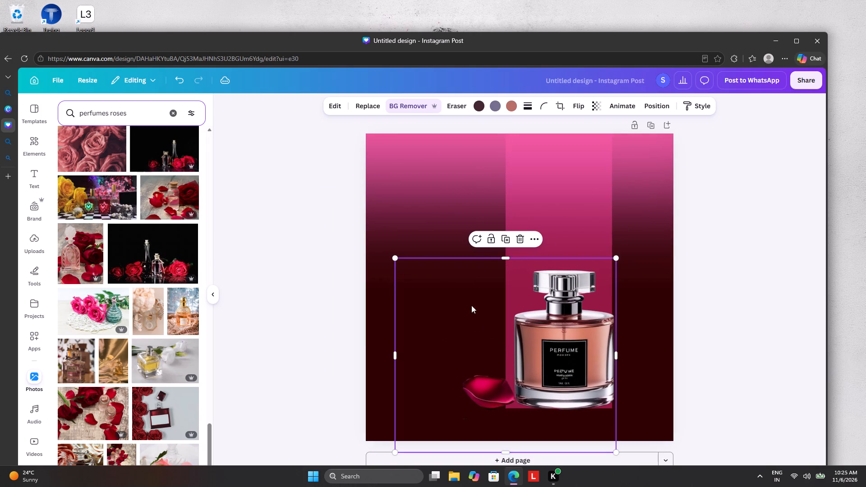
click(414, 221)
click(267, 246)
Search photos for roses.
scroll(79, 320, down, 5)
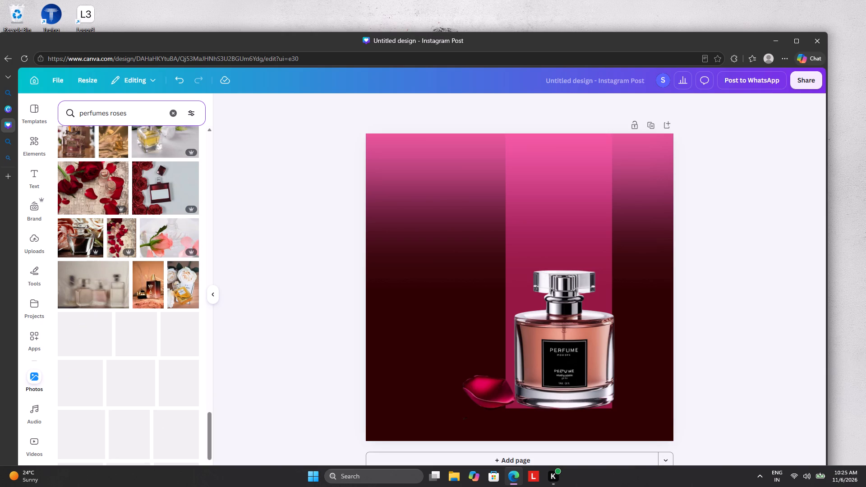
click(107, 114)
key(BackSpace)
key(BackSpace)
key(BackSpace)
key(BackSpace)
key(BackSpace)
key(BackSpace)
key(BackSpace)
key(BackSpace)
key(BackSpace)
key(BackSpace)
key(BackSpace)
key(BackSpace)
key(BackSpace)
key(BackSpace)
key(BackSpace)
key(BackSpace)
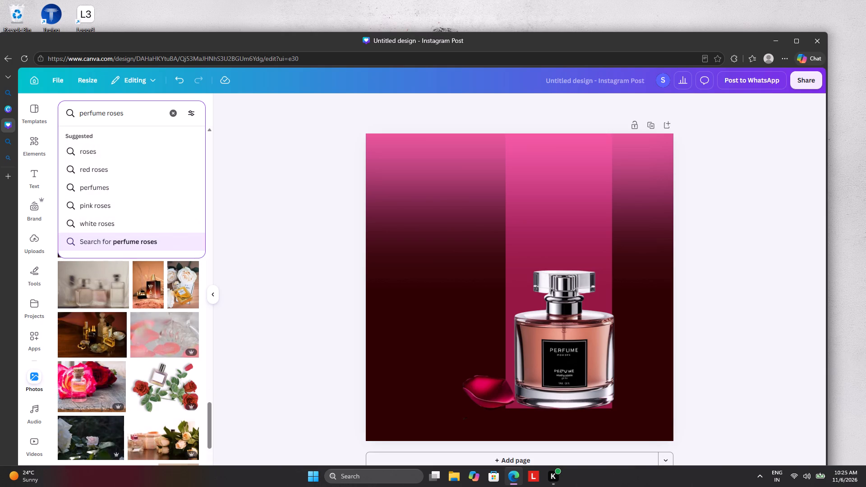
key(Return)
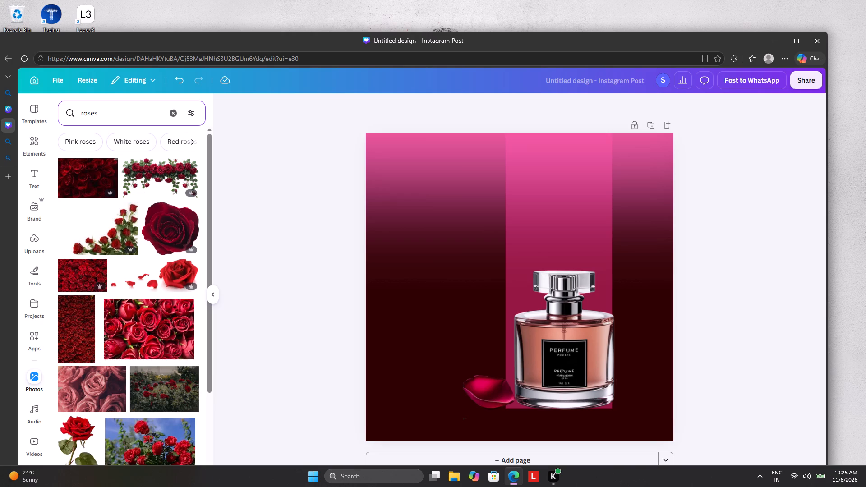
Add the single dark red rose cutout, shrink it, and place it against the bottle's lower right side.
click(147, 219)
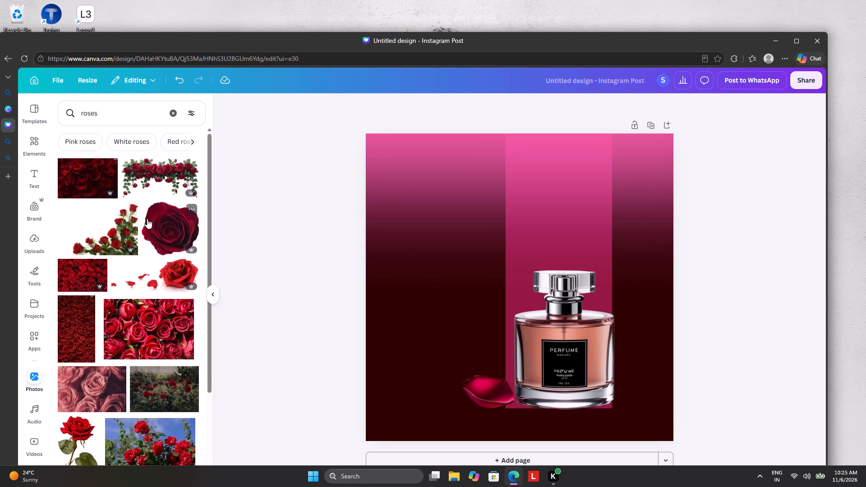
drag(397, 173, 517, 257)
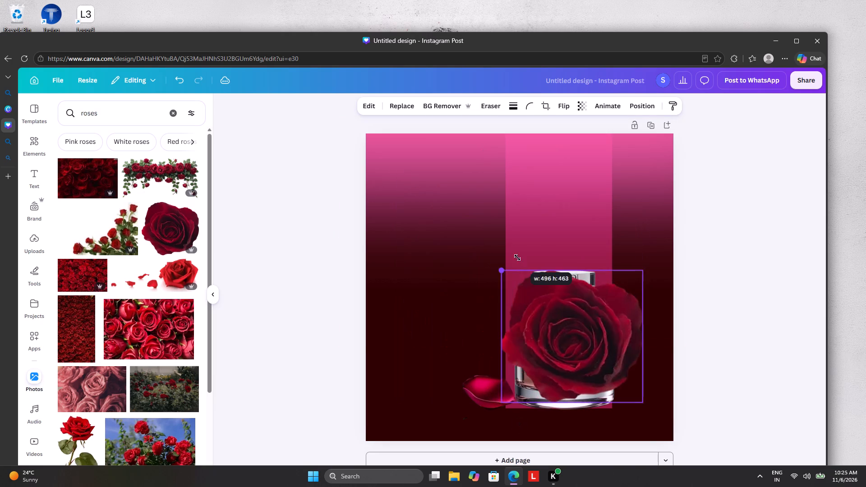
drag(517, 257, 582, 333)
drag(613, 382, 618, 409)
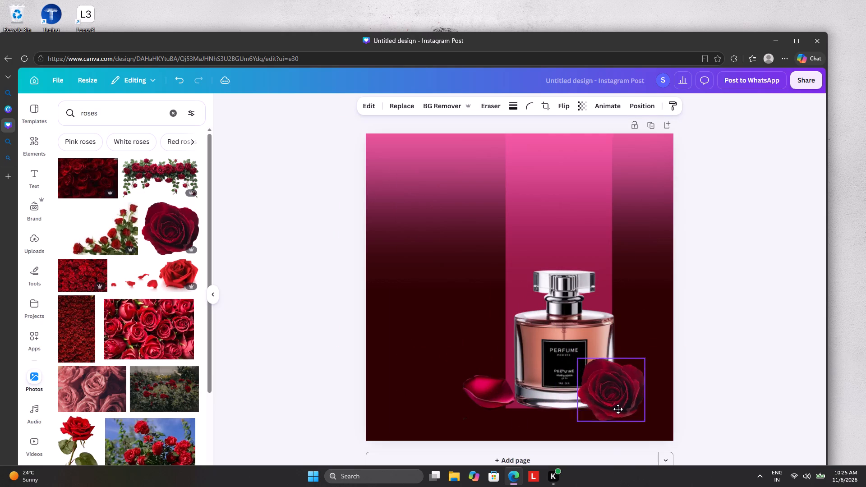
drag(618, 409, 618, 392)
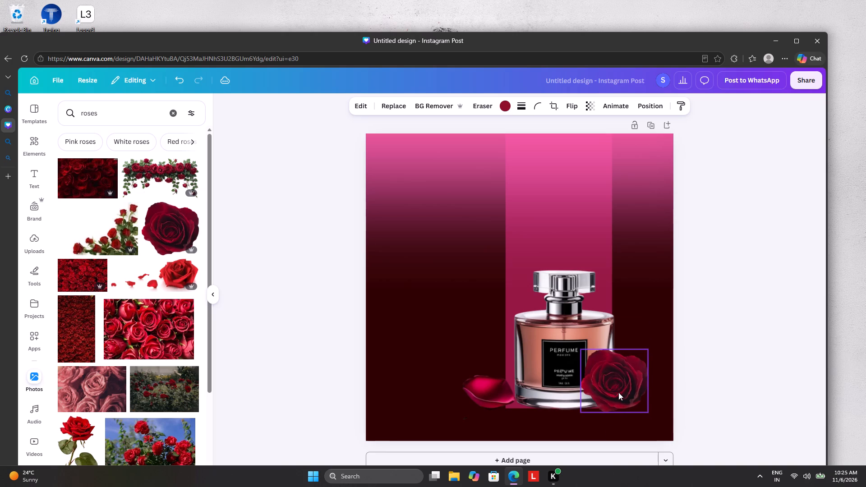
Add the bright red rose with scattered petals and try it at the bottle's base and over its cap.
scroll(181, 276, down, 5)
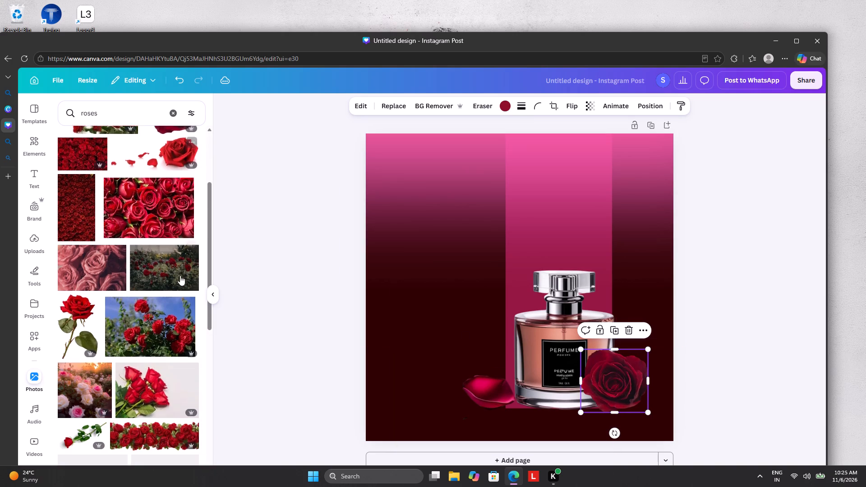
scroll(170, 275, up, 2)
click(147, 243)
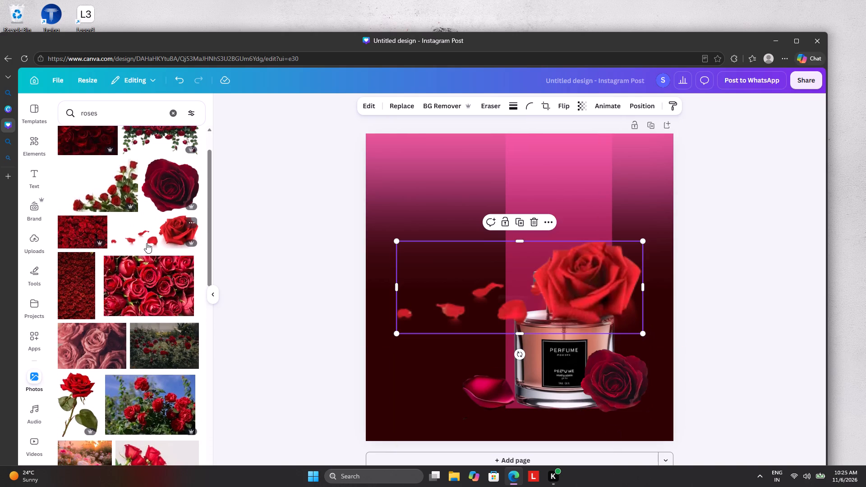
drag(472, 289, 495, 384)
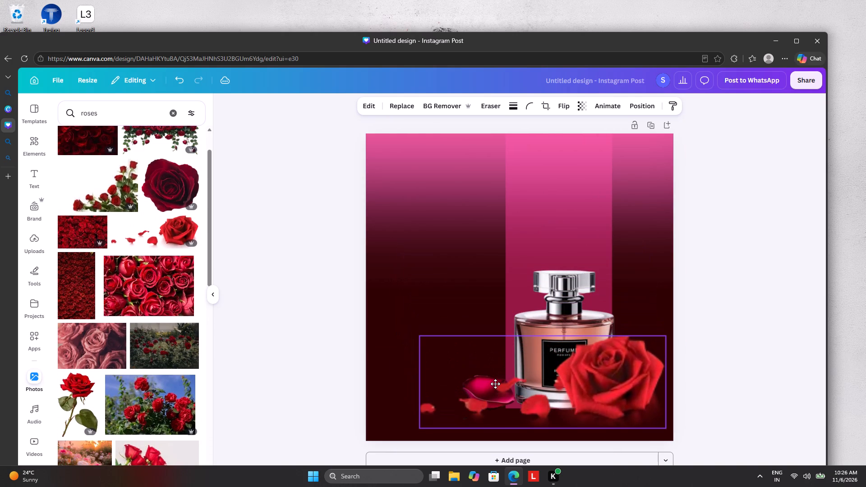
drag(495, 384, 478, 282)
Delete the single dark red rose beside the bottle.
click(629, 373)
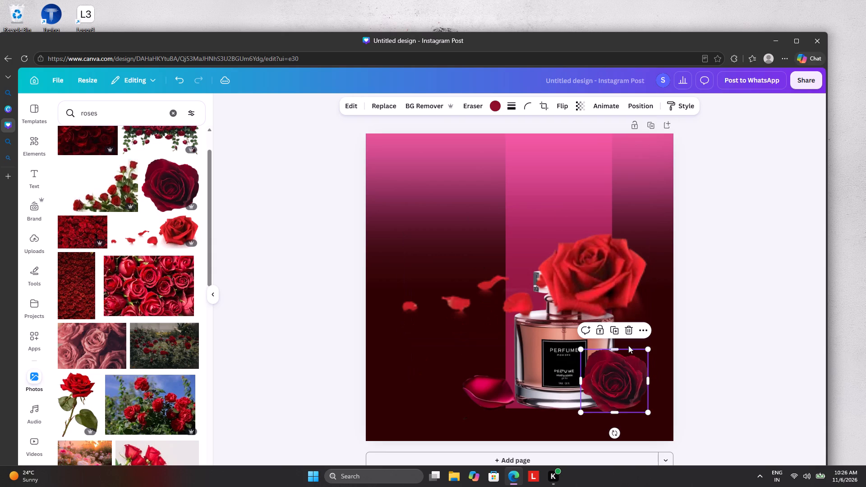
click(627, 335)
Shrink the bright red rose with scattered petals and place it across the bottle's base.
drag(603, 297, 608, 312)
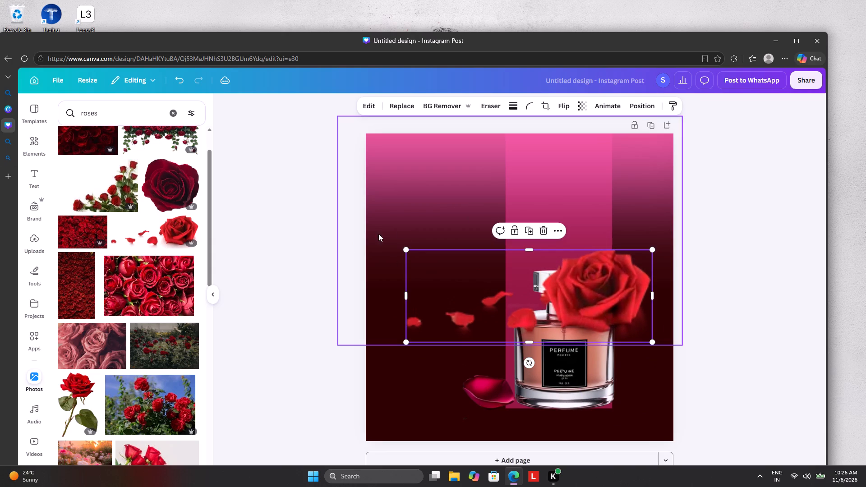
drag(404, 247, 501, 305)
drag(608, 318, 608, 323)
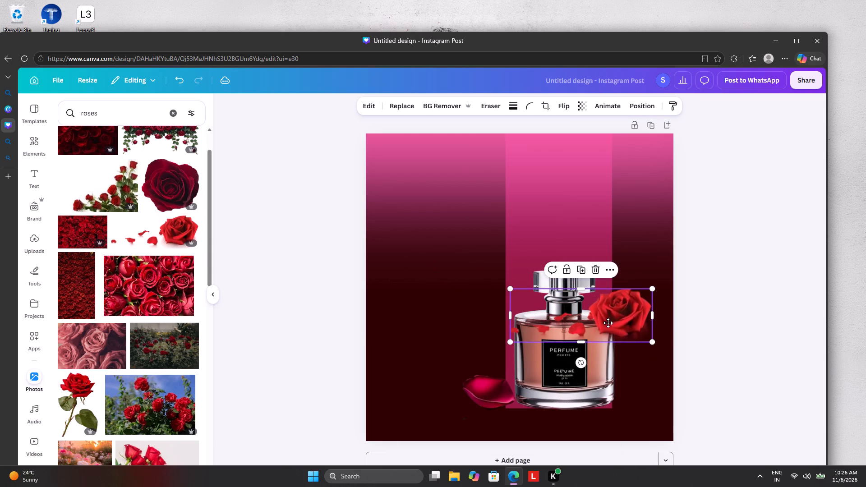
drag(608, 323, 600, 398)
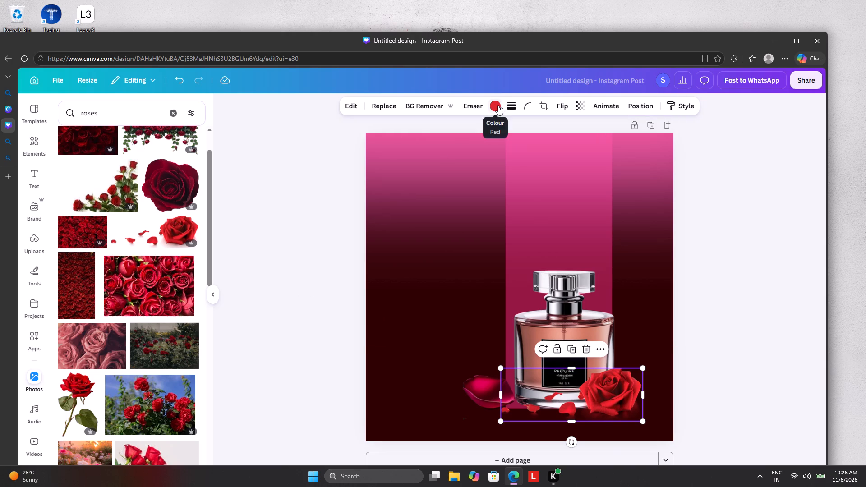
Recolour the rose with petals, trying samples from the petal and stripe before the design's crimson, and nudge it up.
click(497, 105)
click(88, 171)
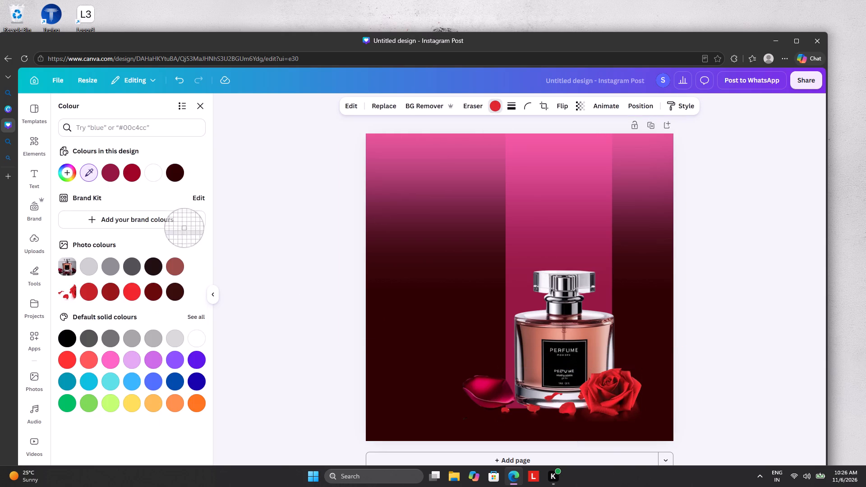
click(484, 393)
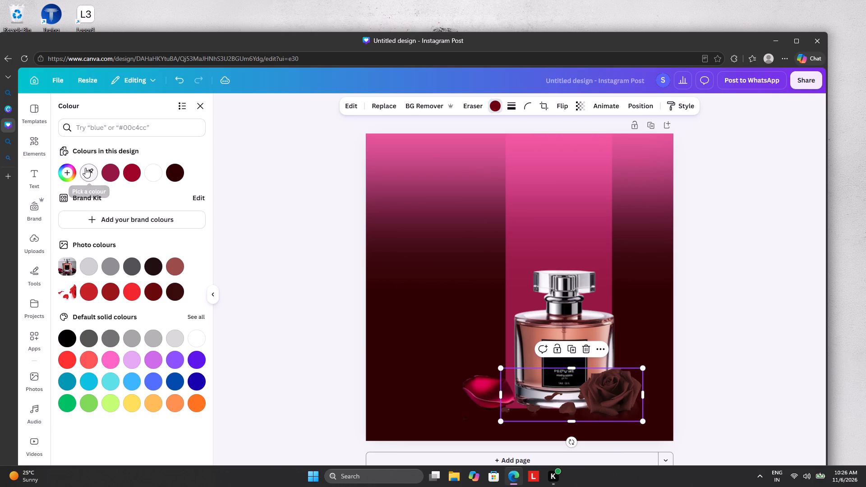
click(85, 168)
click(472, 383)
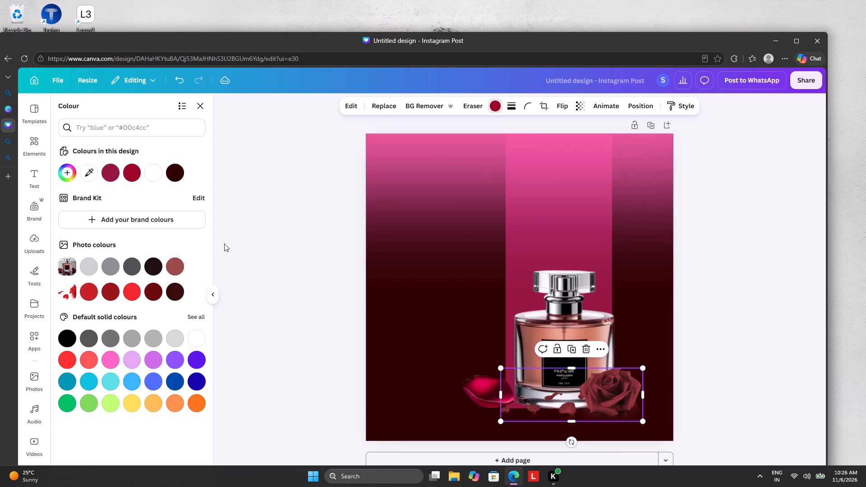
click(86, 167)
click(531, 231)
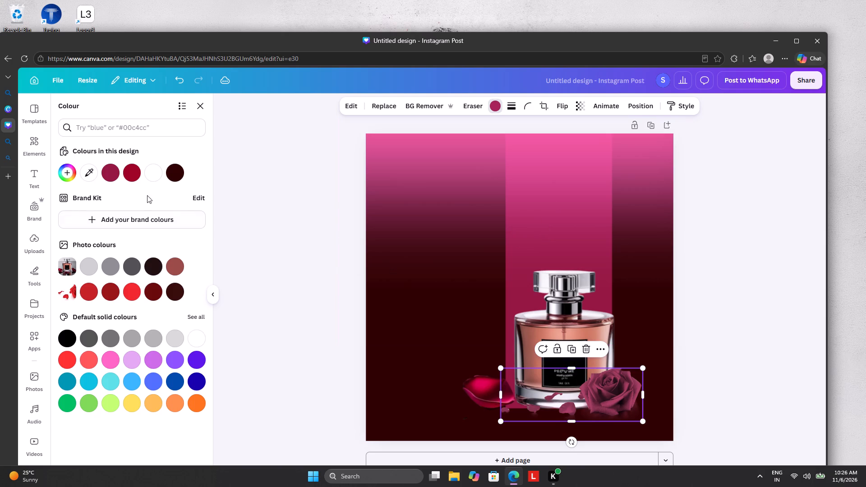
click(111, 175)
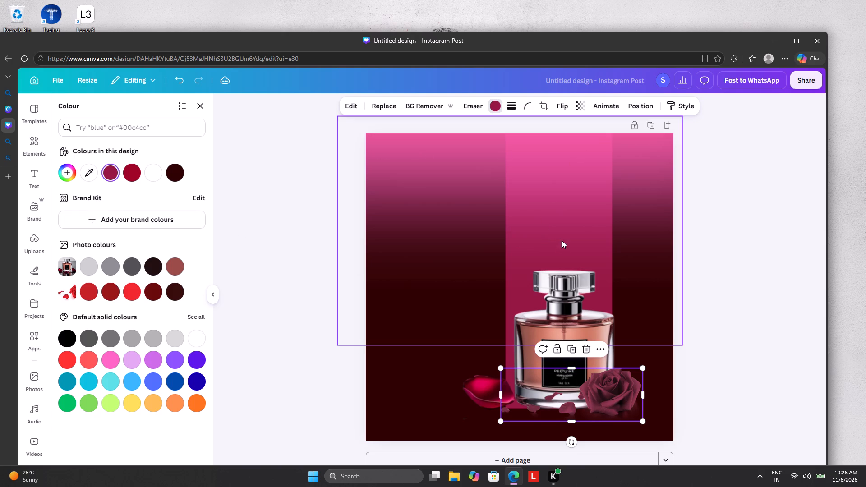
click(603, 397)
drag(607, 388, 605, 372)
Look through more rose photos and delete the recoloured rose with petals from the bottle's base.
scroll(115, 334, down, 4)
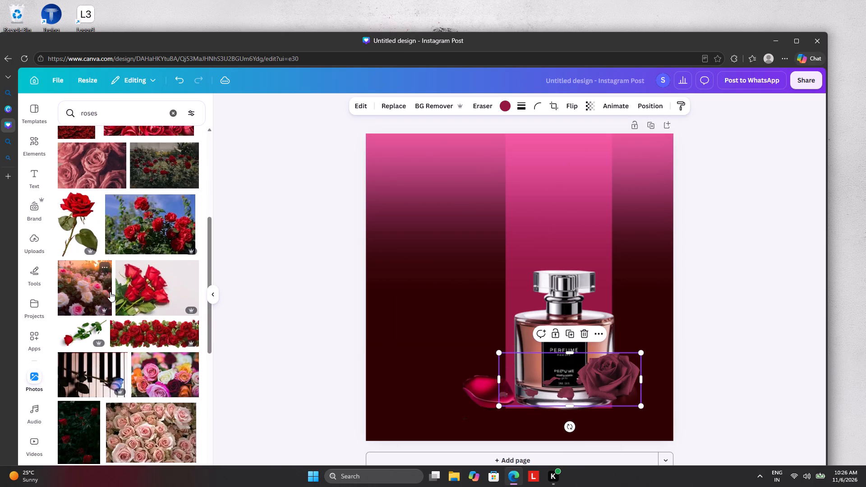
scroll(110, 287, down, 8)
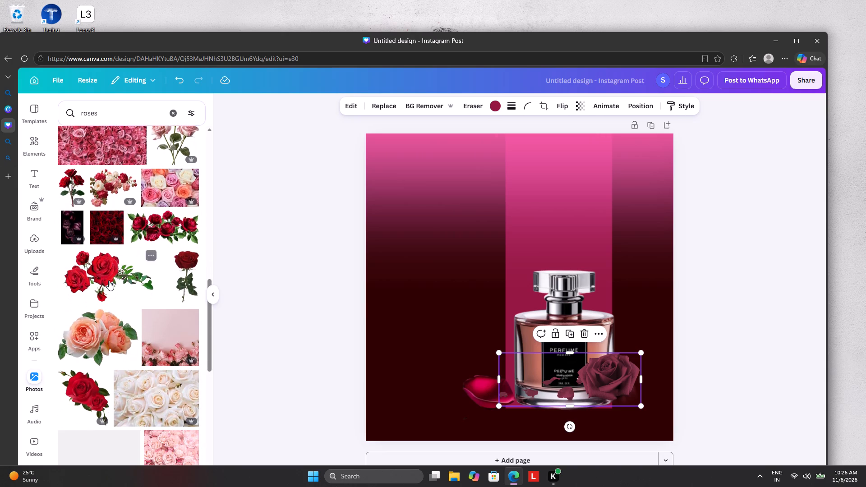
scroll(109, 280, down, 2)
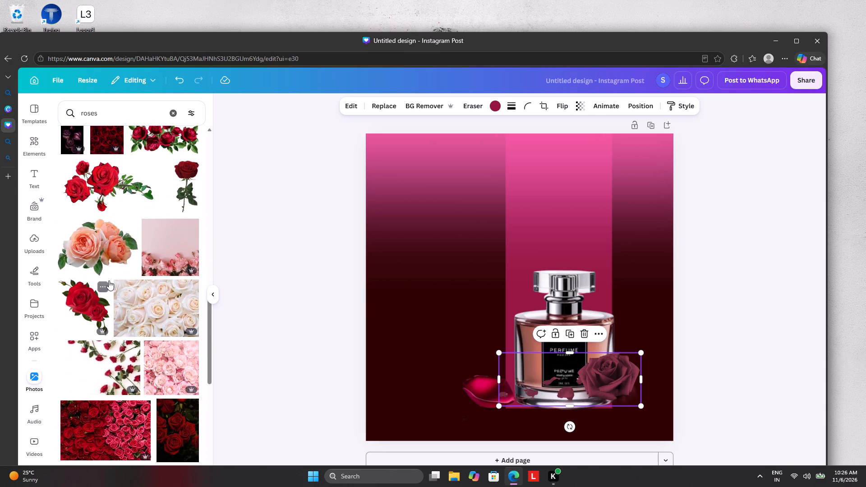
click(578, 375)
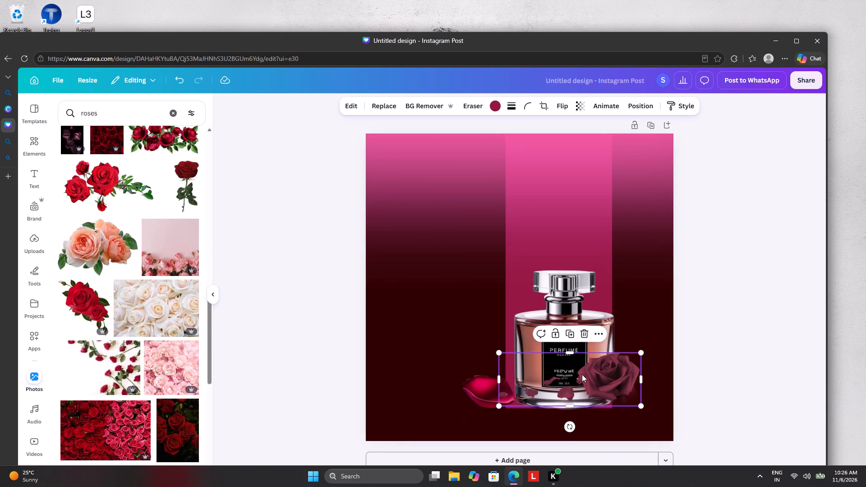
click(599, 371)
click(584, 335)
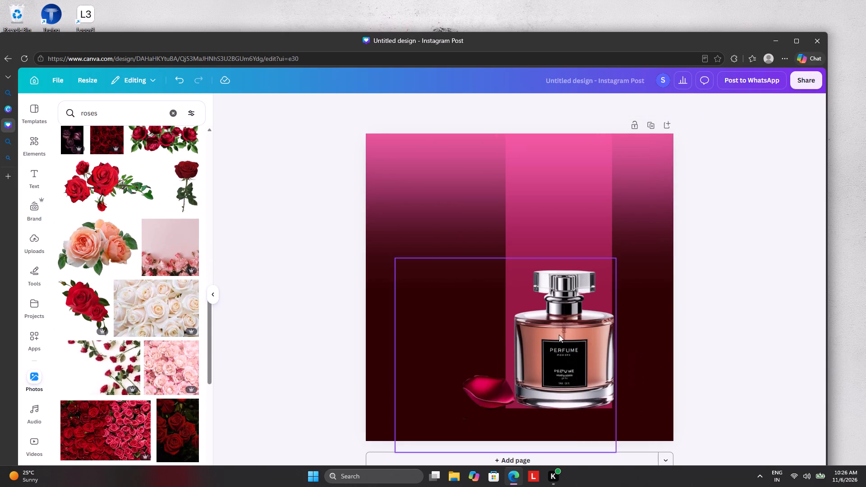
Add the cutout of two red roses with leaves and buds, shrink and rotate it, and place it at the bottle's lower right.
click(101, 302)
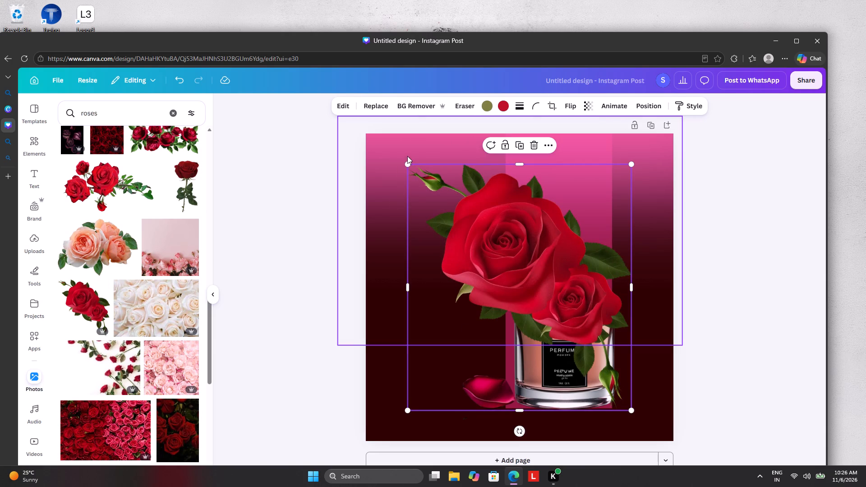
drag(407, 165, 584, 299)
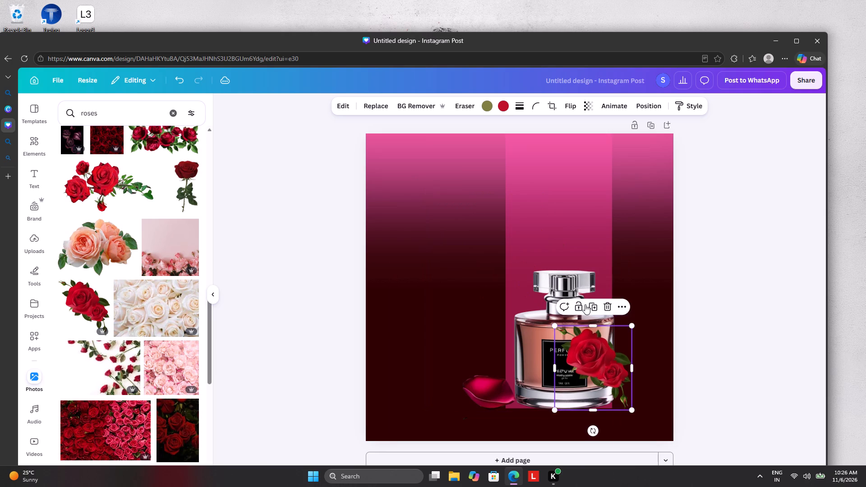
drag(594, 432, 465, 413)
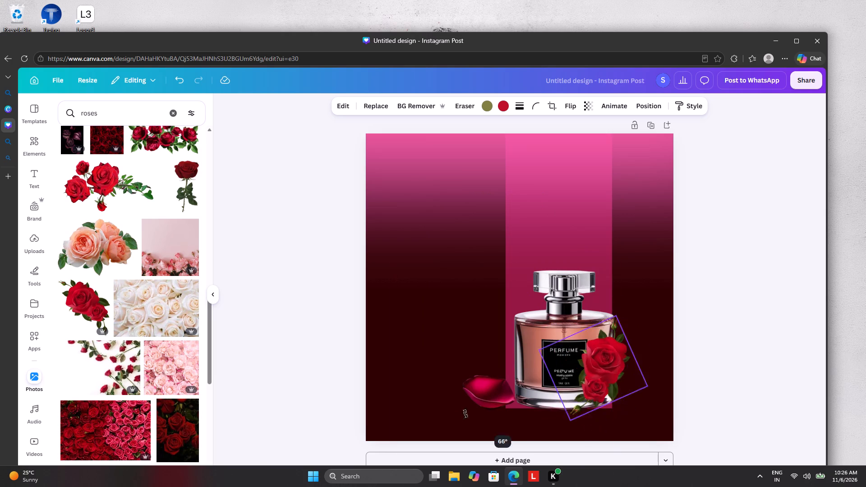
drag(465, 413, 427, 307)
drag(606, 379, 611, 404)
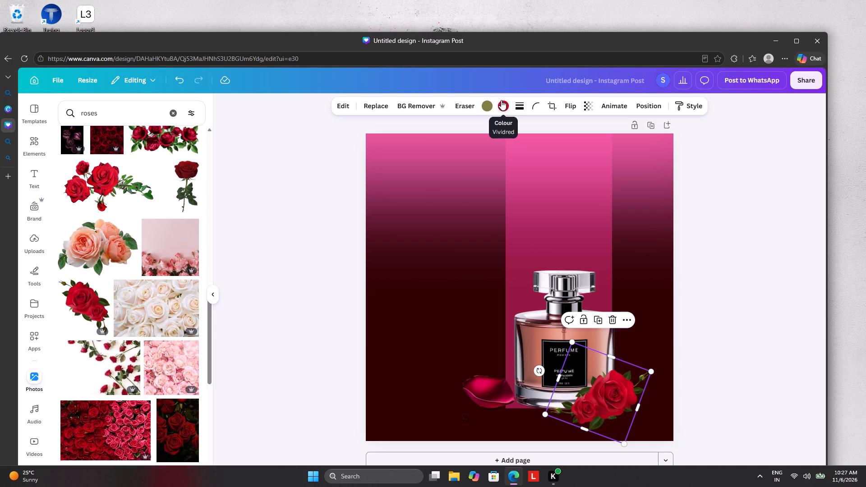
Recolour the red of the two roses with the bright crimson pink sampled from the petal beside the bottle.
click(502, 101)
click(90, 171)
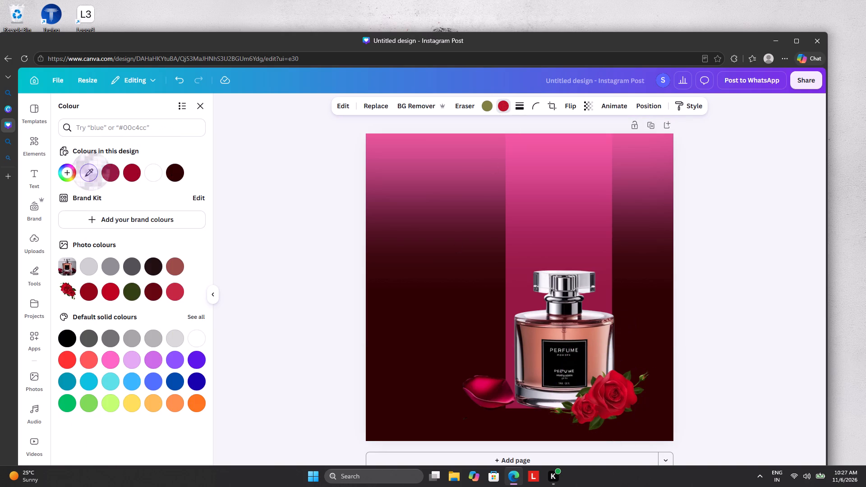
click(480, 386)
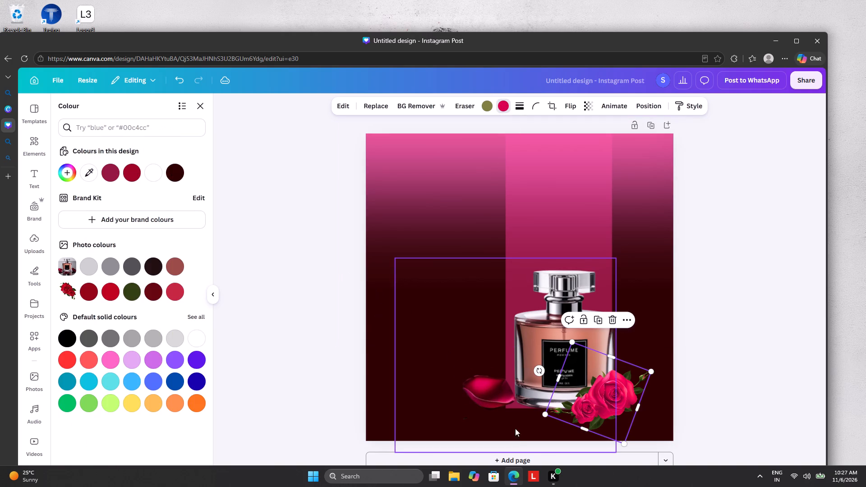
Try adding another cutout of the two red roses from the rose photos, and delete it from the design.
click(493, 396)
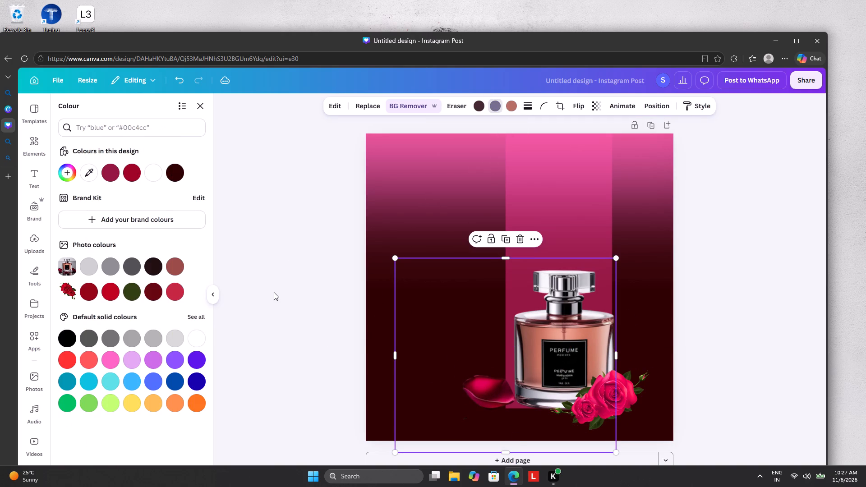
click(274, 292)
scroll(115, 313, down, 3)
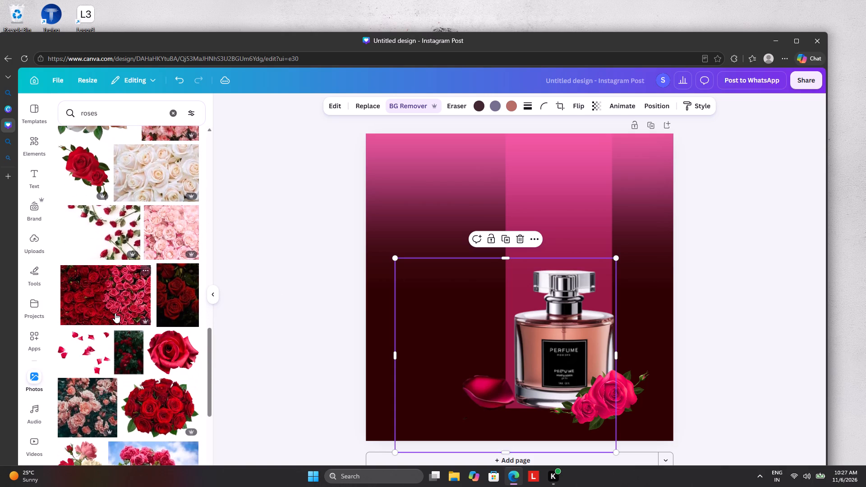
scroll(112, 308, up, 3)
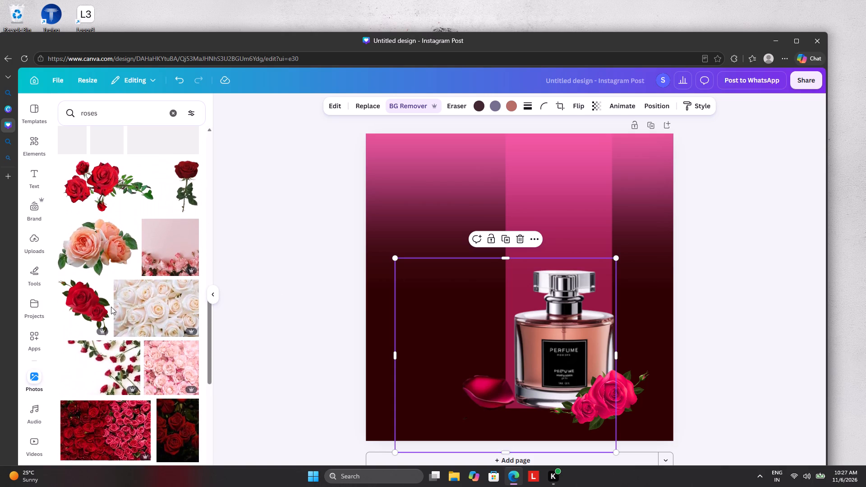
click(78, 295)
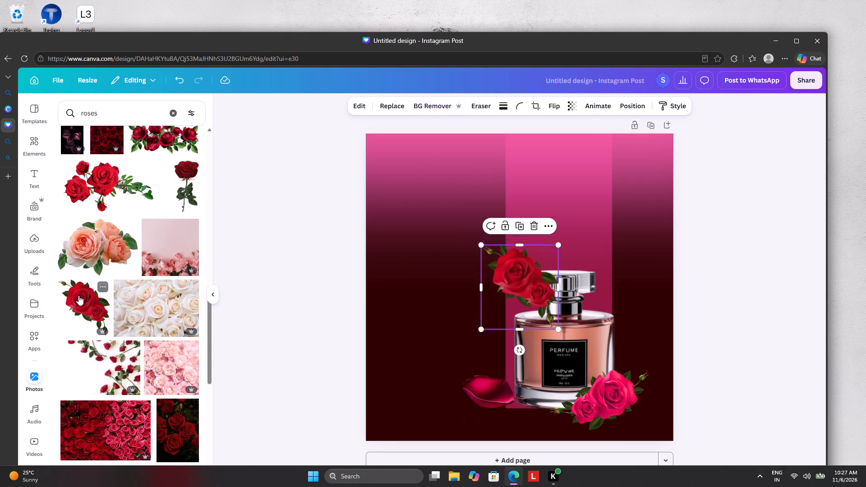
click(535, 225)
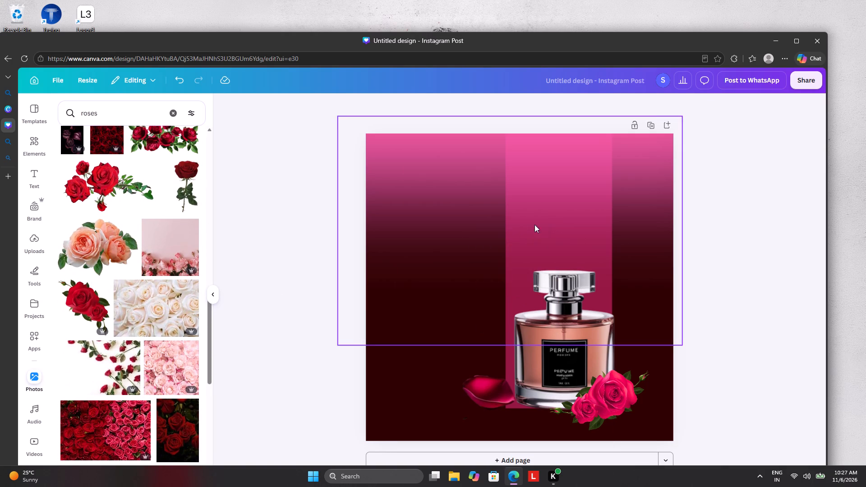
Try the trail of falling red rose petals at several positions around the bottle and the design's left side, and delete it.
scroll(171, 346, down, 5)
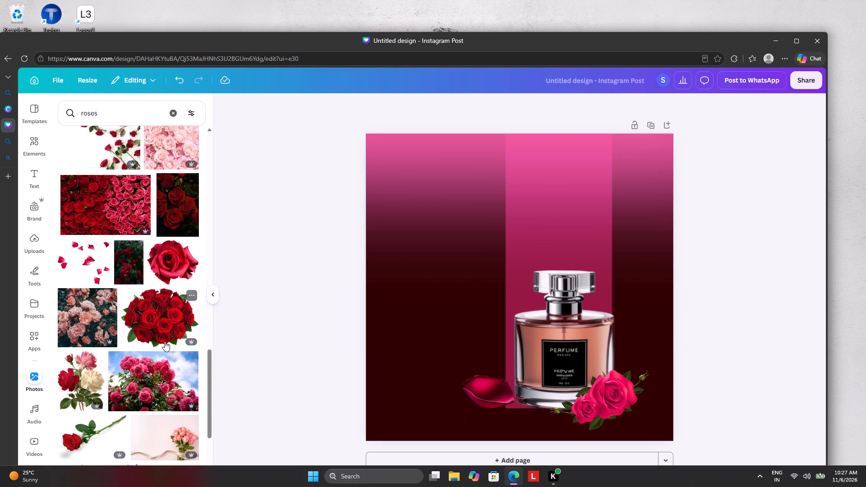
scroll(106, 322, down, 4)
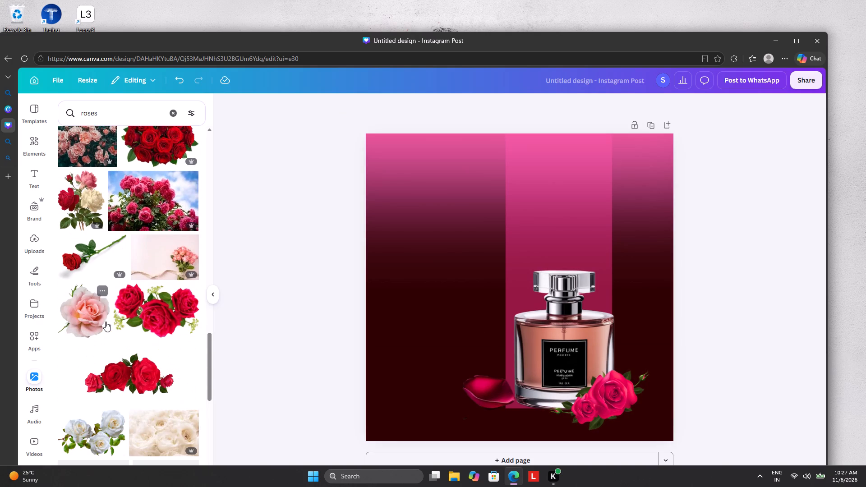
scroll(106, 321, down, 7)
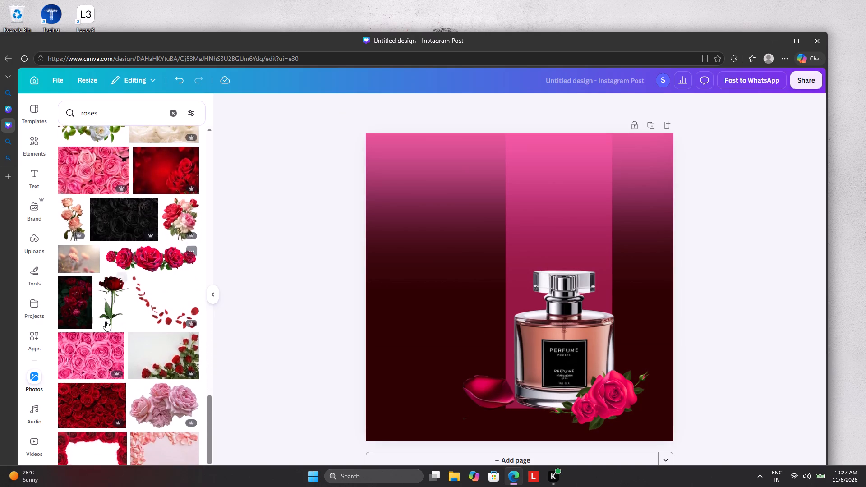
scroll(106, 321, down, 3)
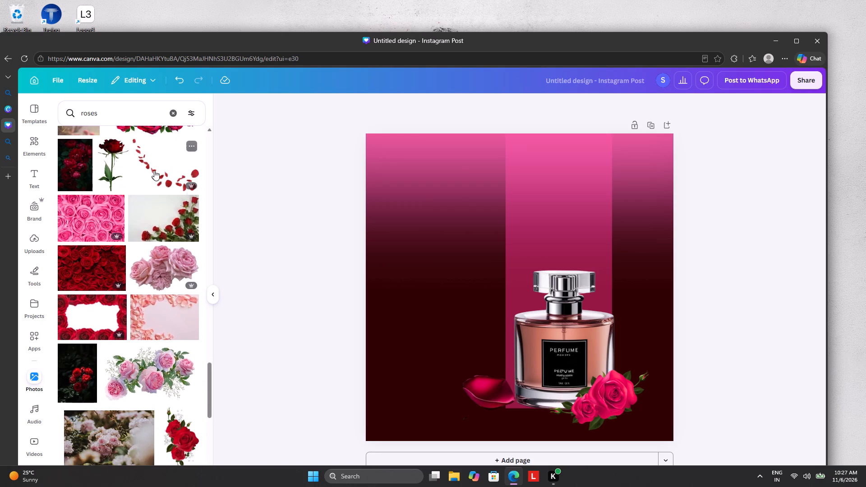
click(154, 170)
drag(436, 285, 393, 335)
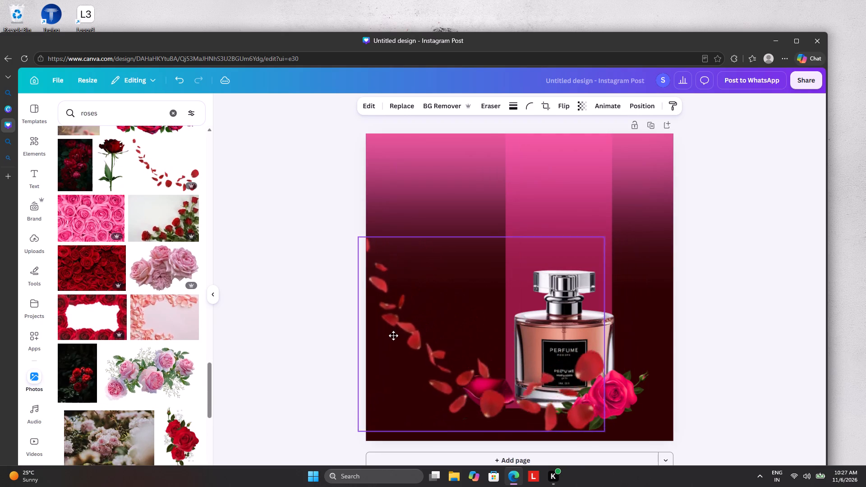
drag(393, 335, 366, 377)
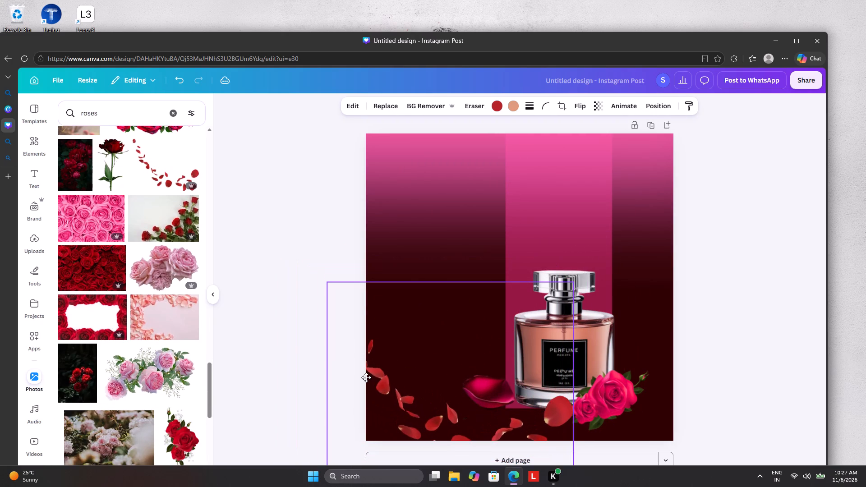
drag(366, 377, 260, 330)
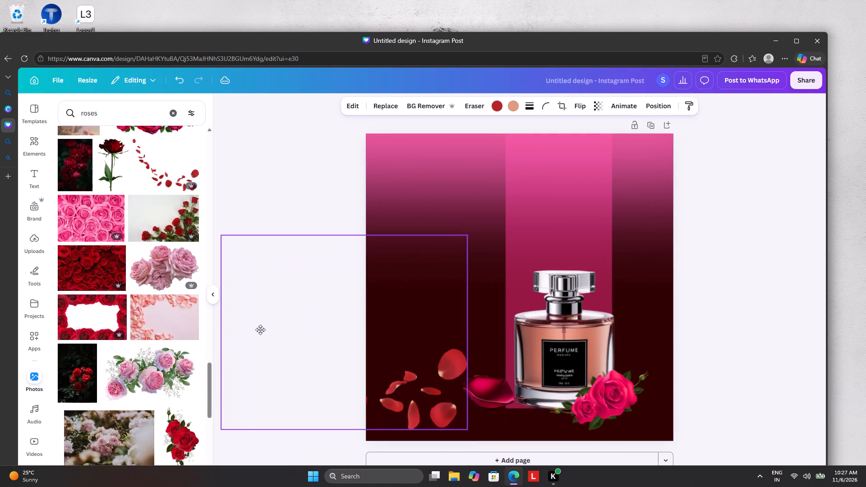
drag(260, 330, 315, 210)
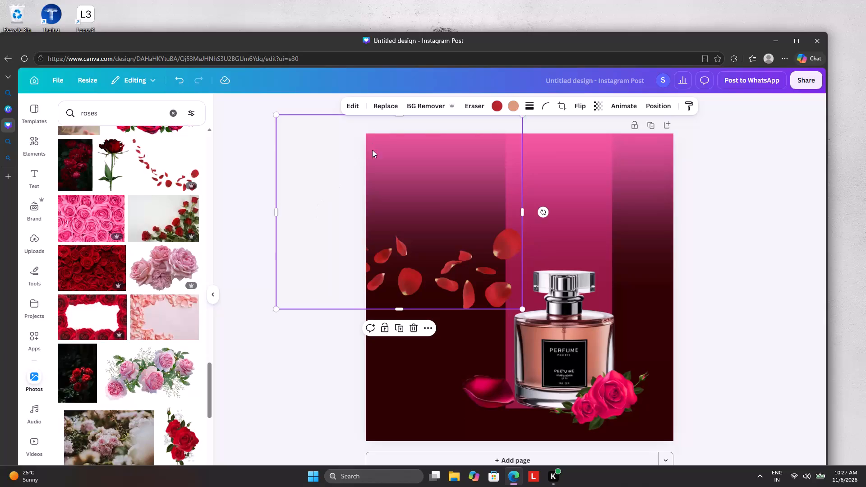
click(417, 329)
Add the single dark red rose cutout, shrink it to replace the pink roses at the bottle's lower right, and move those aside.
scroll(165, 365, down, 1)
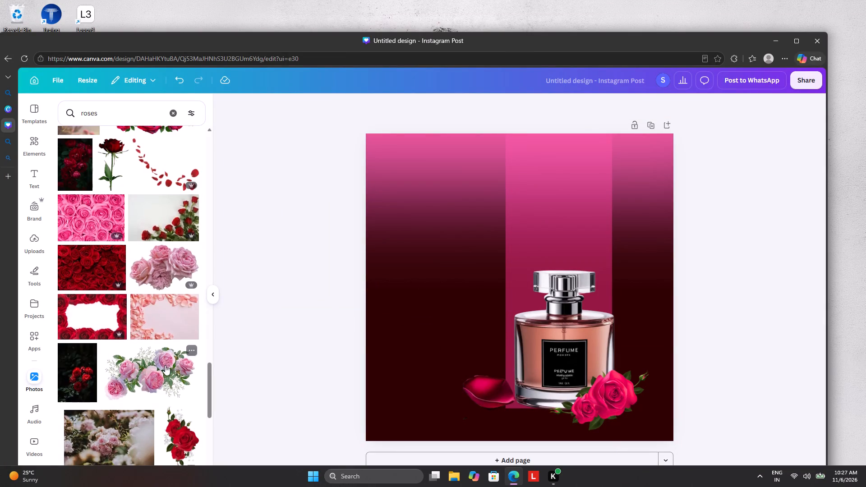
scroll(165, 365, down, 3)
scroll(107, 184, down, 2)
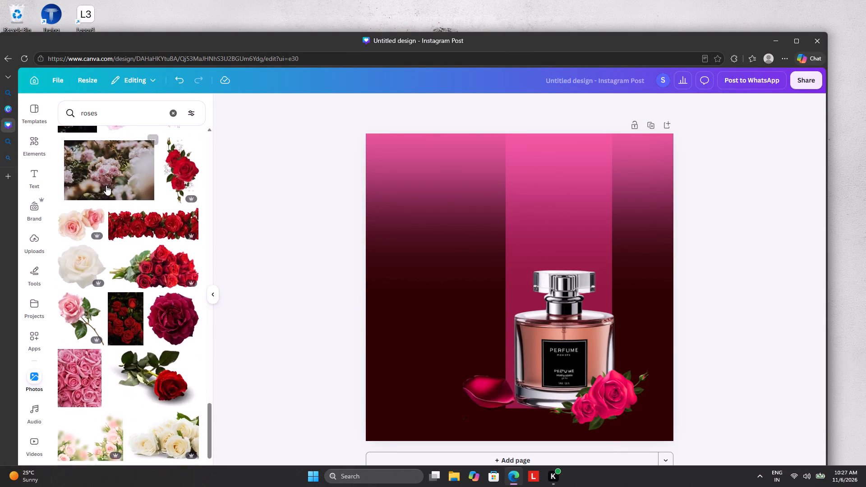
scroll(106, 186, down, 5)
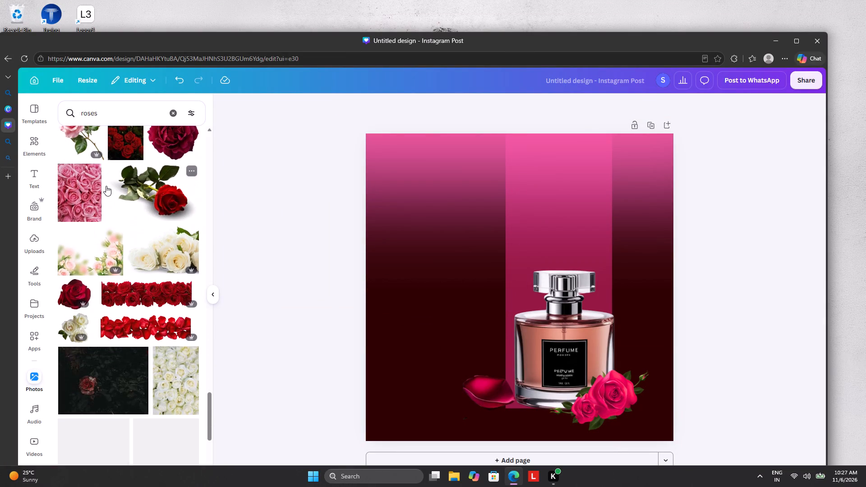
click(72, 296)
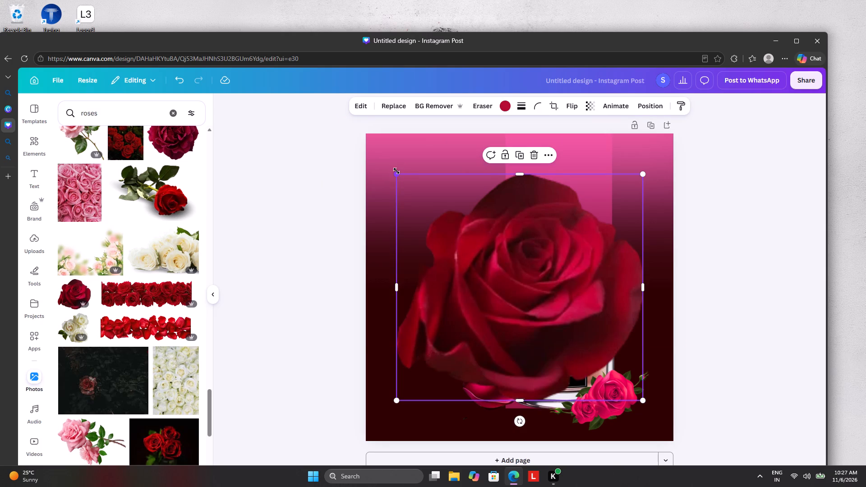
drag(396, 171, 590, 336)
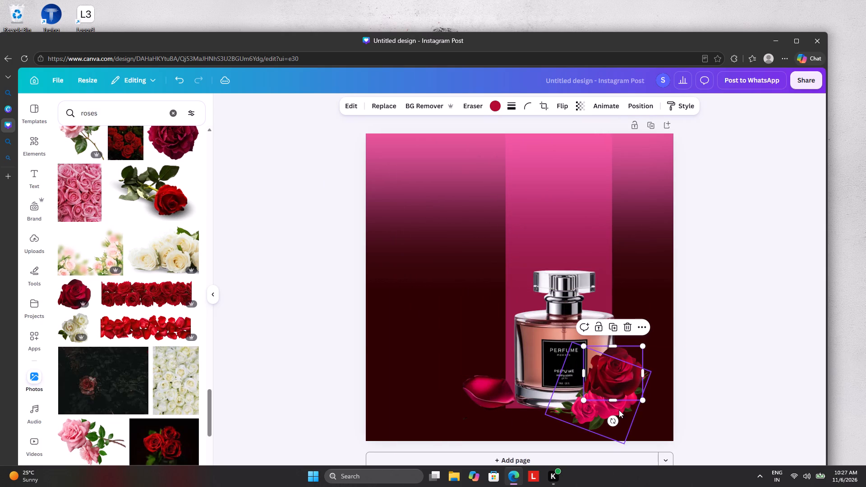
click(608, 411)
drag(607, 411, 395, 311)
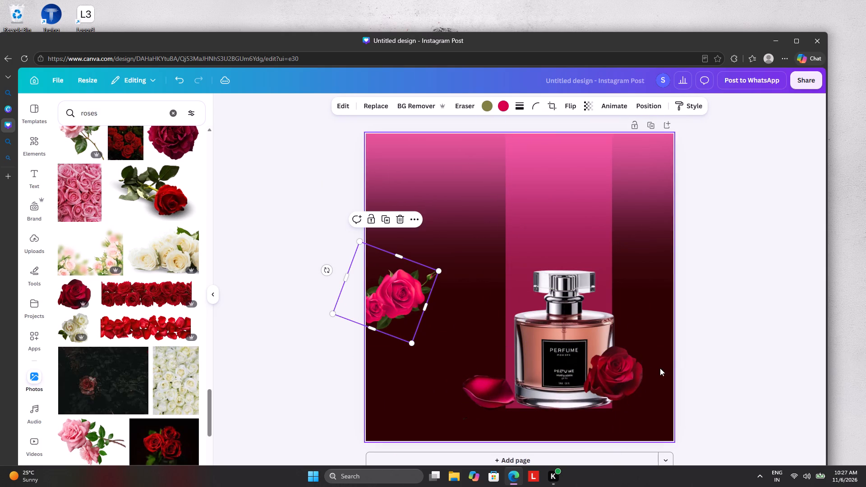
drag(624, 377, 618, 391)
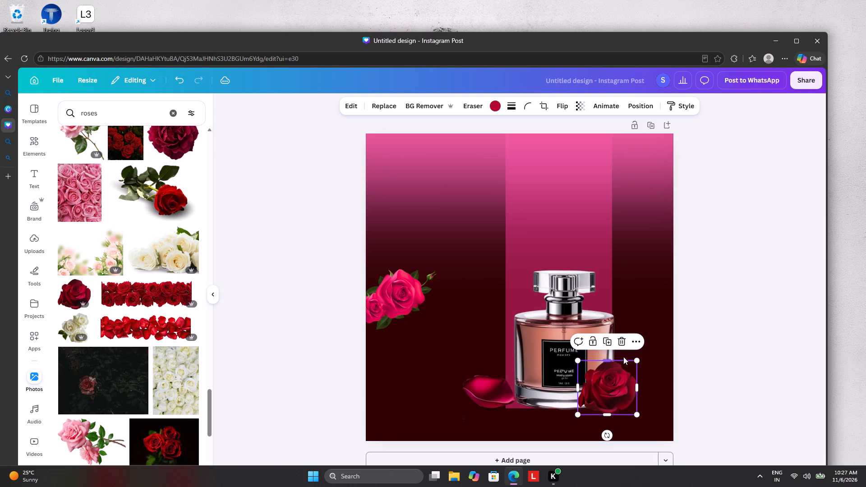
Duplicate the dark red rose twice and arrange the three roses in a row along the bottle's base.
click(607, 344)
drag(602, 389, 516, 393)
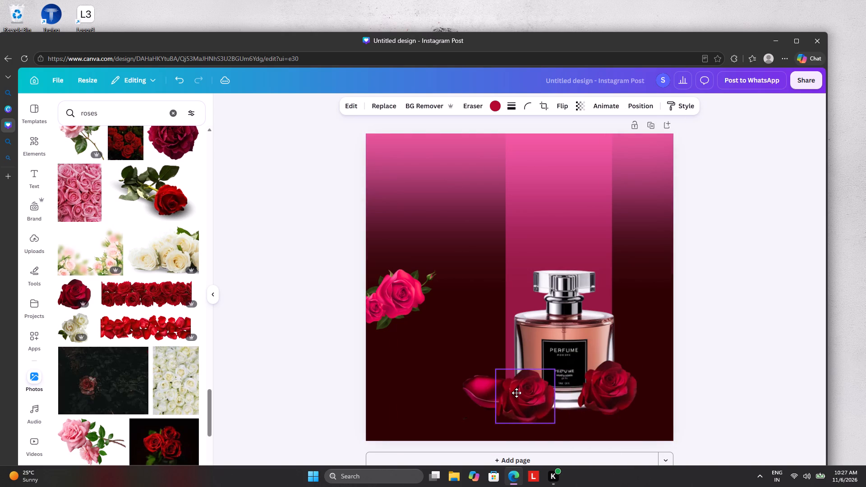
drag(516, 393, 506, 385)
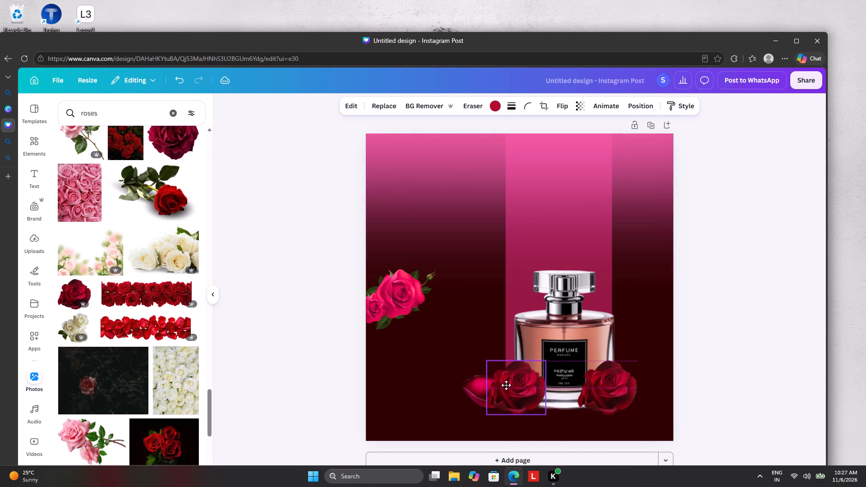
drag(506, 385, 504, 408)
click(516, 367)
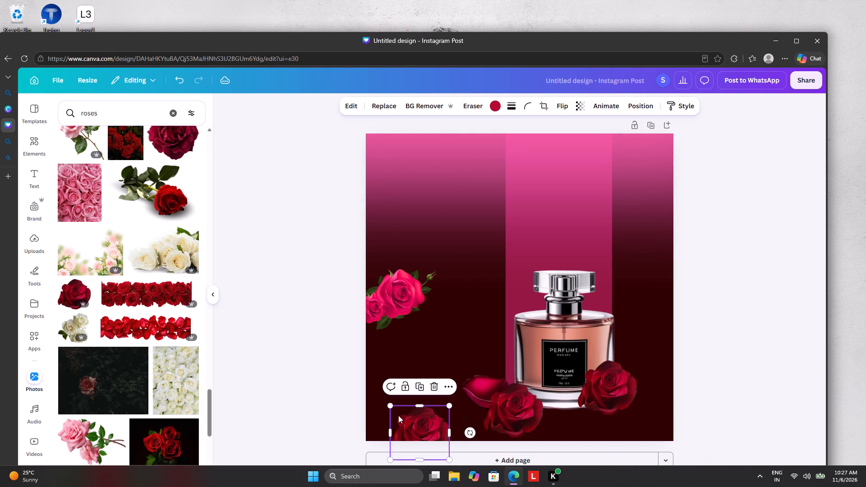
drag(408, 422, 553, 405)
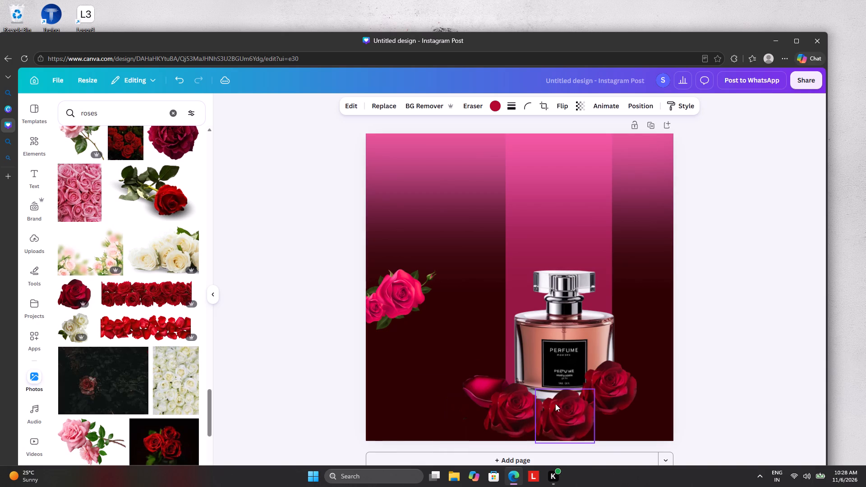
drag(604, 391, 607, 416)
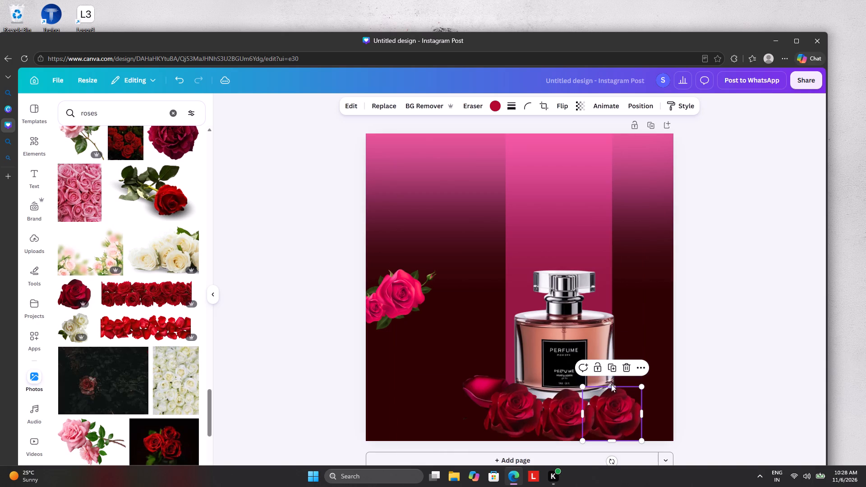
Duplicate the rightmost base rose and place the copy higher, beside the bottle's right edge.
click(609, 368)
drag(616, 413, 638, 376)
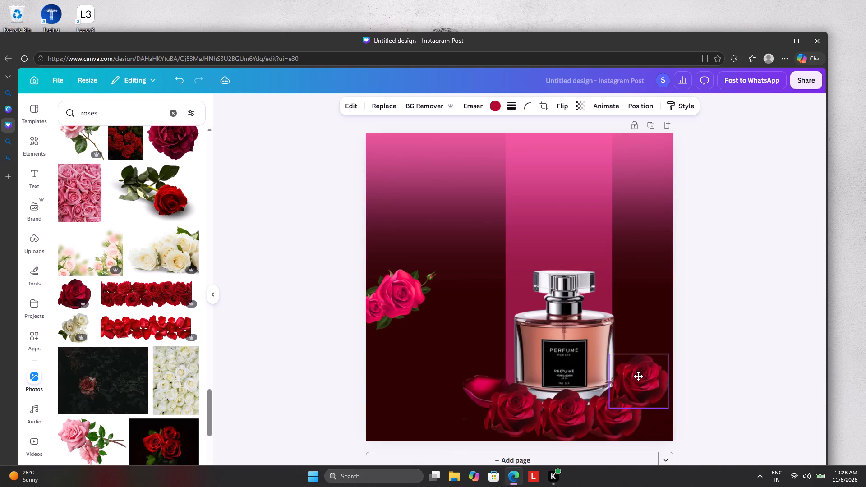
Enlarge the dark red rose beside the bottle's right edge and move its layer directly behind the perfume bottle.
drag(638, 376, 635, 376)
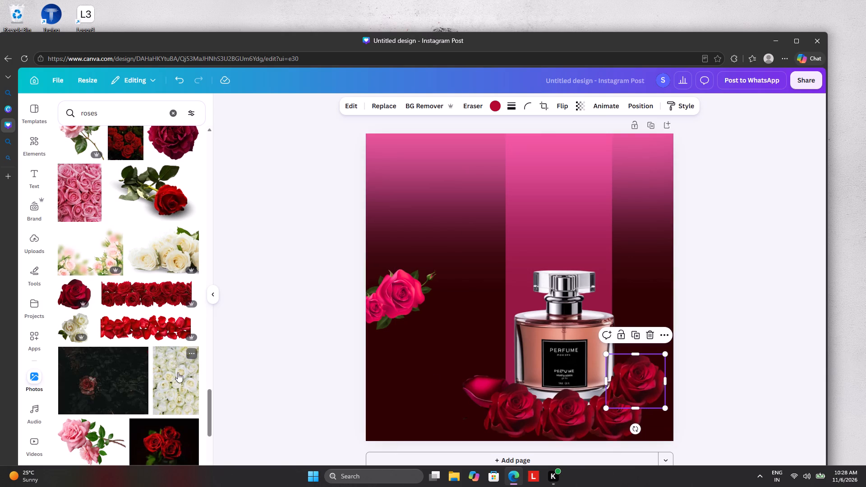
scroll(177, 372, down, 2)
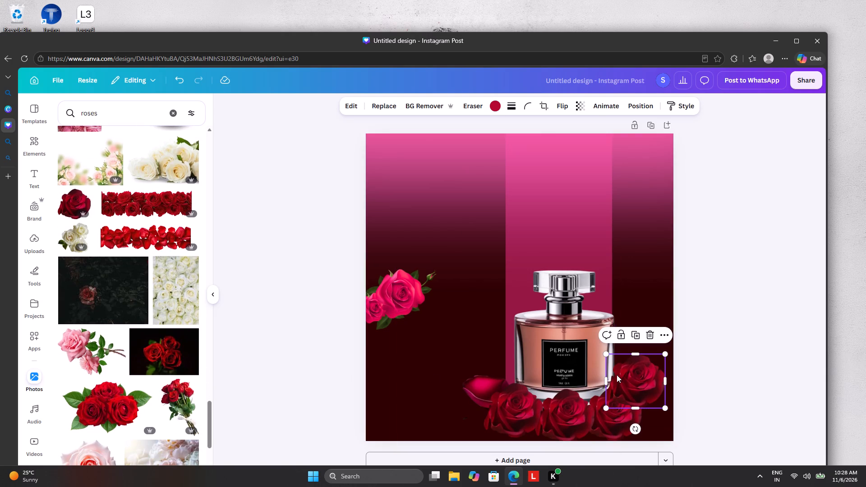
drag(607, 408, 400, 422)
drag(557, 406, 538, 297)
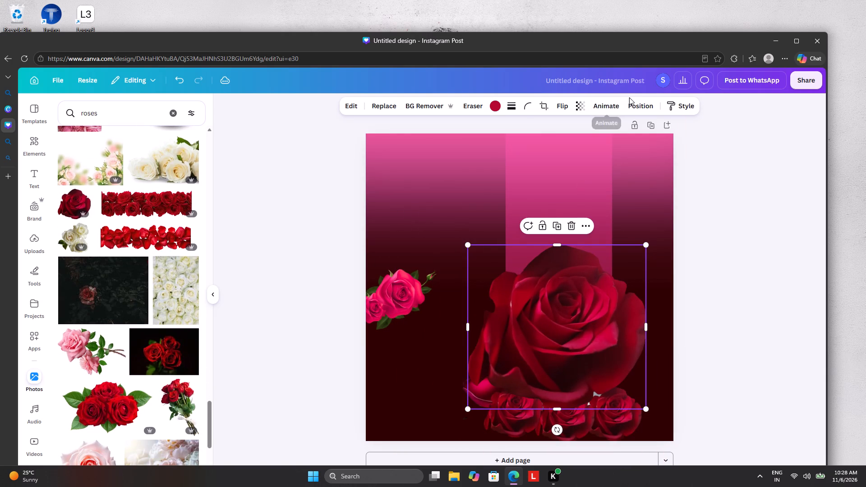
click(641, 108)
drag(153, 182, 148, 306)
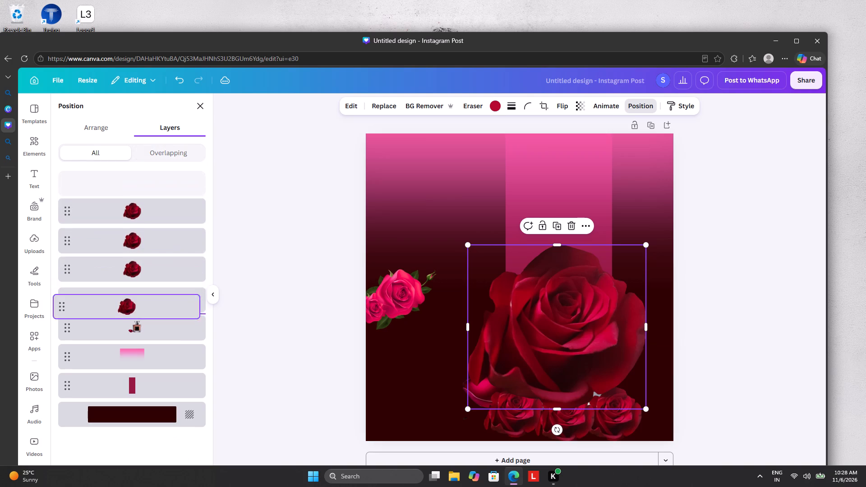
drag(148, 306, 149, 331)
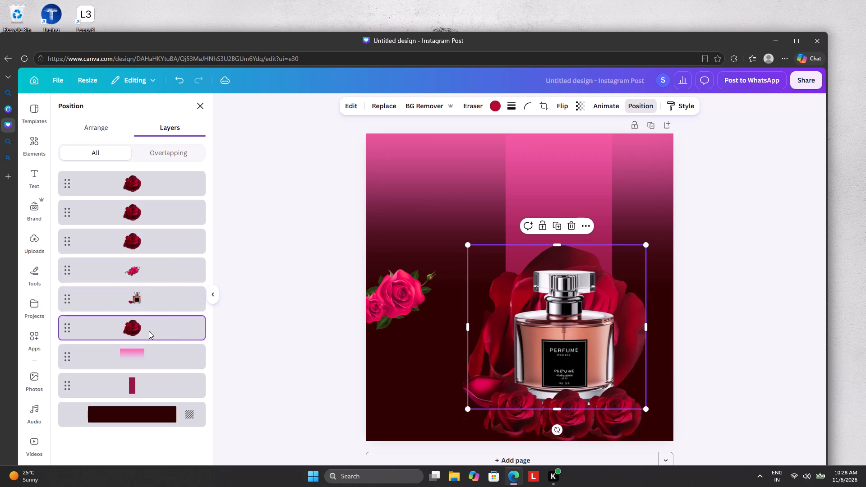
Shrink the rose behind the bottle and position it partly showing past the bottle's lower right edge.
drag(470, 248, 474, 256)
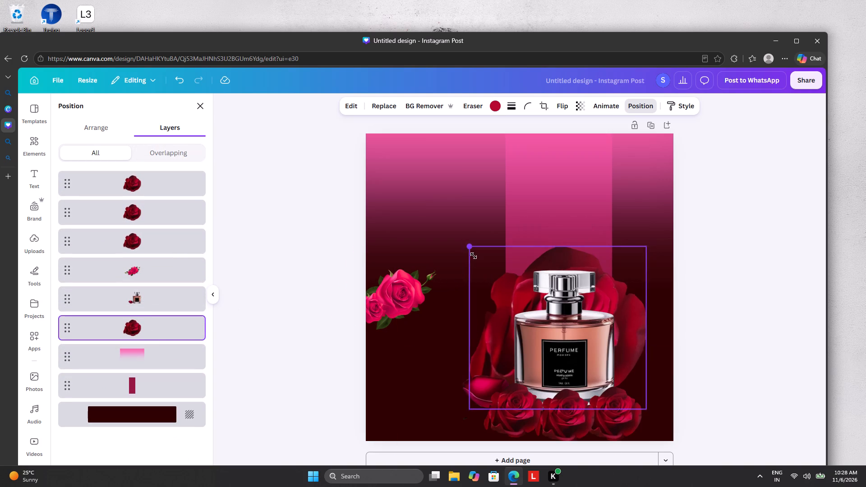
drag(474, 256, 574, 308)
drag(628, 370, 647, 366)
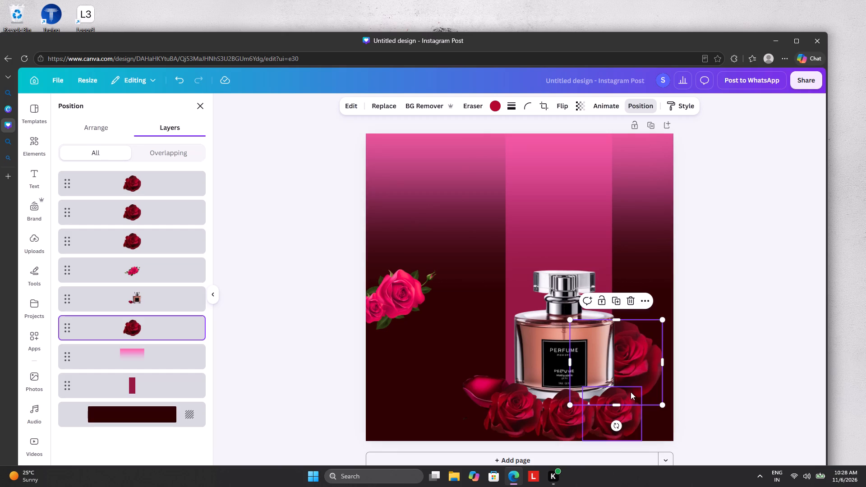
Shift the rightmost base rose slightly up and outward, closer to the rose behind the bottle.
drag(616, 421, 612, 416)
click(604, 418)
drag(604, 418, 613, 410)
Duplicate the leftmost base rose and place the copy higher, beside the bottle's left edge.
click(493, 403)
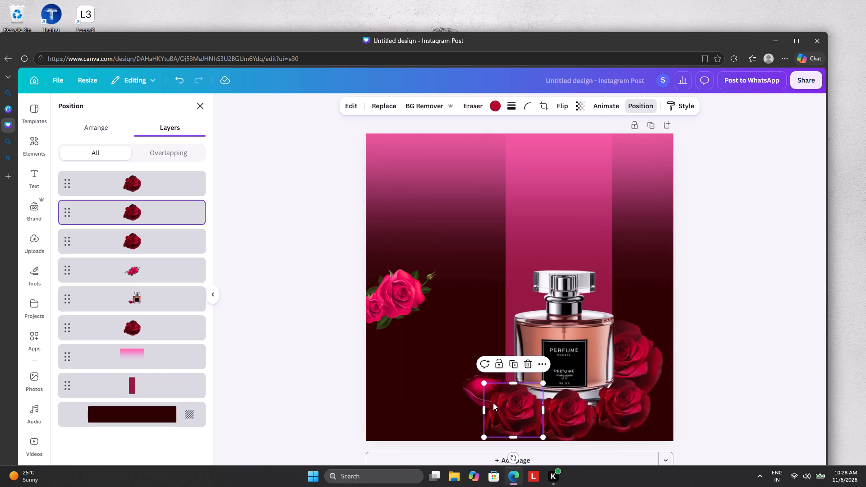
click(510, 363)
drag(509, 404, 482, 339)
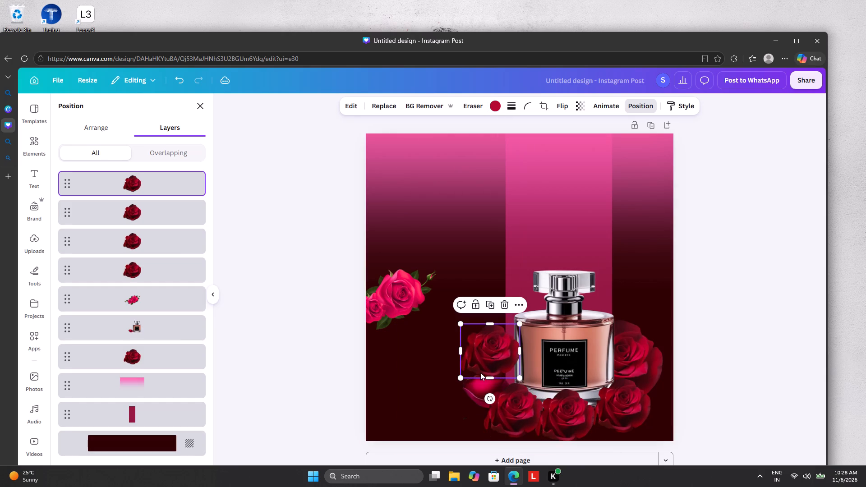
Enlarge the dark red rose left of the bottle, move its layer below the bottle image, and tuck it behind the bottle.
drag(463, 377, 413, 401)
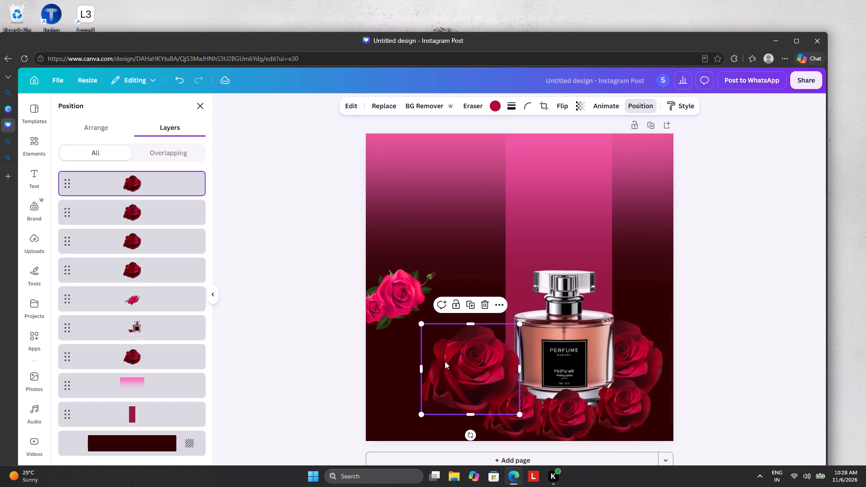
drag(445, 361, 452, 357)
drag(135, 177, 131, 285)
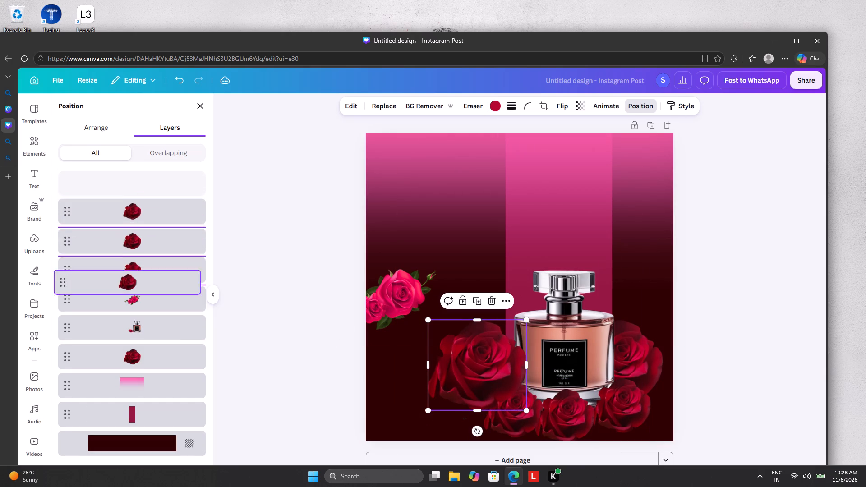
drag(131, 285, 144, 336)
drag(438, 360, 454, 358)
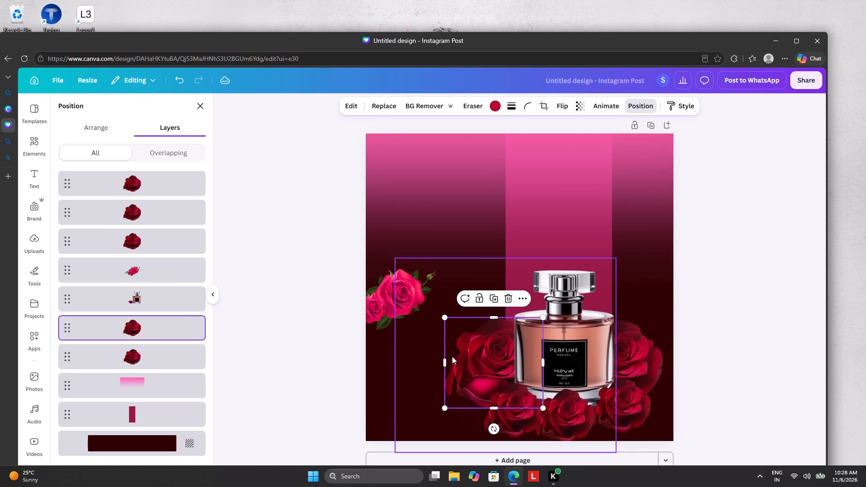
click(319, 257)
Delete the recoloured pink two-rose cutout at the design's left edge.
click(397, 310)
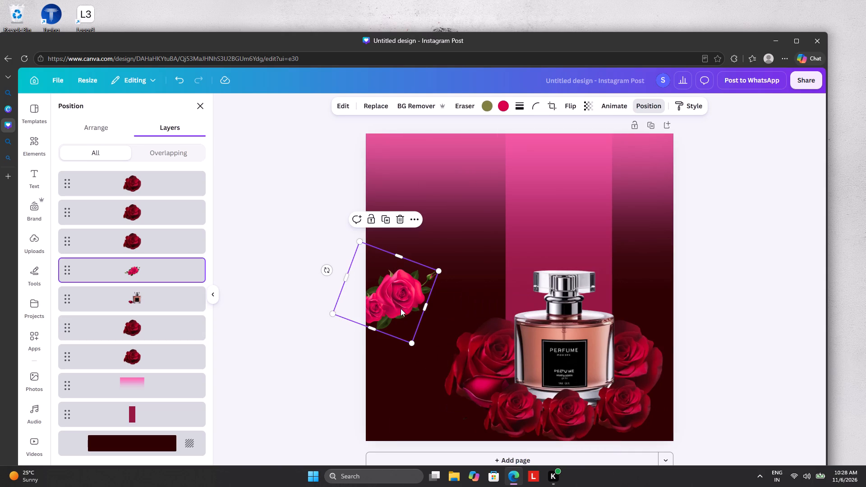
click(400, 216)
Search the photo library for "roses with water drop" and look through the results for a suitable rose image.
click(274, 232)
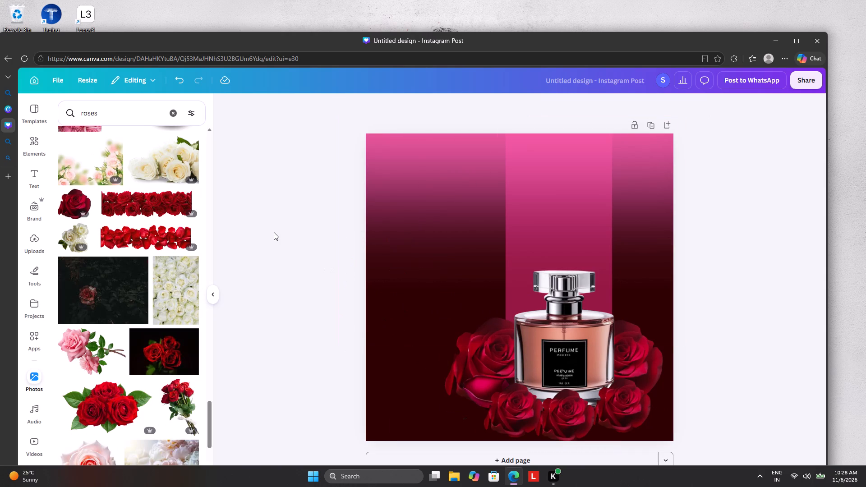
scroll(111, 294, down, 7)
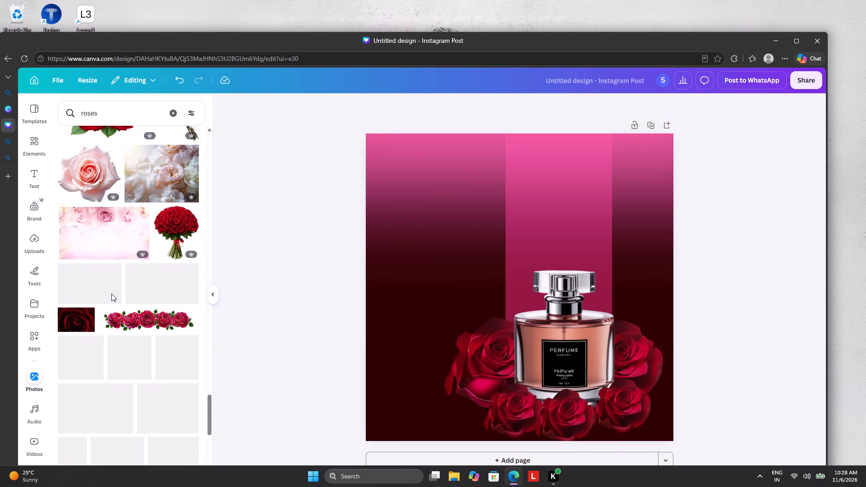
scroll(111, 293, down, 5)
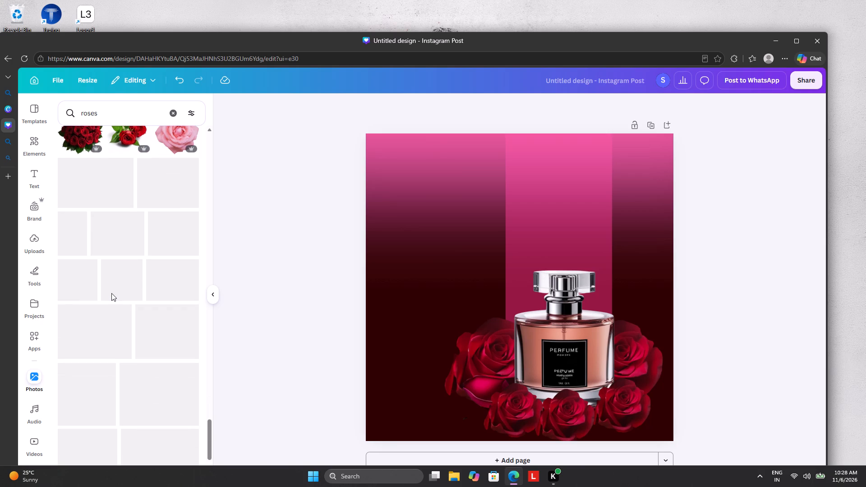
click(110, 115)
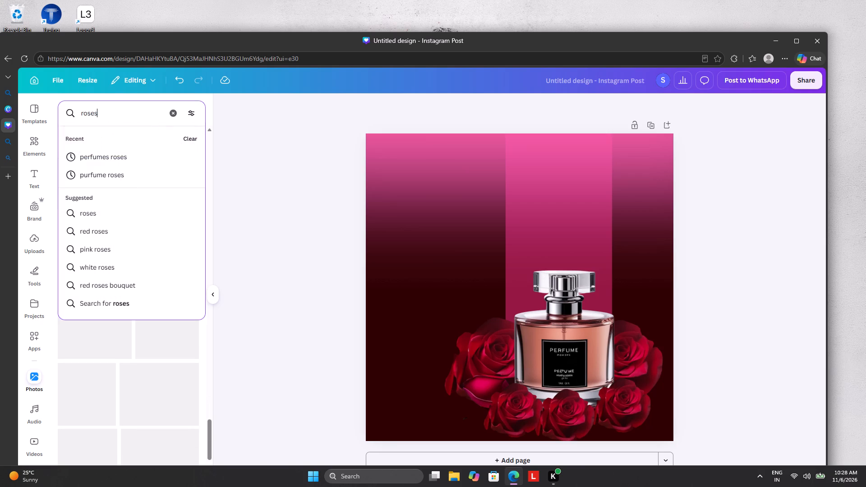
key(space)
text(water drop)
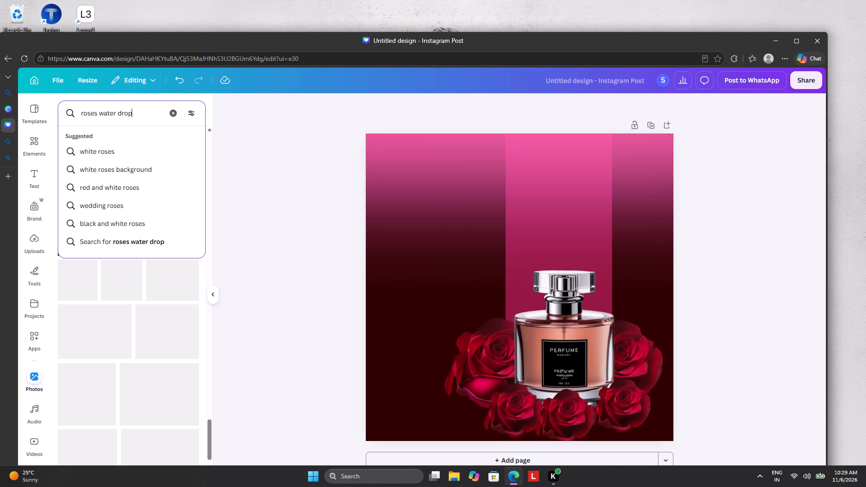
click(98, 113)
key(space)
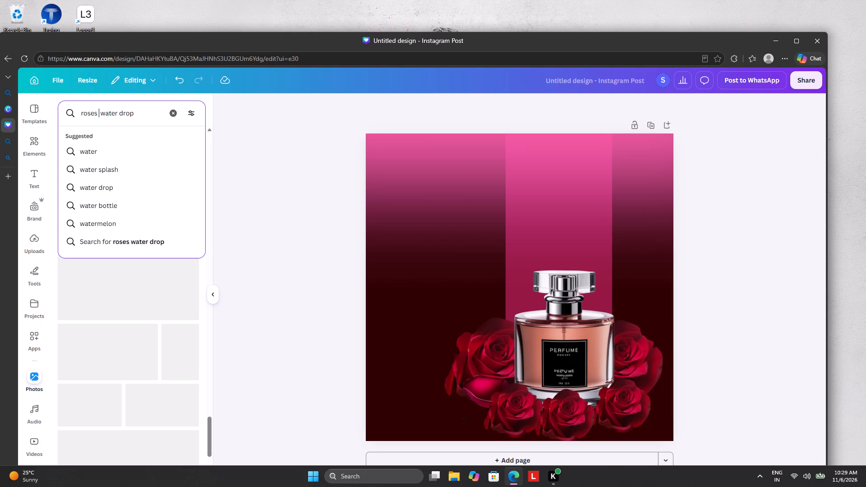
key(w)
text(ith)
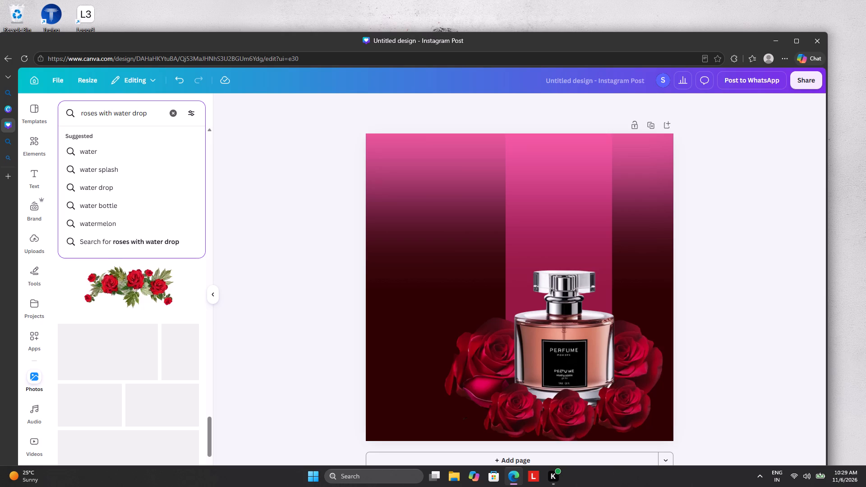
key(Return)
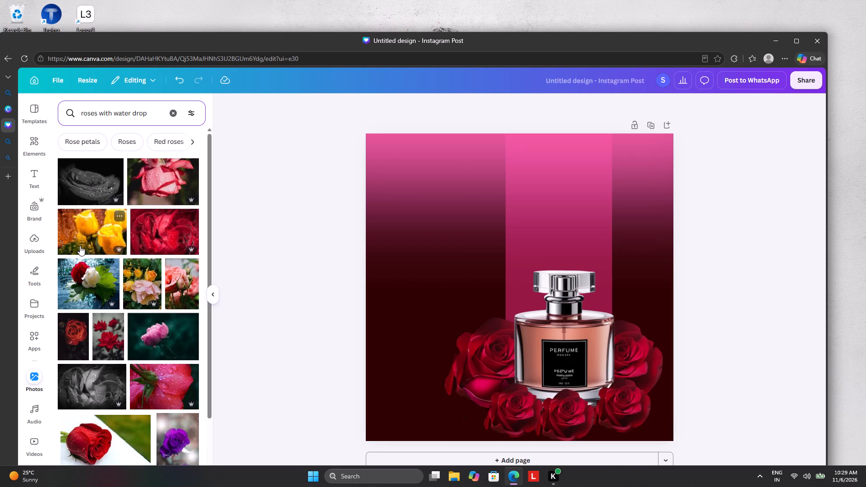
scroll(103, 269, down, 5)
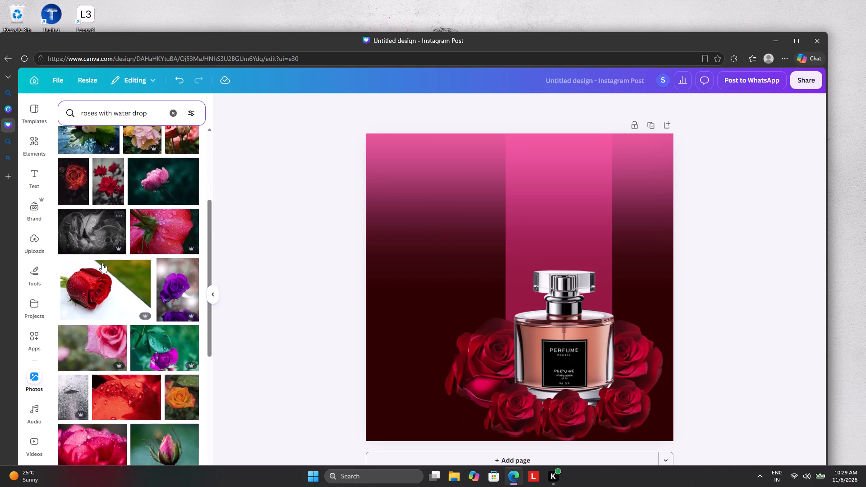
scroll(102, 262, down, 4)
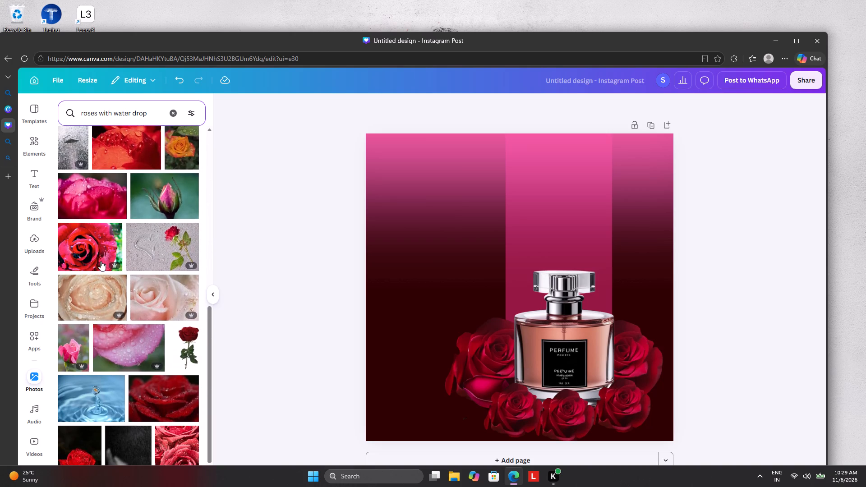
Look further through the "roses with water drop" photo results for a suitable red rose image.
scroll(100, 258, down, 4)
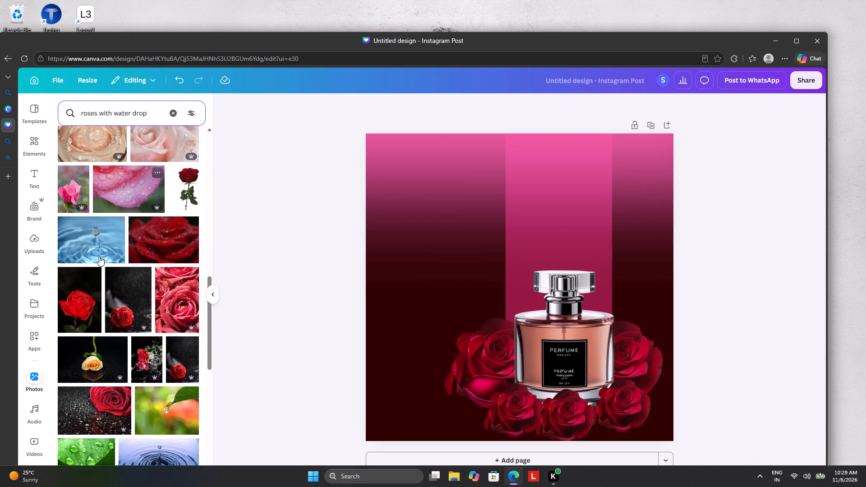
scroll(99, 256, down, 8)
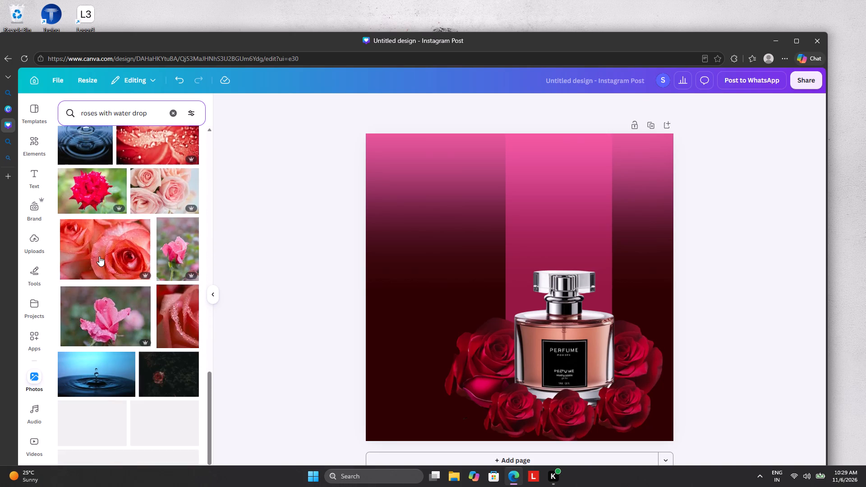
scroll(99, 254, down, 3)
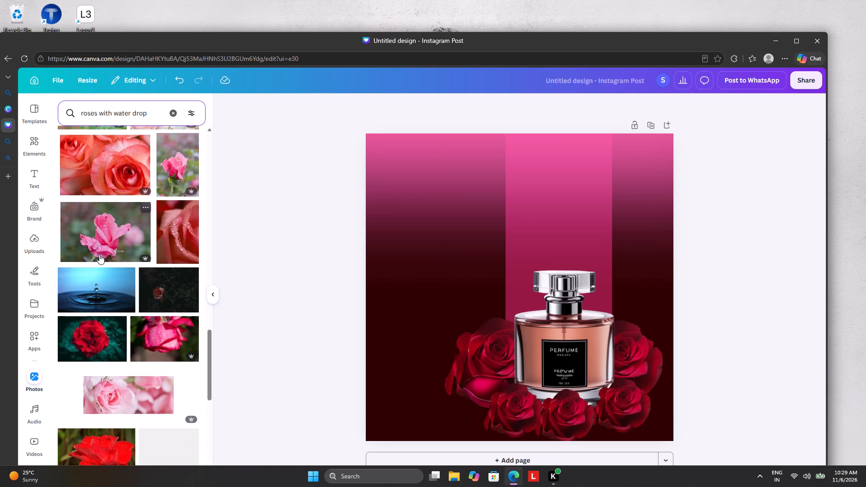
scroll(99, 254, down, 5)
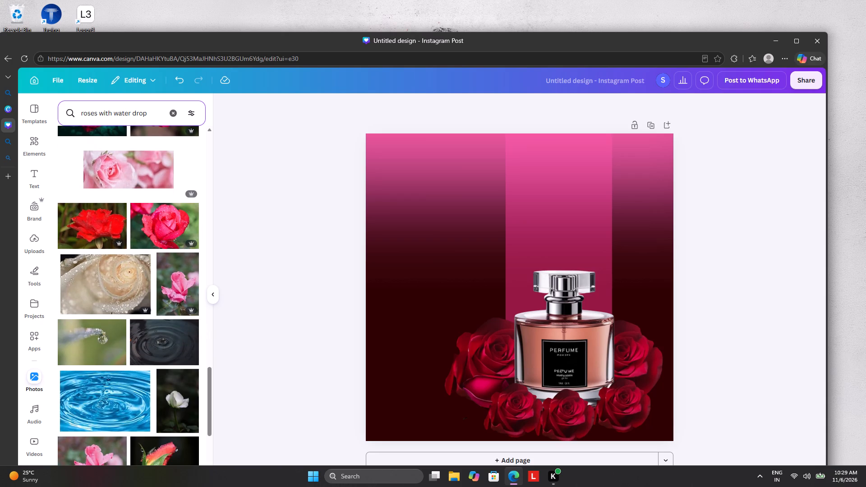
Search the photo library for "red roses with water drop" and add the close-up of red petals with droplets to the design.
click(82, 107)
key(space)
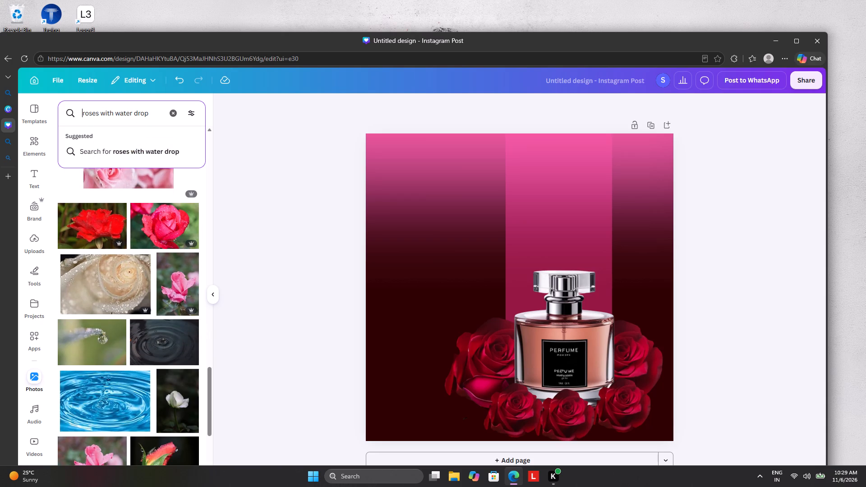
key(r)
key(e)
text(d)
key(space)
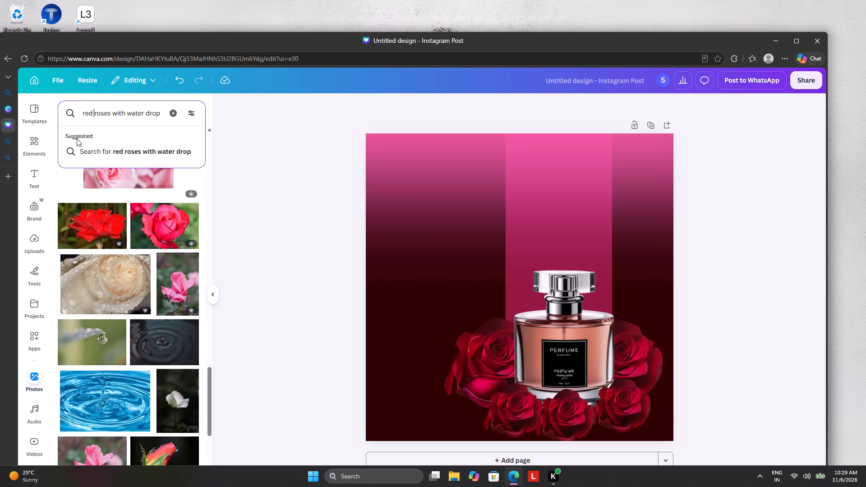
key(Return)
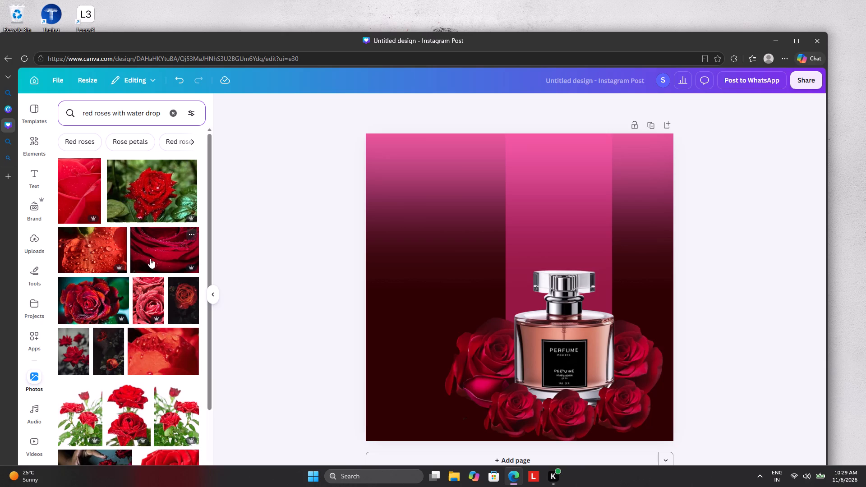
click(81, 195)
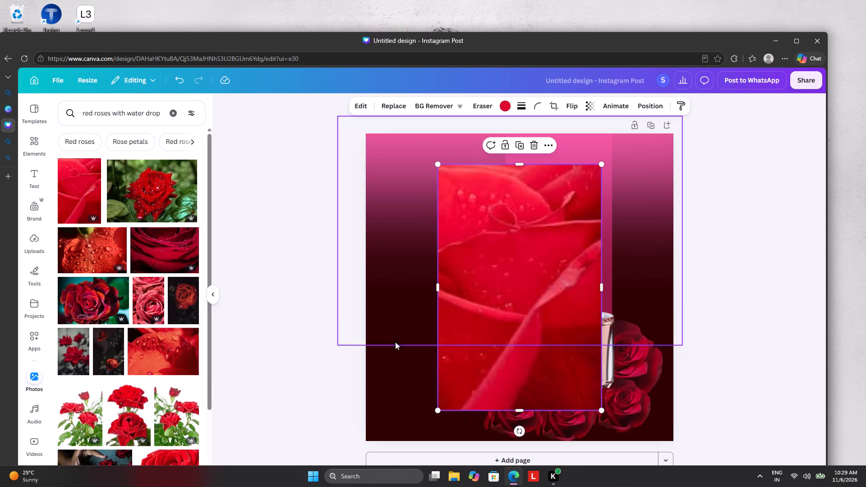
Enlarge, reposition and widen the red petal photo until it covers the whole square canvas.
drag(438, 411, 213, 413)
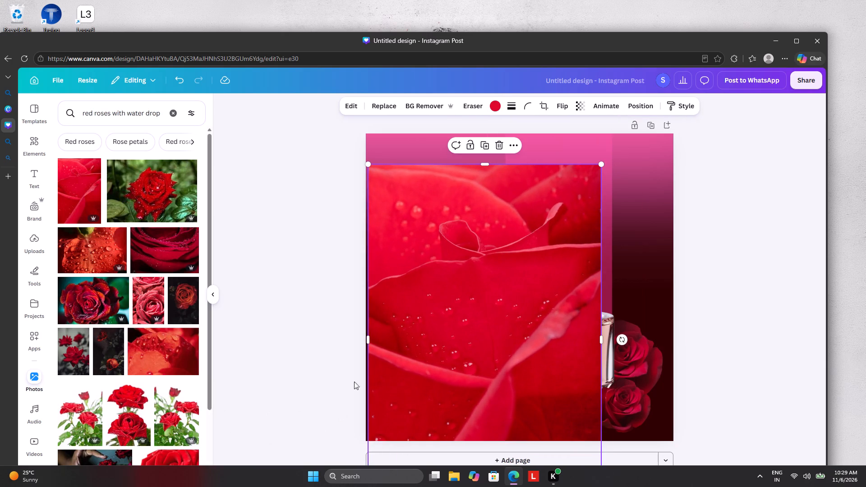
drag(426, 376, 407, 328)
drag(583, 294, 583, 294)
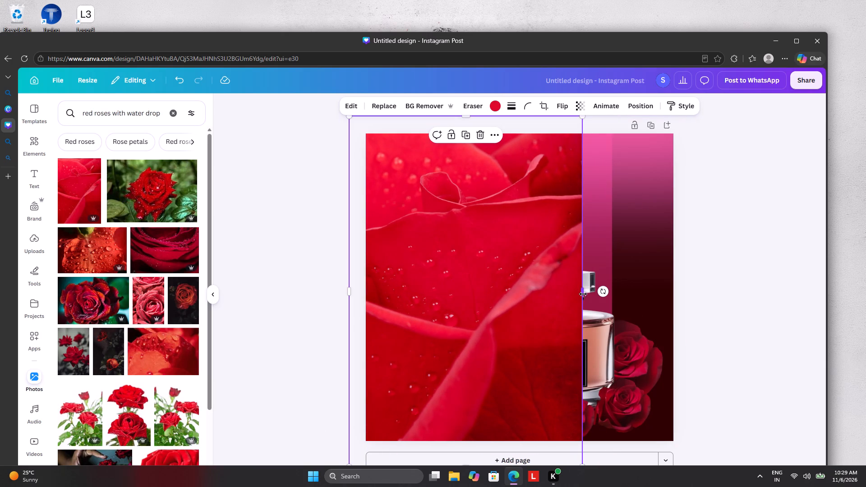
drag(583, 294, 686, 297)
Lower the petal photo's transparency value to roughly a third so the design shows through it.
click(585, 103)
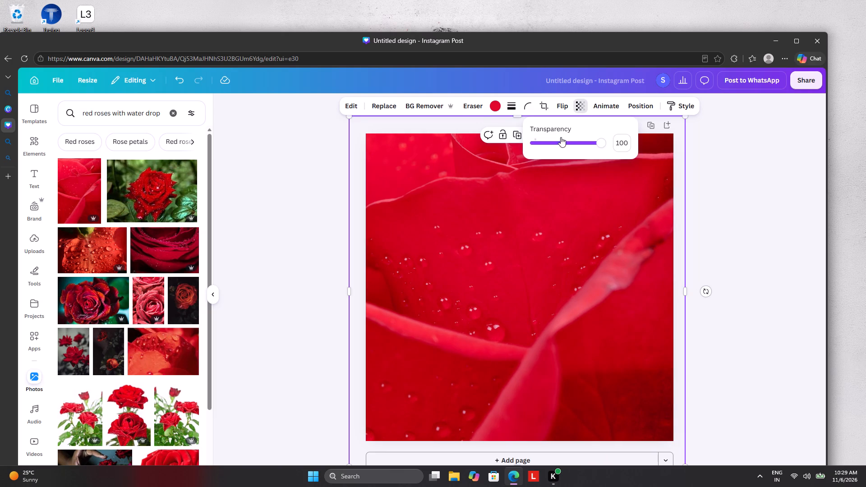
click(556, 145)
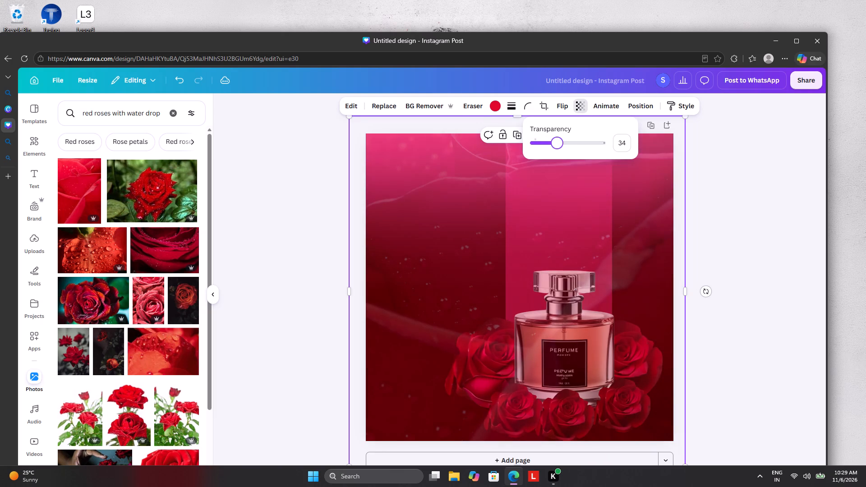
drag(559, 143, 554, 144)
Move the petal photo's layer below the crimson vertical strip, directly above the dark maroon background.
click(633, 105)
drag(180, 189, 177, 431)
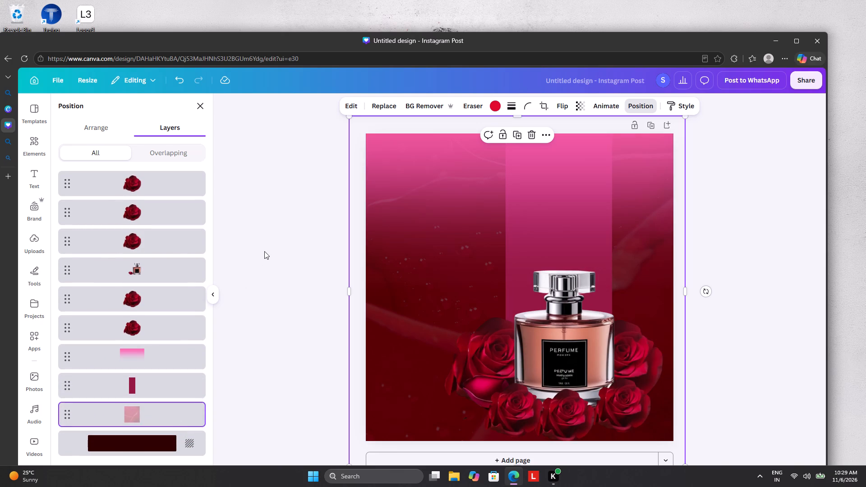
Move the pink gradient overlay off the page to clear it from the background.
click(435, 198)
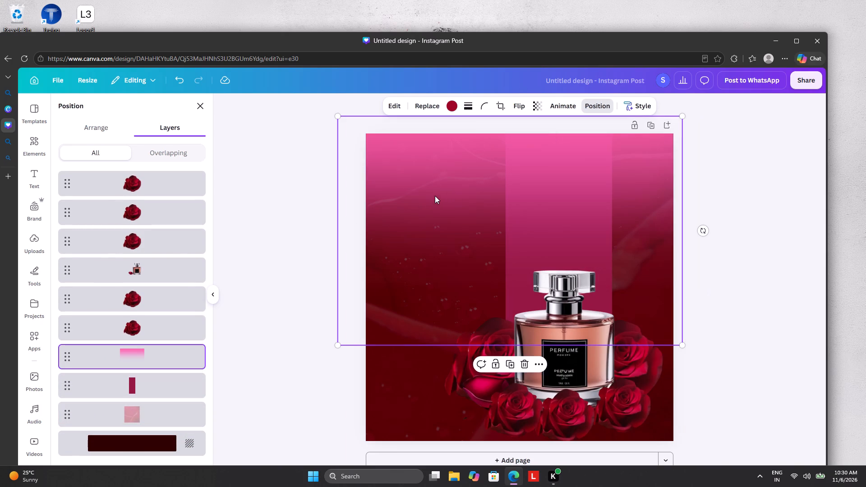
drag(438, 191, 855, 179)
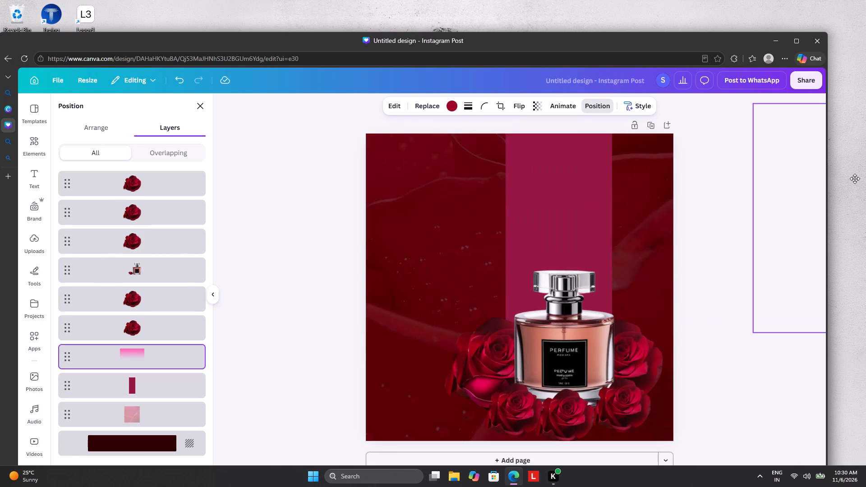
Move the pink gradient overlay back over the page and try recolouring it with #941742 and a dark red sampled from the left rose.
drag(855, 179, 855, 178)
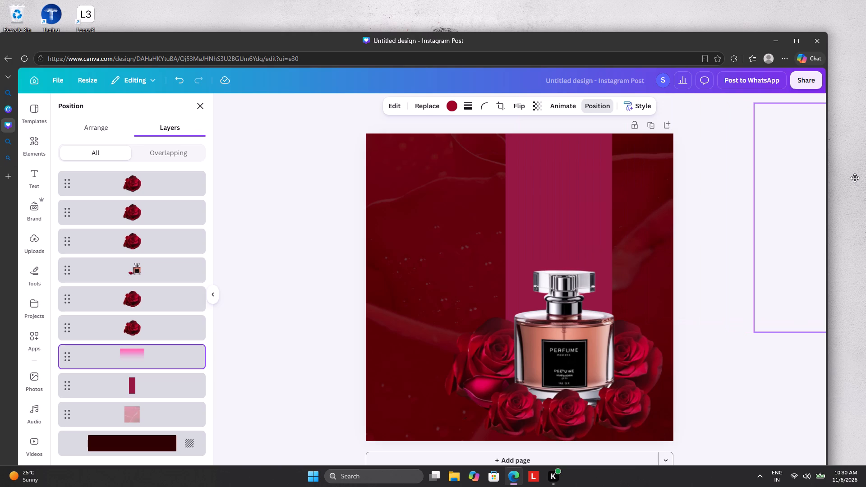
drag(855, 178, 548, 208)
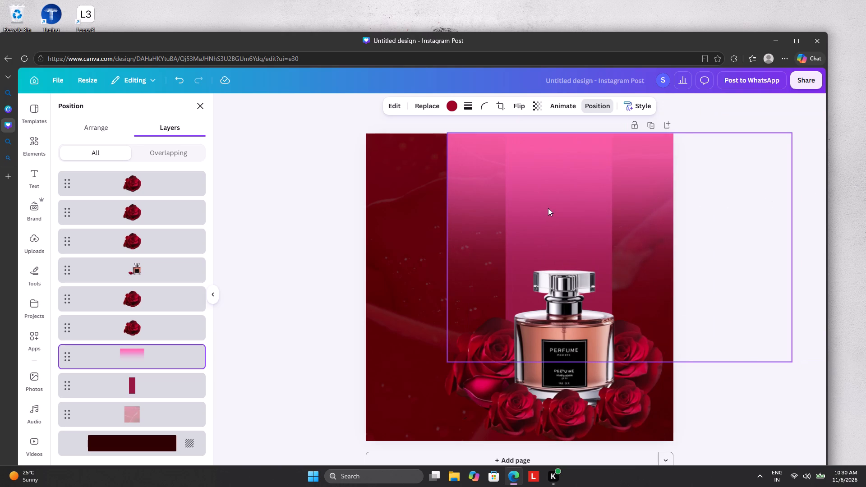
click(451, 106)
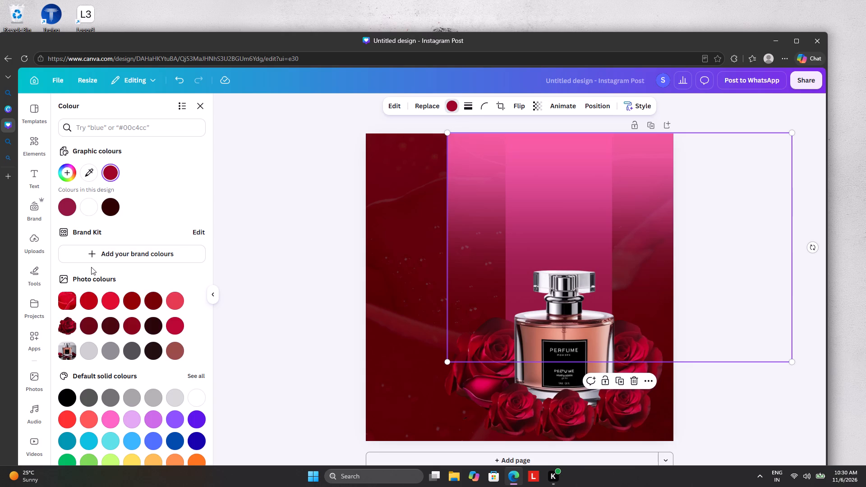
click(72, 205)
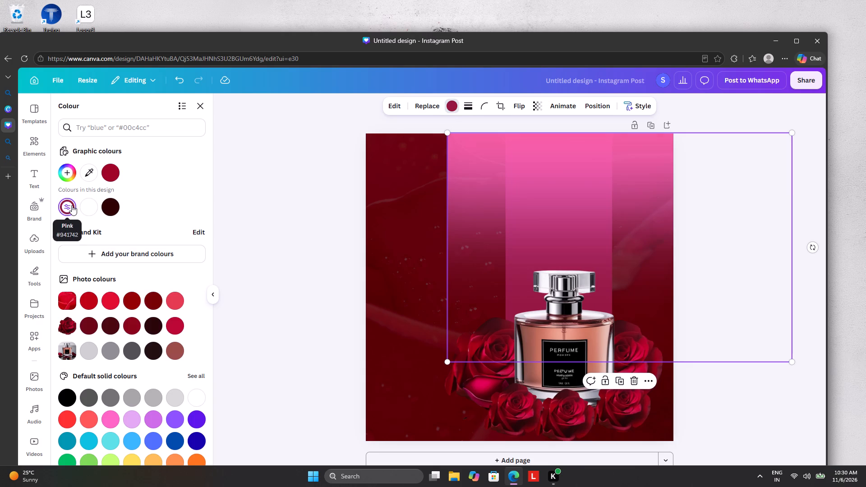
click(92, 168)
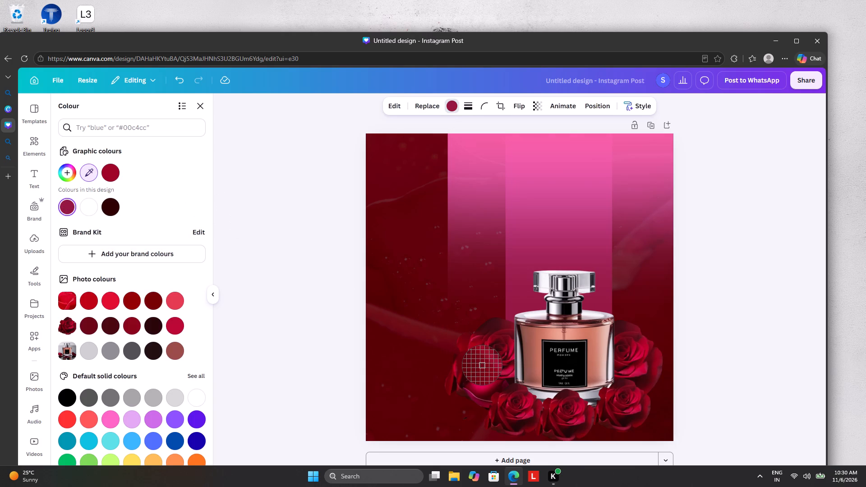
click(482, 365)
Delete the pink gradient overlay from the design.
drag(630, 206, 725, 226)
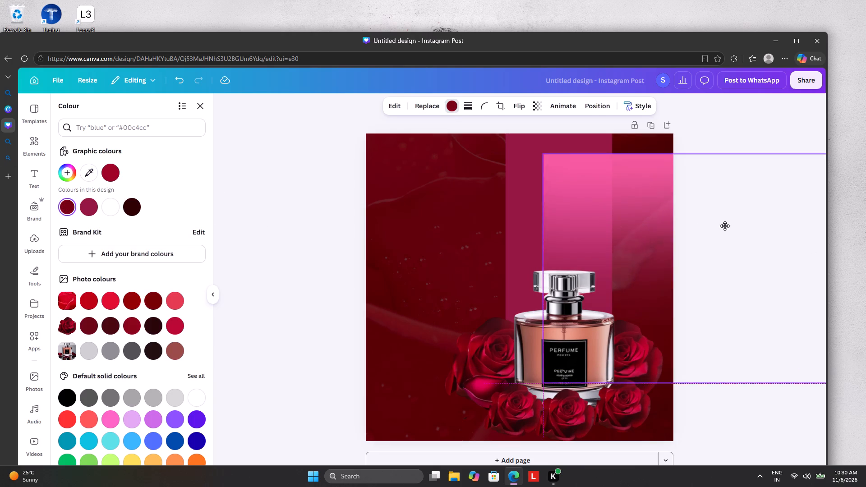
drag(725, 226, 845, 210)
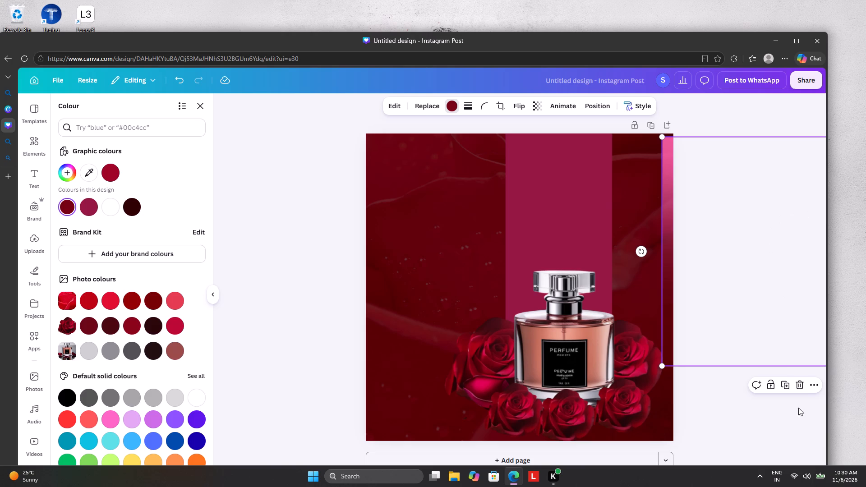
click(803, 387)
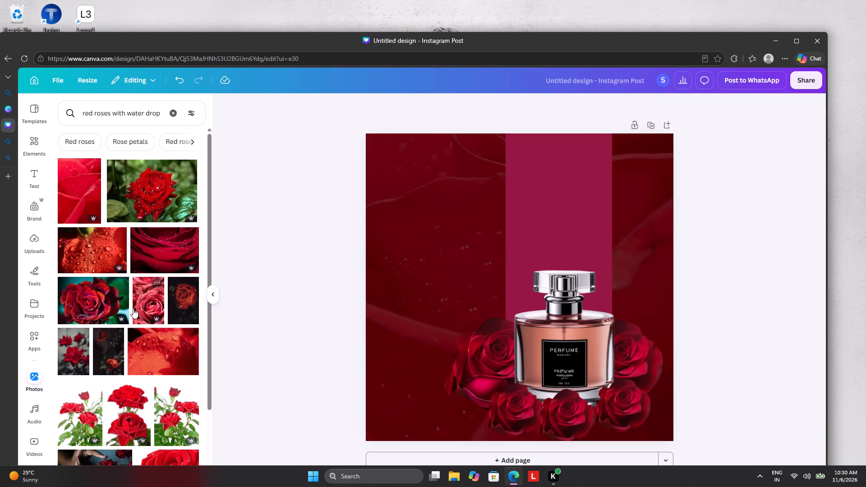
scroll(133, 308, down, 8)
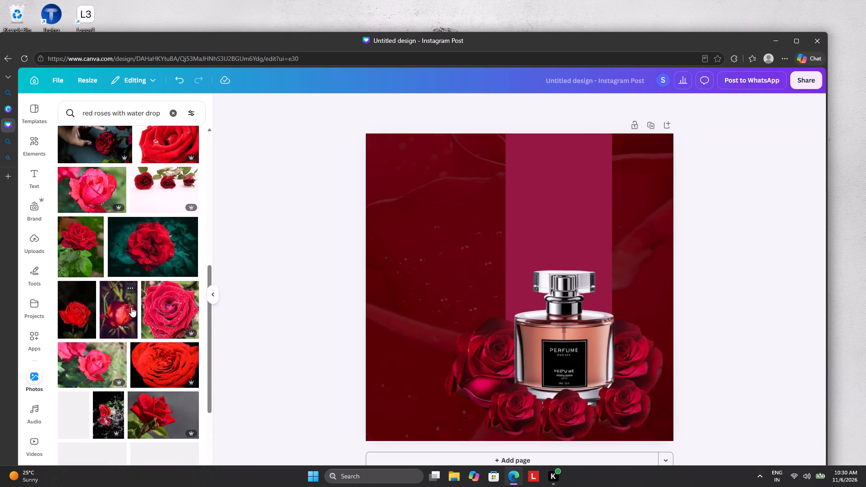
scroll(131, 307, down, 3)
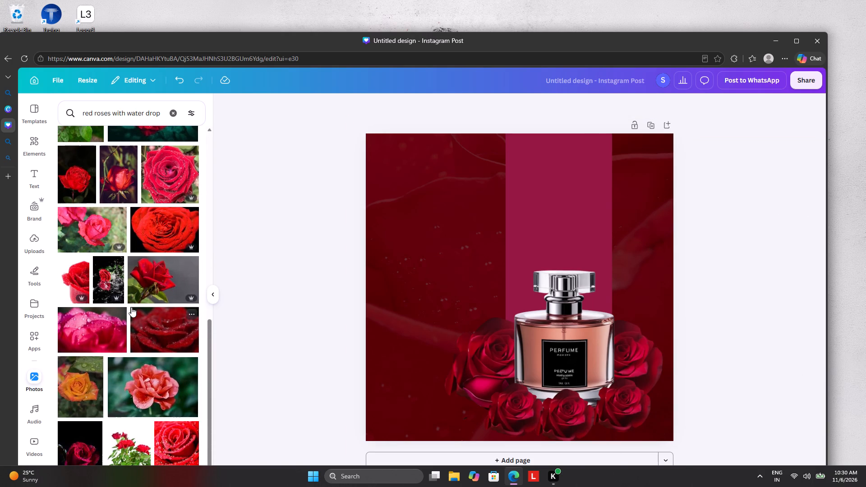
Recolour the vertical rectangle behind the perfume bottle with a colour sampled from the rose beside the bottle.
click(538, 203)
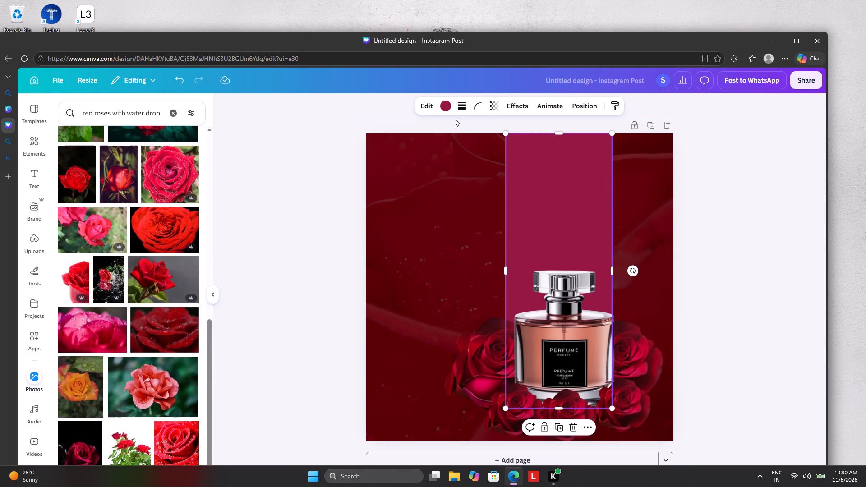
click(446, 110)
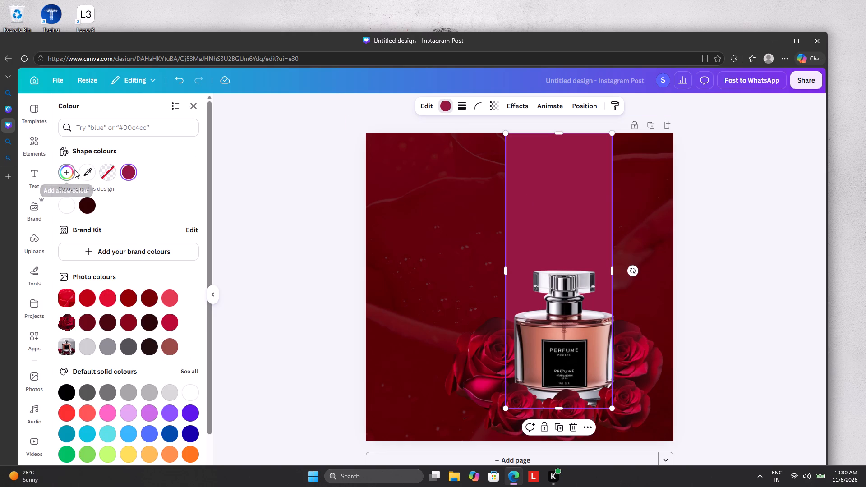
click(85, 174)
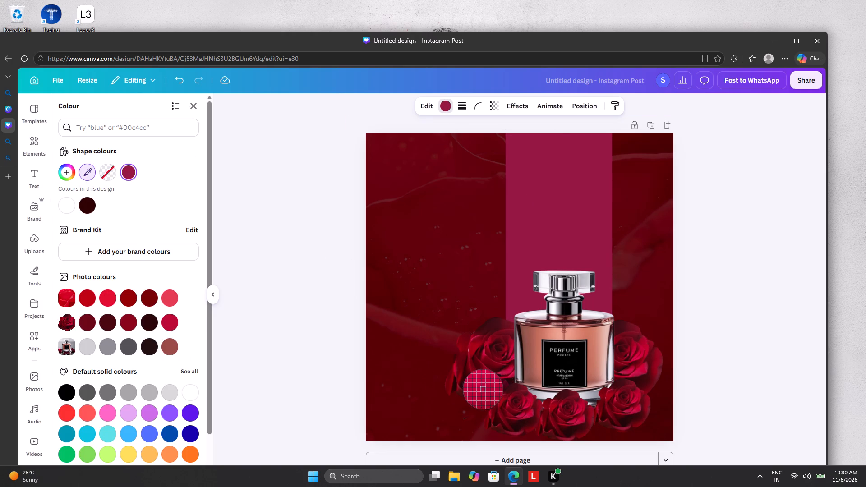
Recolour the vertical rectangle behind the bottle with the crimson-pink sampled from the petal at the bottle's lower left.
click(483, 389)
click(292, 226)
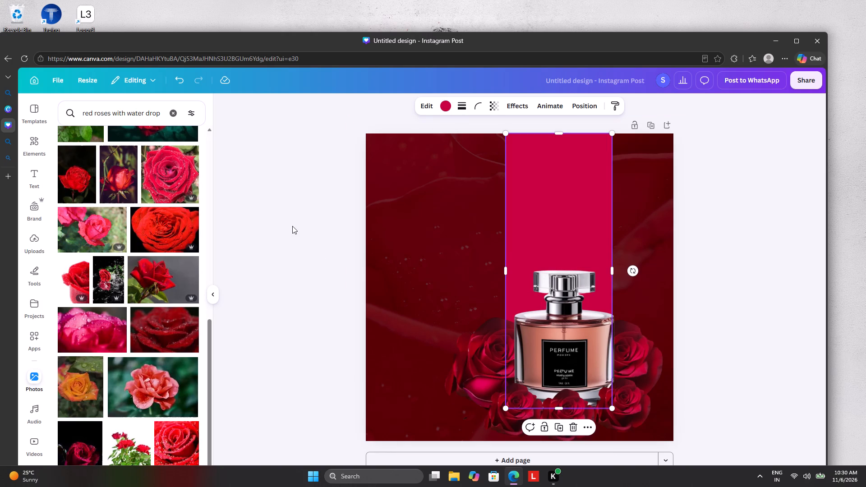
click(292, 226)
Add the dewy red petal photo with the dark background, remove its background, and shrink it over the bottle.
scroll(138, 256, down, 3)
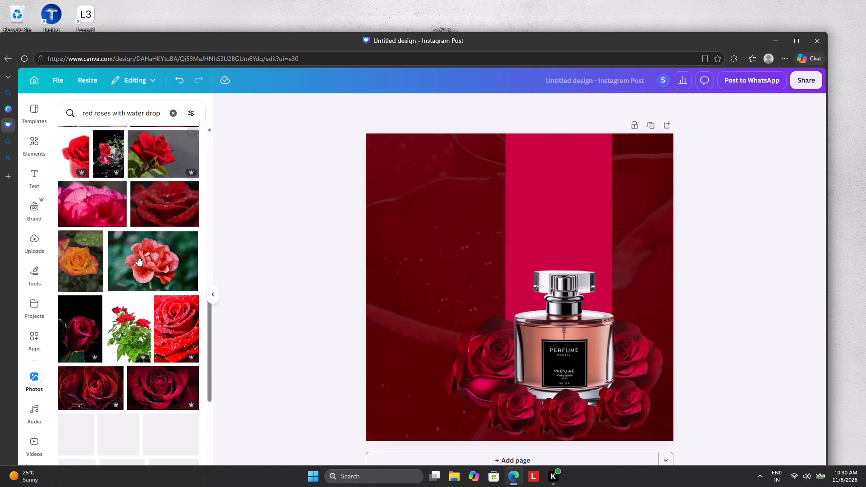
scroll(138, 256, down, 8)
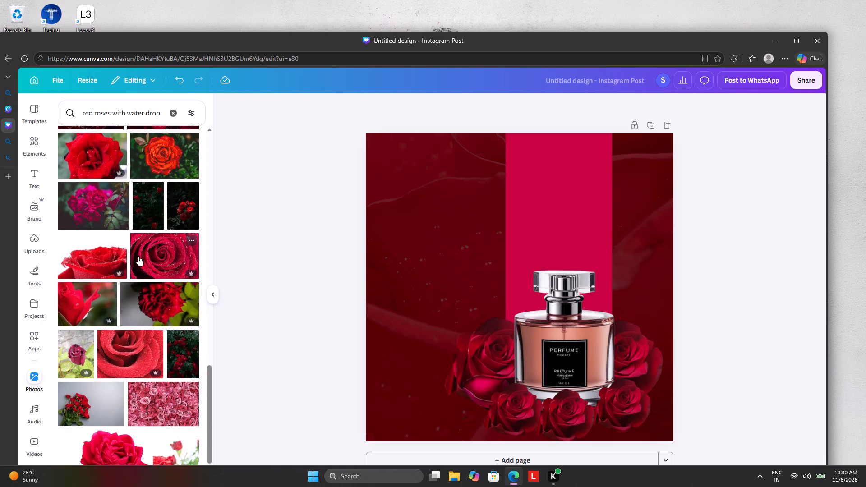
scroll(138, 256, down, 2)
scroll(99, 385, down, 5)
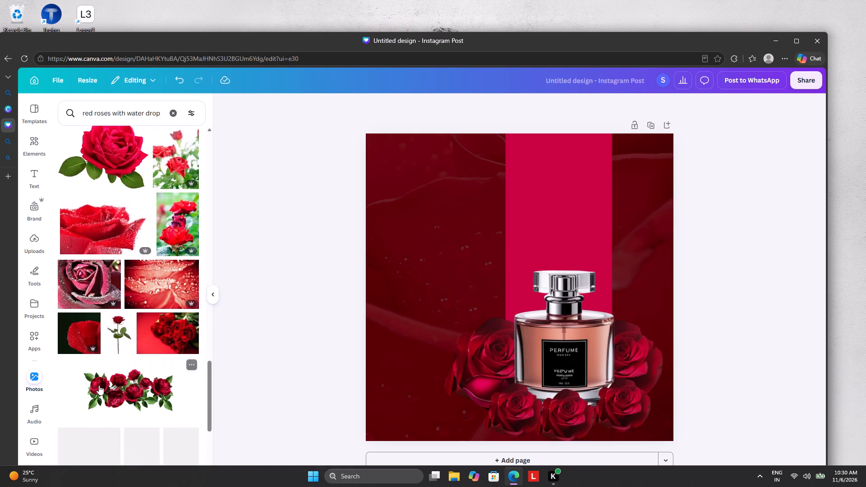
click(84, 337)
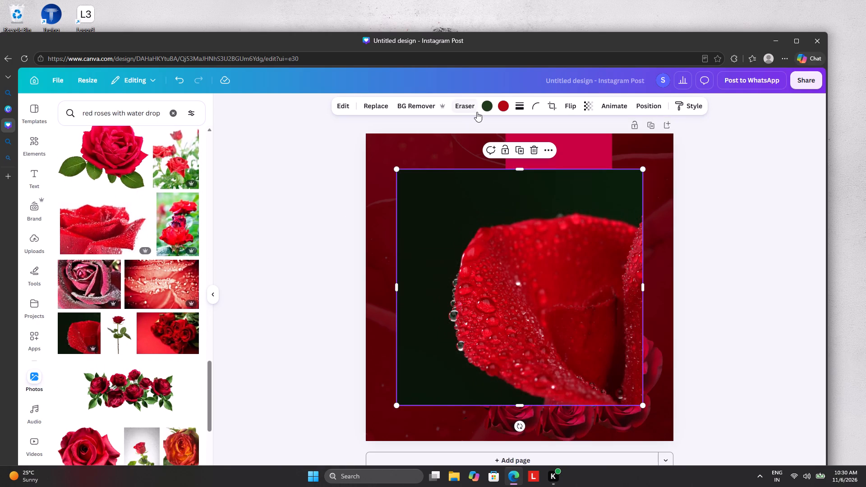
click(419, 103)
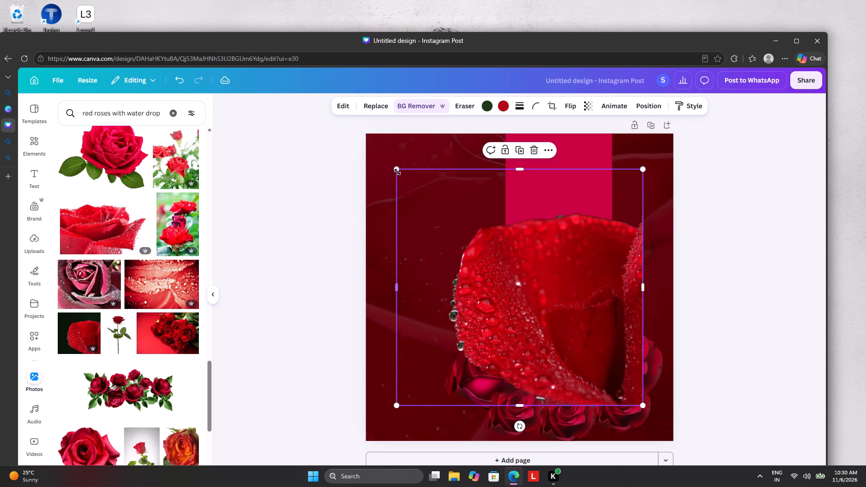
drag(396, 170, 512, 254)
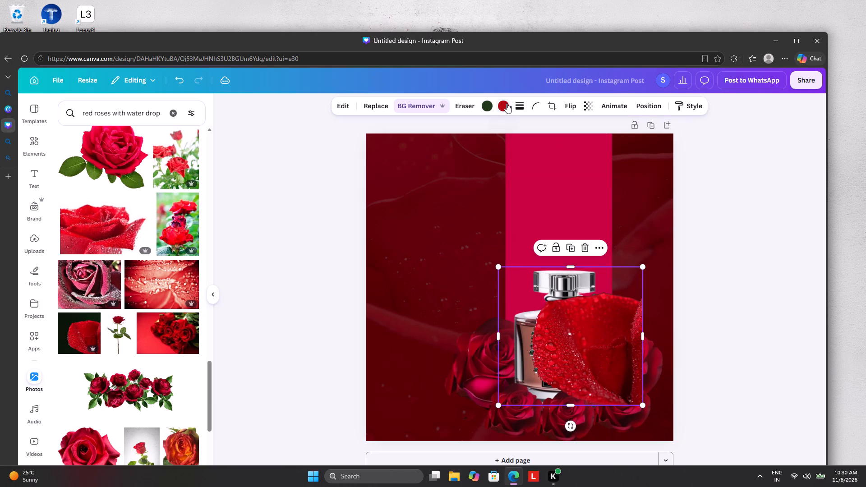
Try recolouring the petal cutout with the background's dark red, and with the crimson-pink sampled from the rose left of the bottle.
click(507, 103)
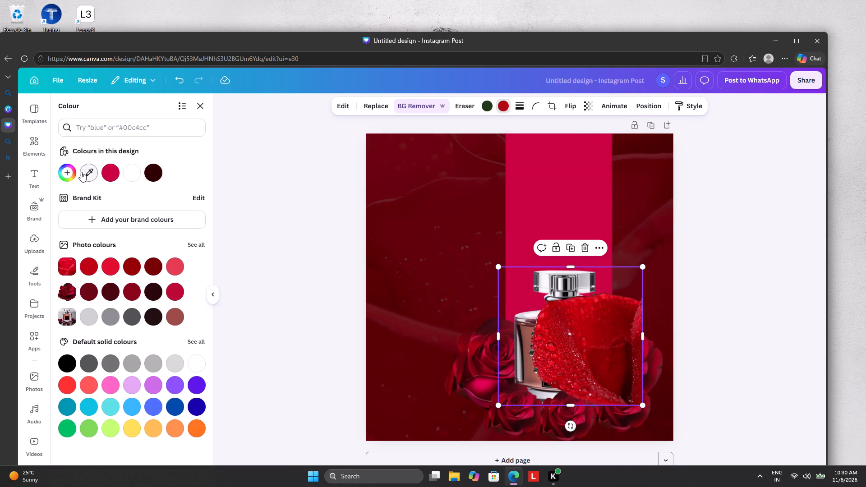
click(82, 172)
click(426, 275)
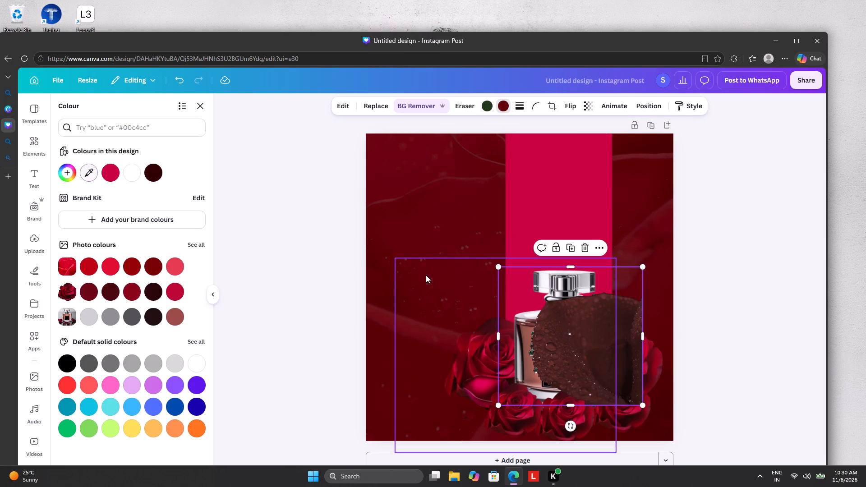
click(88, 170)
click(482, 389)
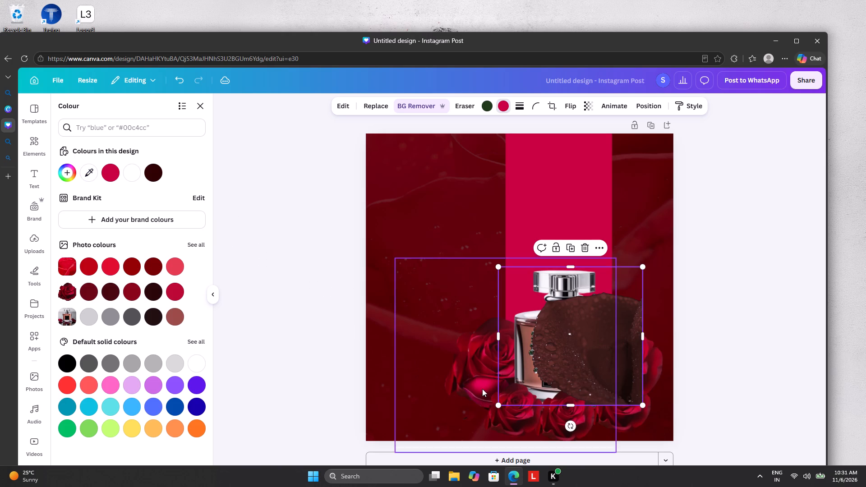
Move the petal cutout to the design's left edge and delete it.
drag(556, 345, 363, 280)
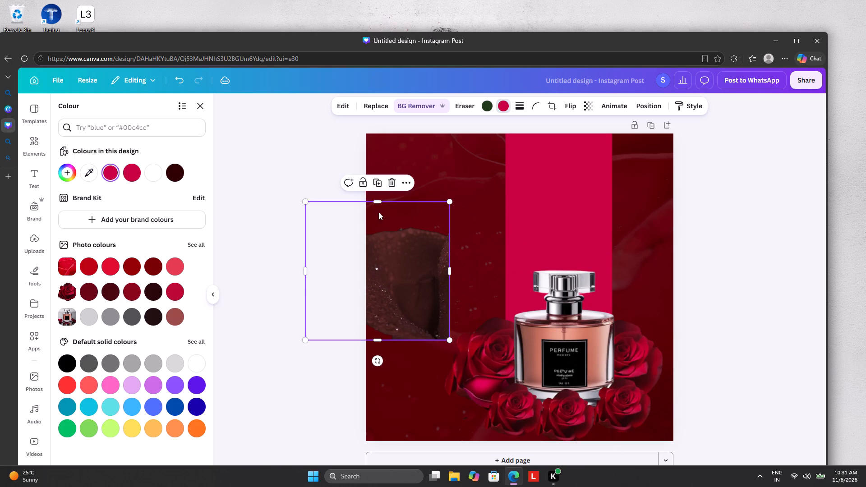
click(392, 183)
Add the crimson full-bloom rose cutout from the photo results, shrink it, and place it over the bottle's right side.
scroll(168, 289, down, 3)
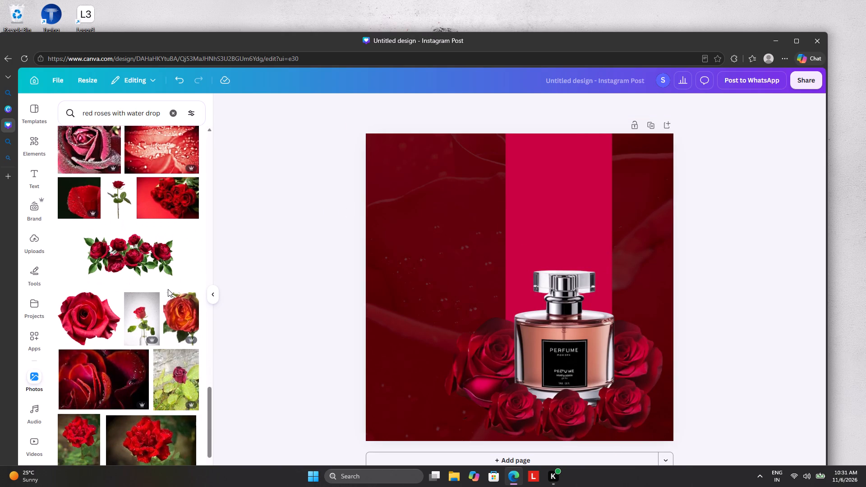
scroll(168, 289, down, 8)
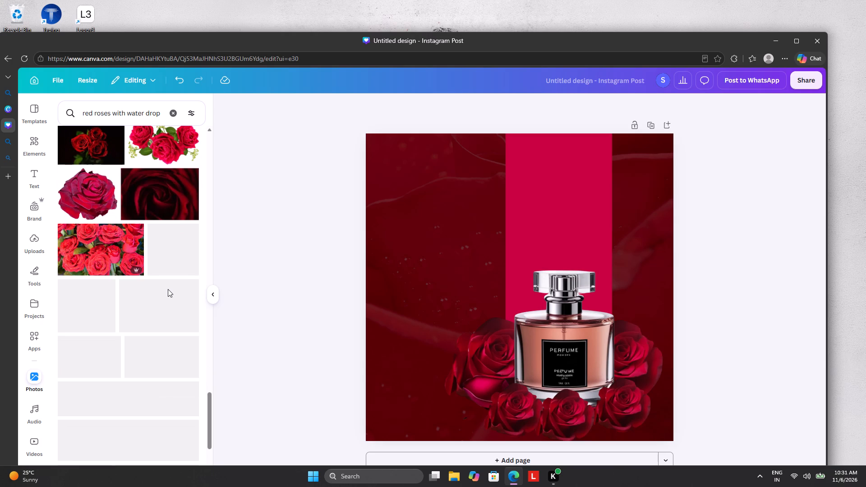
click(92, 199)
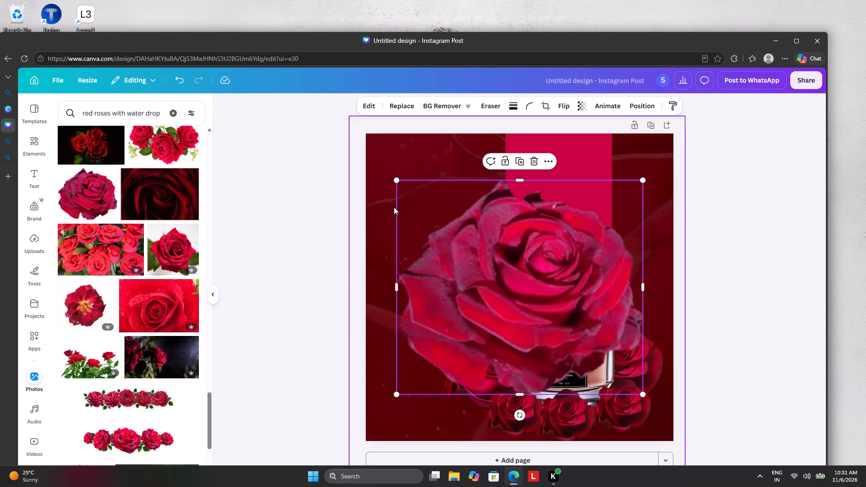
drag(396, 181, 553, 300)
drag(587, 343, 622, 351)
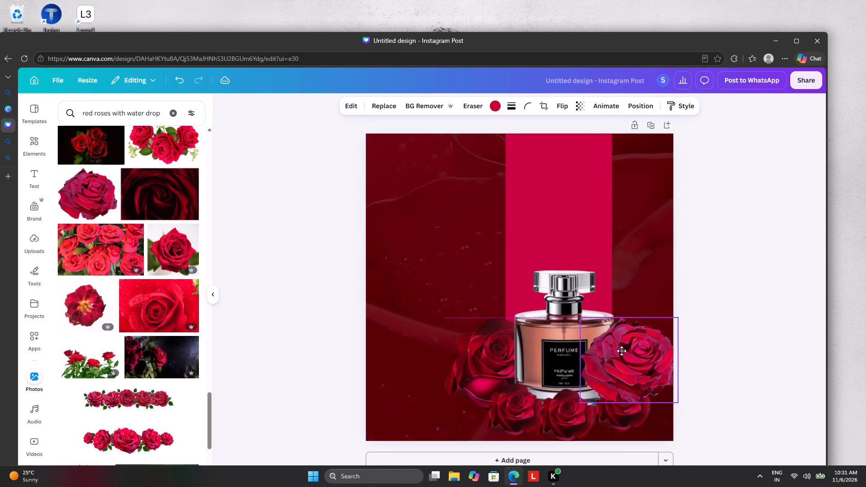
drag(622, 351, 611, 298)
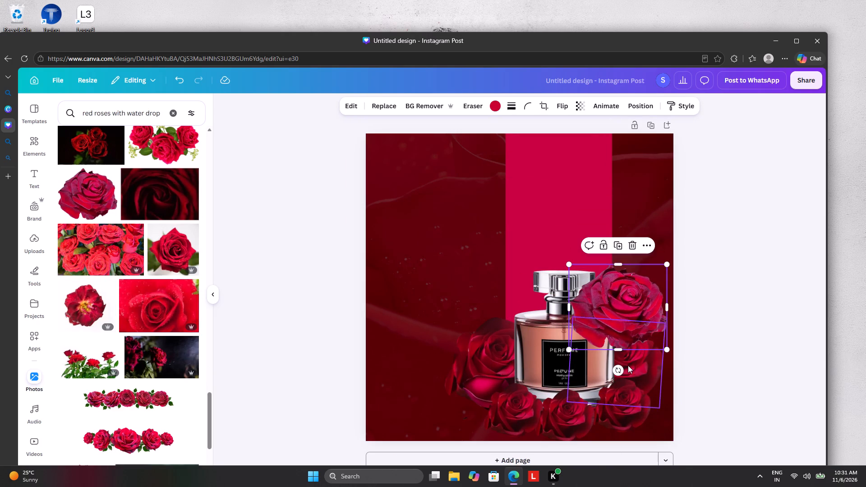
Move the dark red rose beside the bottle's right edge across to the design's left edge.
drag(628, 370, 356, 335)
Lower the crimson rose beside the bottle's right edge, move its layer directly below the bottle image, and fine-tune its position.
drag(639, 304, 638, 354)
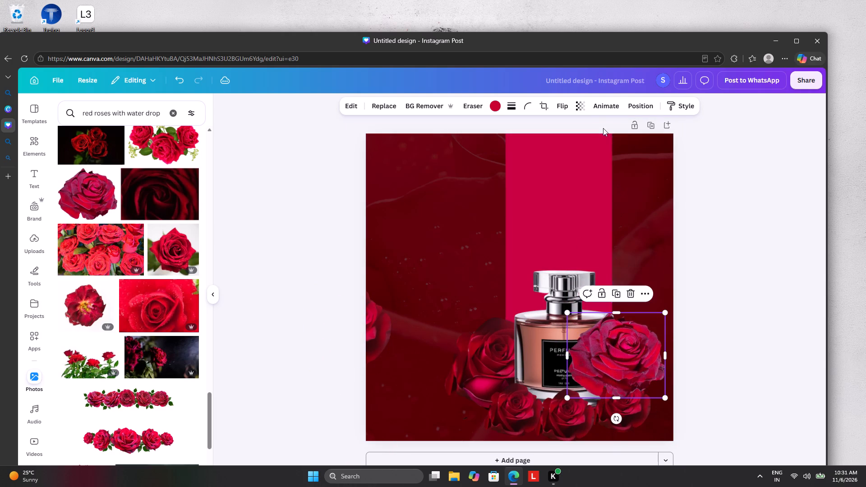
click(648, 106)
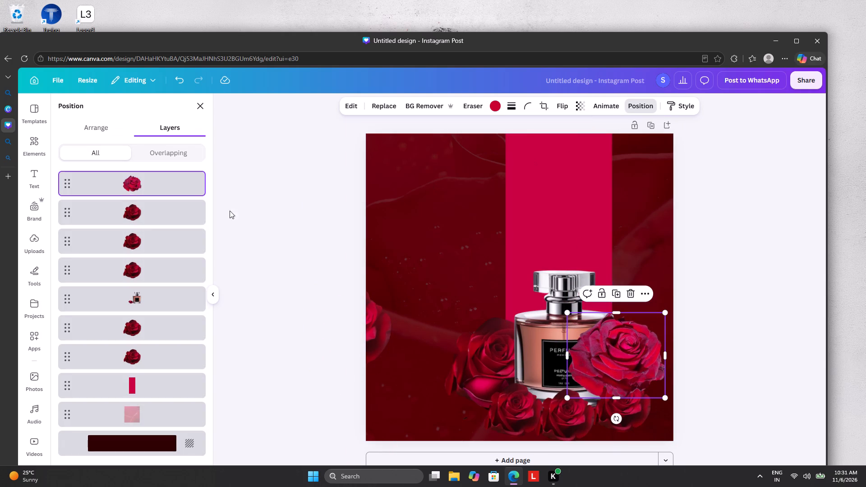
drag(175, 187, 180, 329)
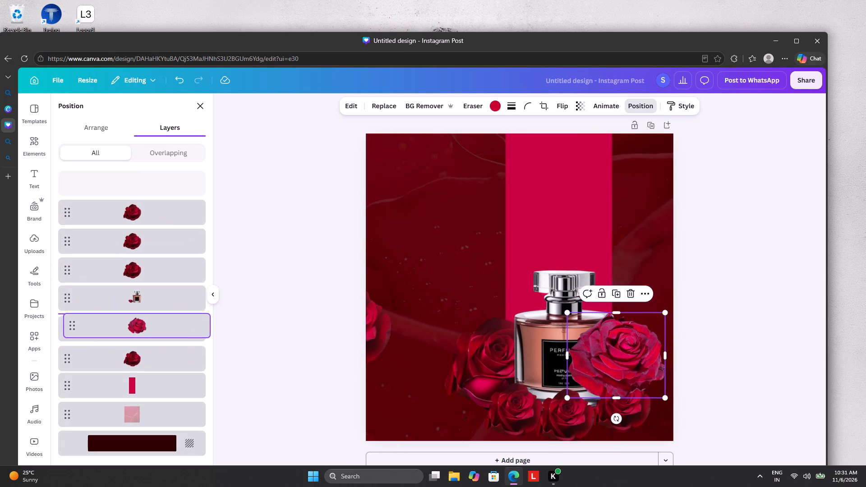
drag(180, 329, 180, 318)
drag(647, 351, 645, 351)
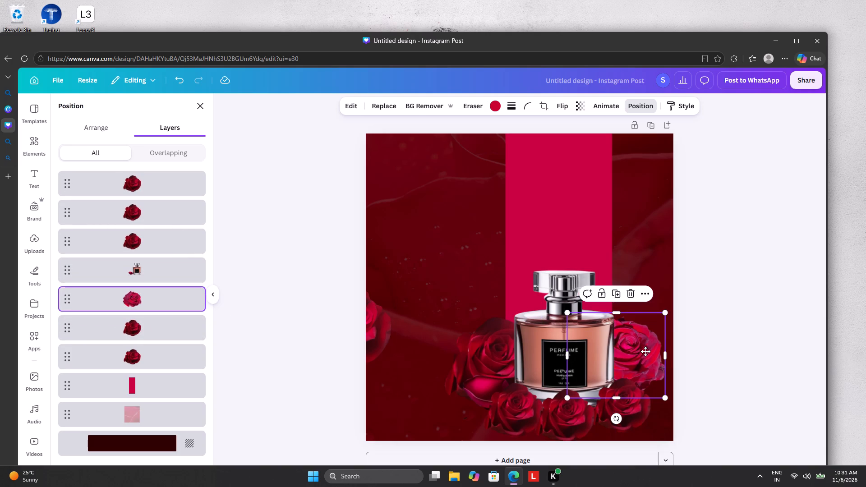
drag(645, 351, 644, 351)
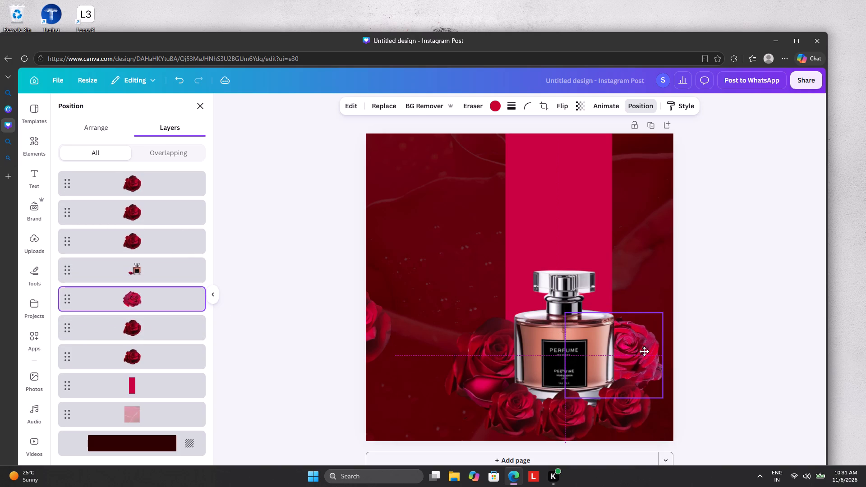
drag(644, 351, 642, 352)
Duplicate the crimson rose tucked behind the bottle's right side.
click(613, 296)
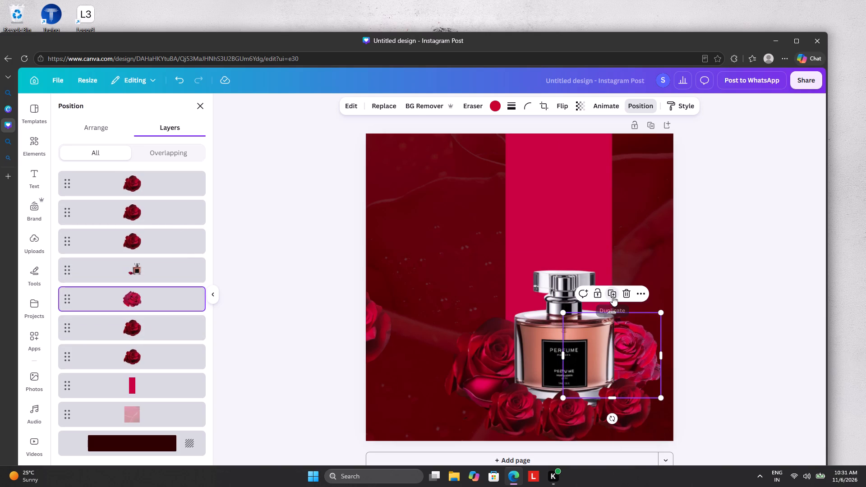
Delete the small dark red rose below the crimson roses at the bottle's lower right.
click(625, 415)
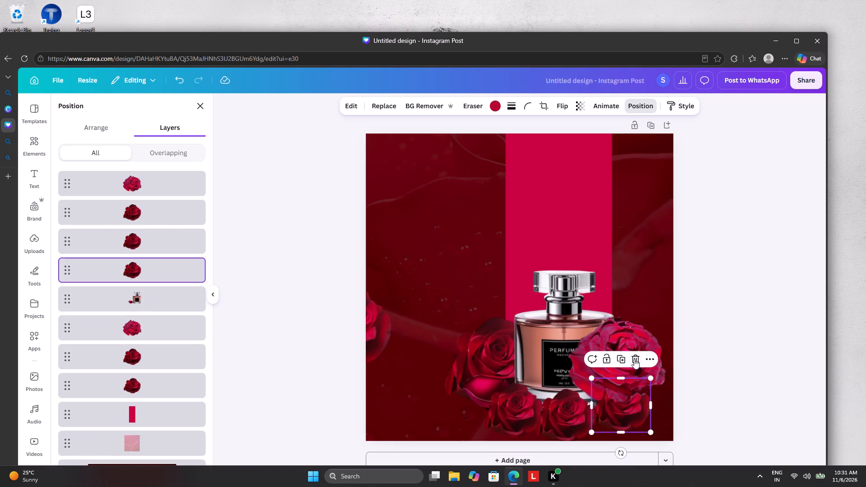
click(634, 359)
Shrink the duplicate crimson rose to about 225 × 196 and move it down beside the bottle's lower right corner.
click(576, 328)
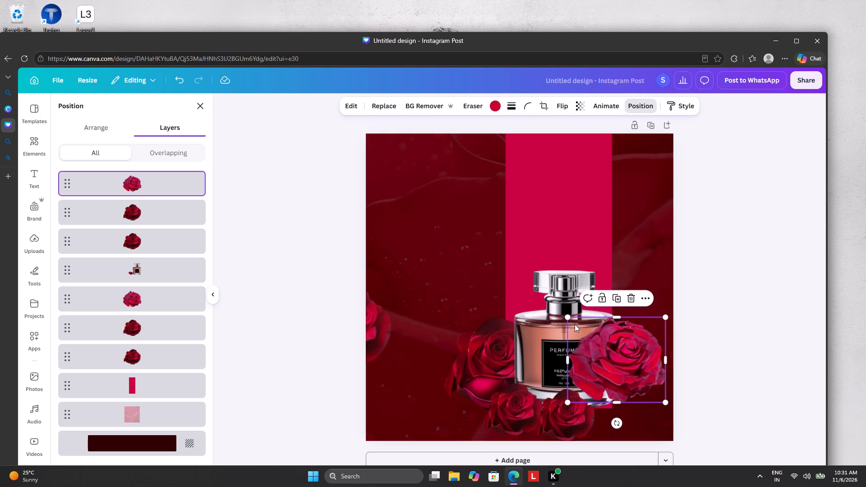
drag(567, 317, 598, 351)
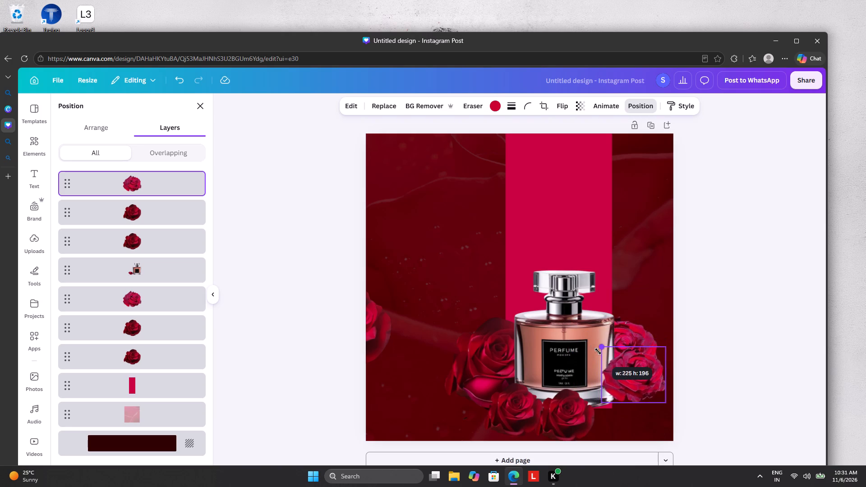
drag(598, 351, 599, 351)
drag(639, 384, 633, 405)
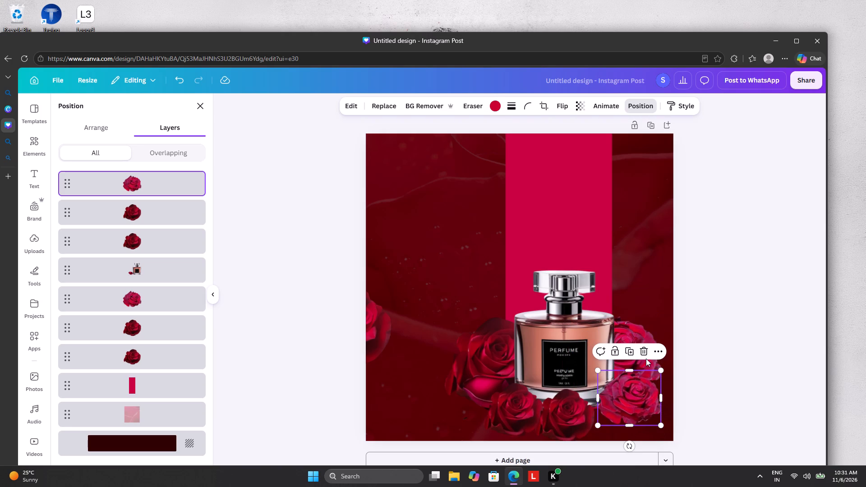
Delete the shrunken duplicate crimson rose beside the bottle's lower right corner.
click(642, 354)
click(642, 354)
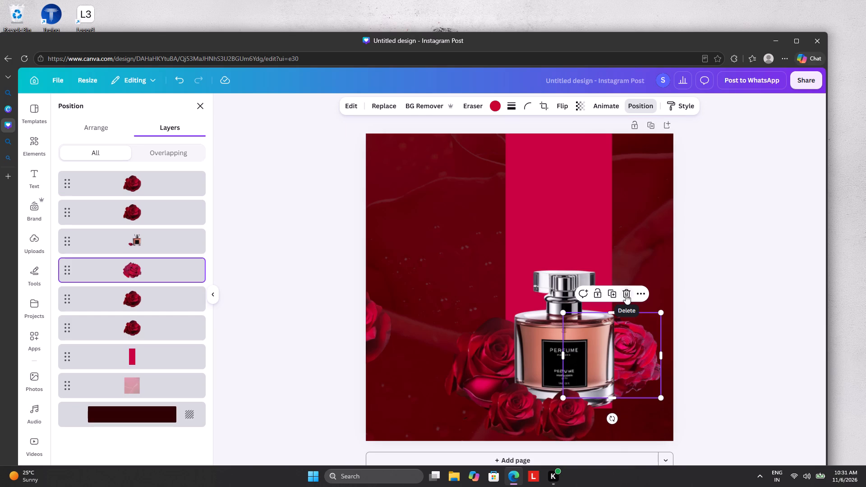
Undo the recent rose edits back to before the crimson full-bloom rose cutout was added.
key(ctrl+z)
key(ctrl+z)
key(ctrl+z)
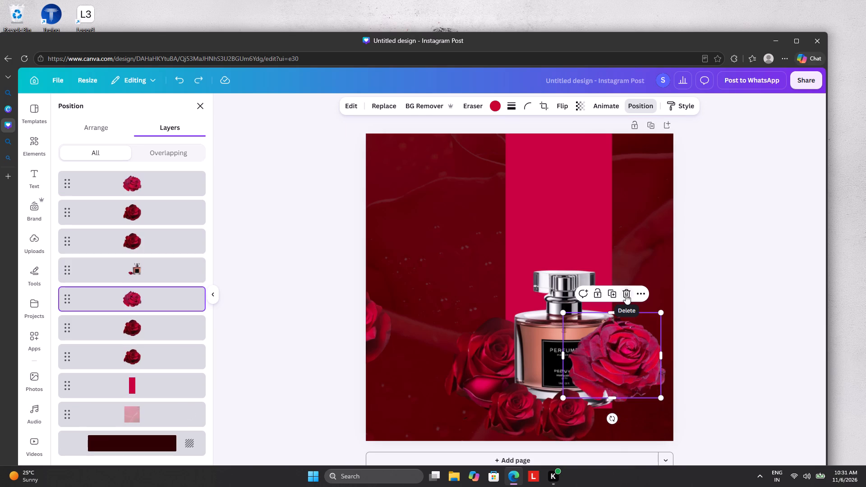
key(ctrl+z)
key(ctrl+z)
key(ctrl+z)
key(ctrl+z)
key(ctrl+z)
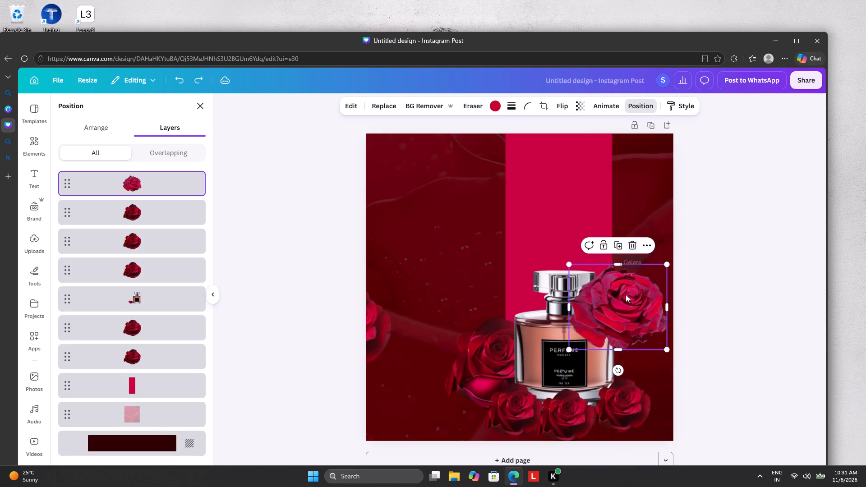
key(ctrl+z)
key(ctrl+z)
key(ctrl+z)
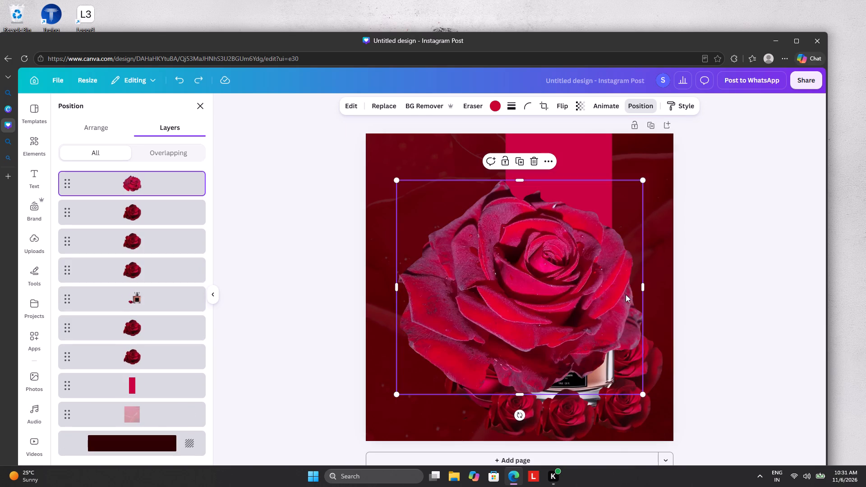
key(ctrl+z)
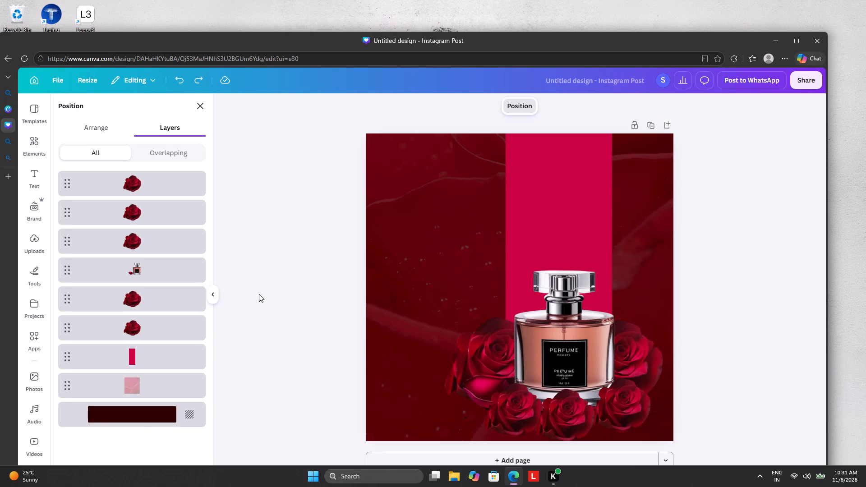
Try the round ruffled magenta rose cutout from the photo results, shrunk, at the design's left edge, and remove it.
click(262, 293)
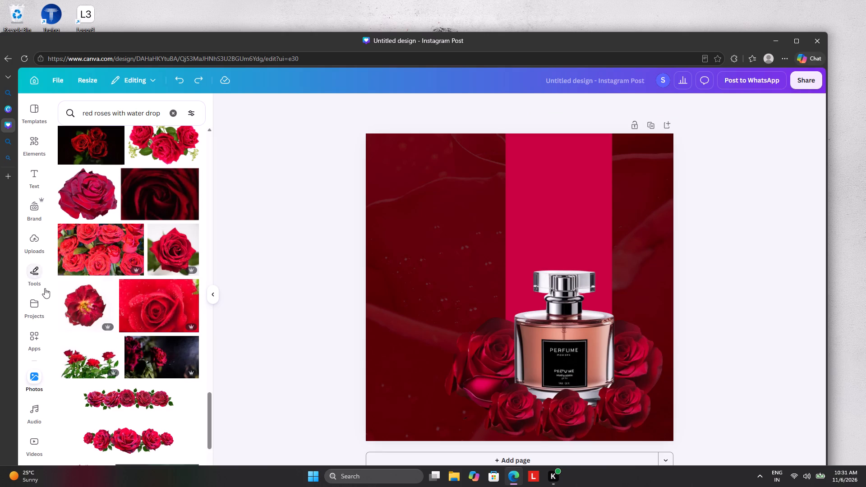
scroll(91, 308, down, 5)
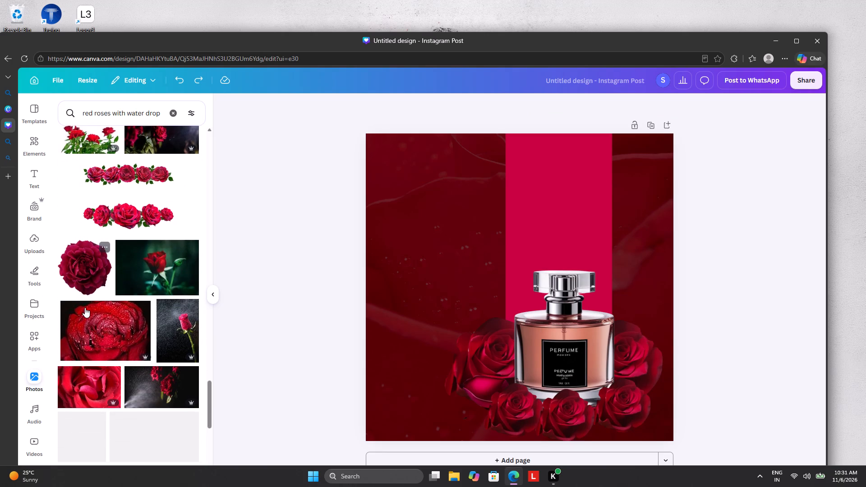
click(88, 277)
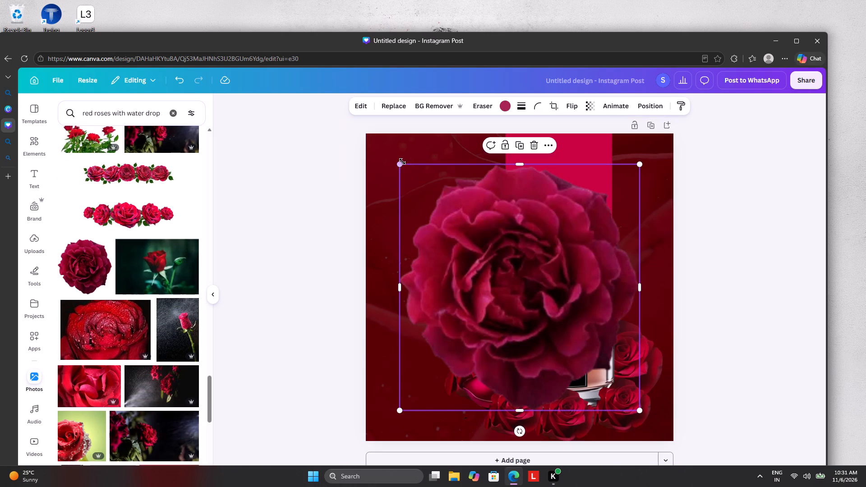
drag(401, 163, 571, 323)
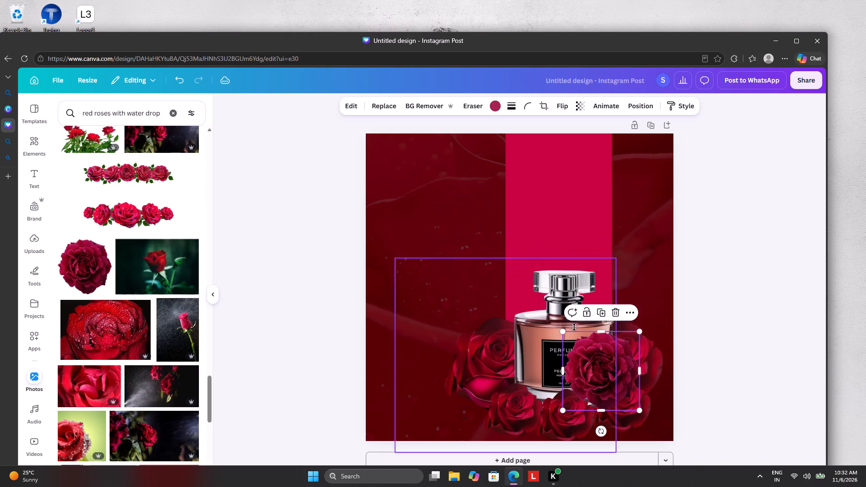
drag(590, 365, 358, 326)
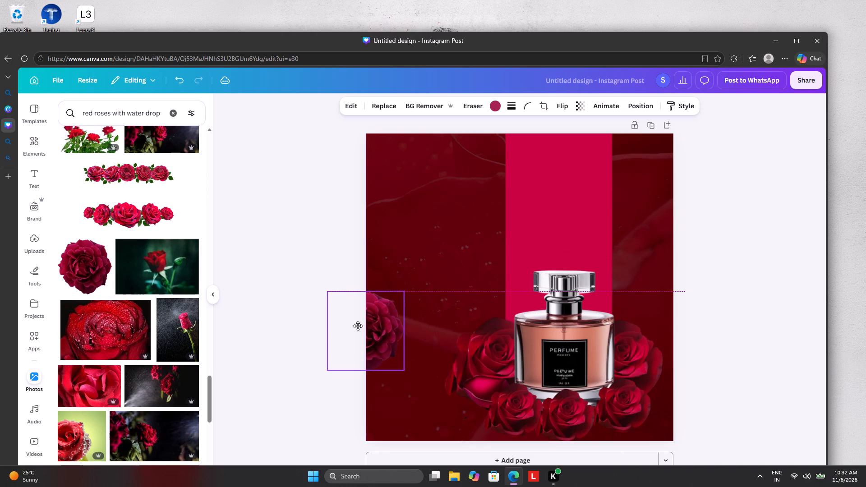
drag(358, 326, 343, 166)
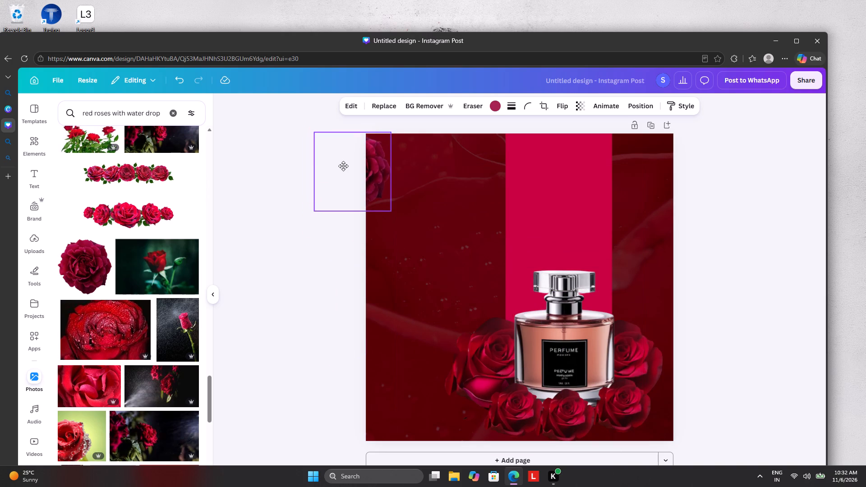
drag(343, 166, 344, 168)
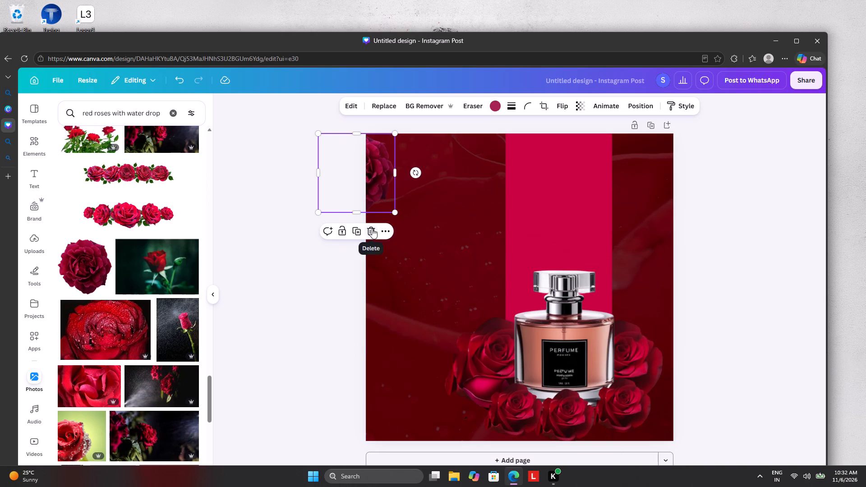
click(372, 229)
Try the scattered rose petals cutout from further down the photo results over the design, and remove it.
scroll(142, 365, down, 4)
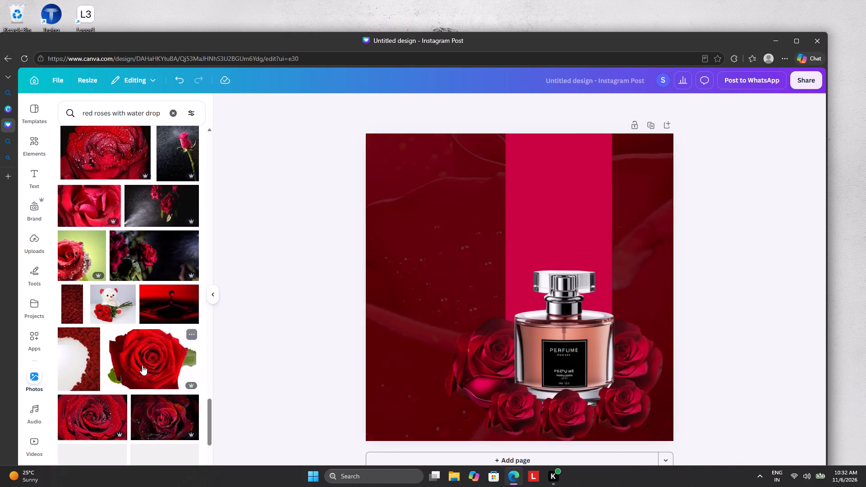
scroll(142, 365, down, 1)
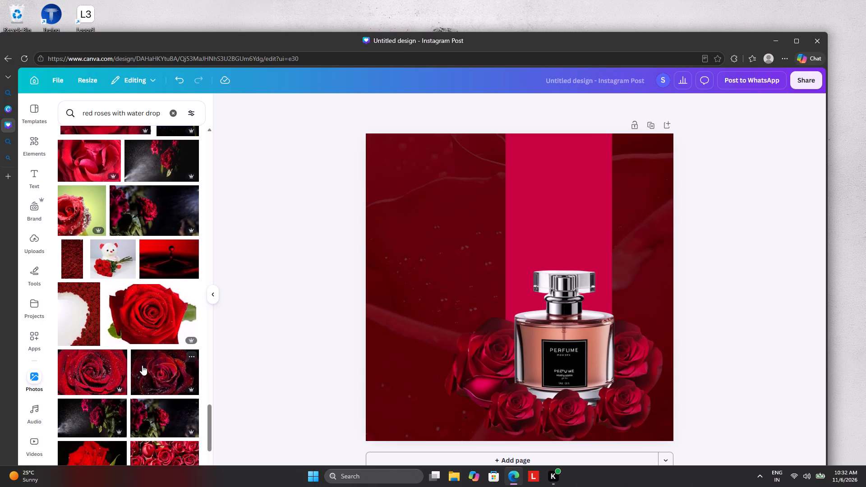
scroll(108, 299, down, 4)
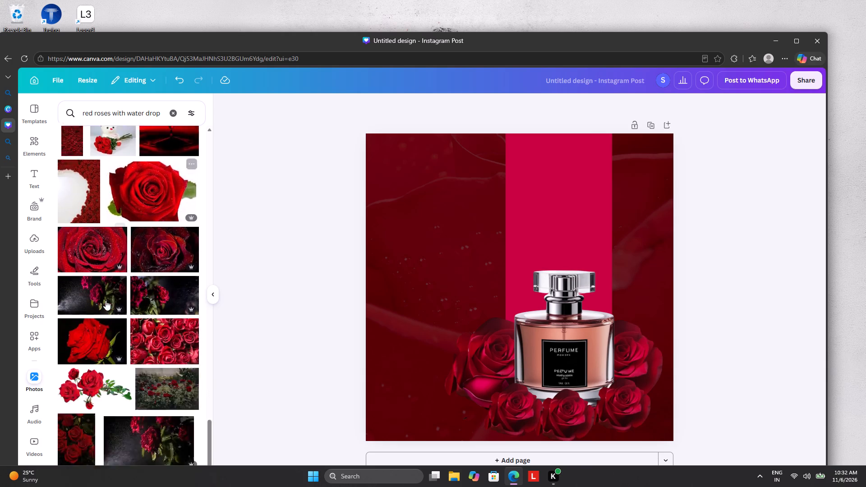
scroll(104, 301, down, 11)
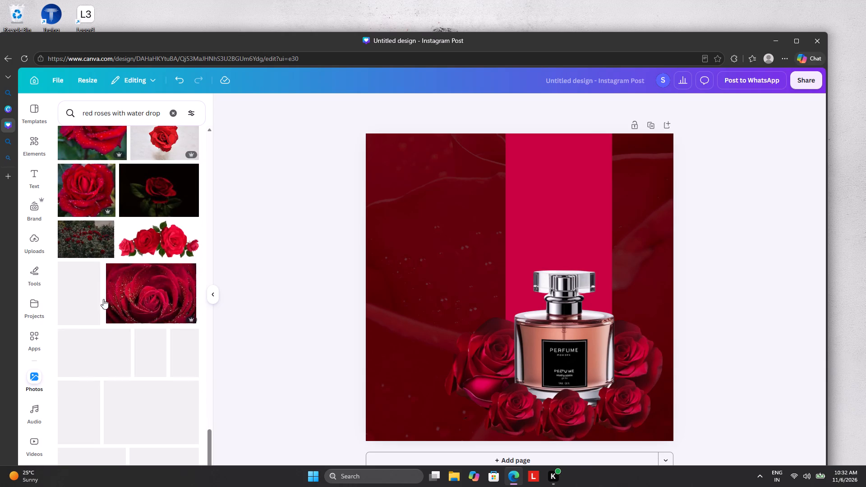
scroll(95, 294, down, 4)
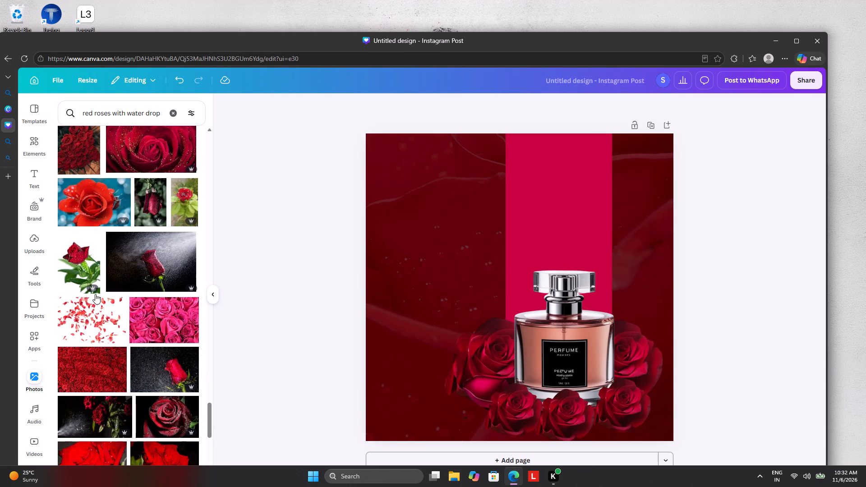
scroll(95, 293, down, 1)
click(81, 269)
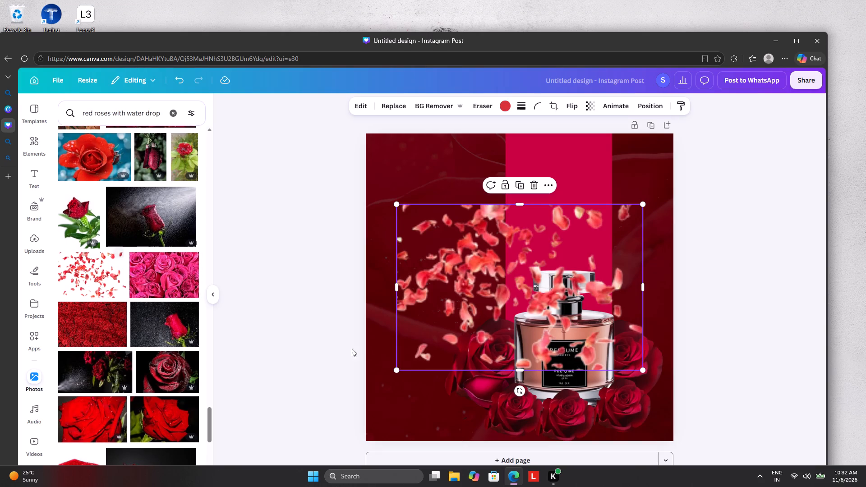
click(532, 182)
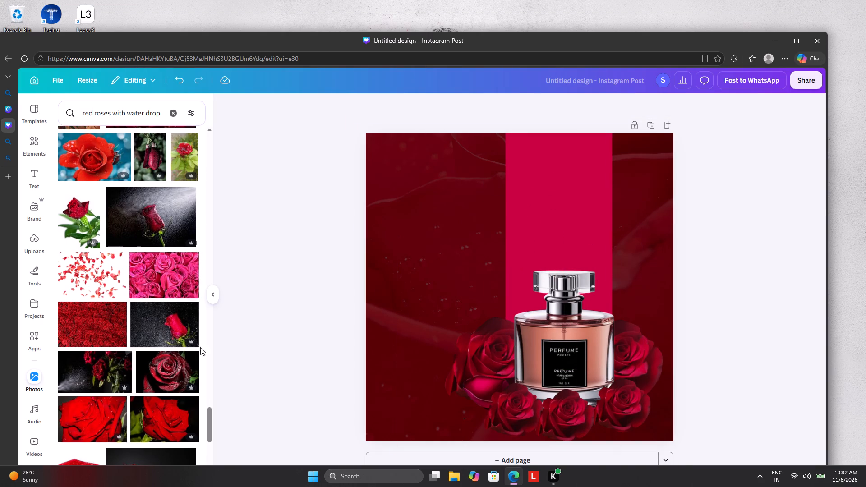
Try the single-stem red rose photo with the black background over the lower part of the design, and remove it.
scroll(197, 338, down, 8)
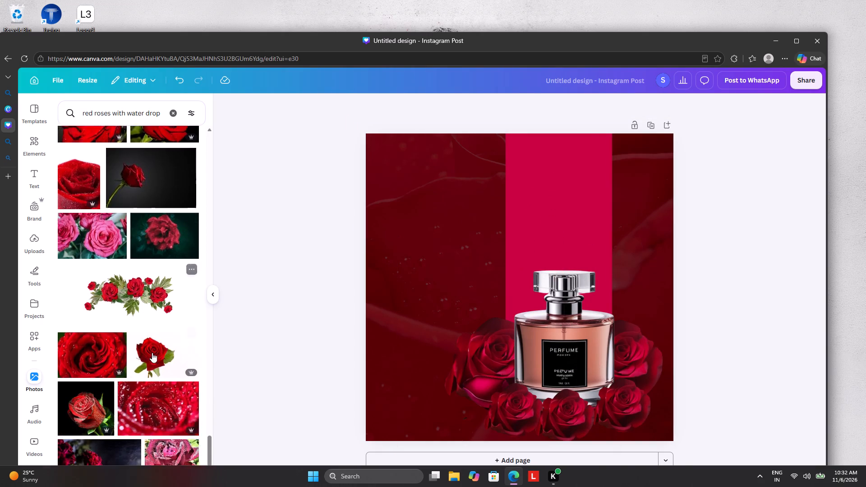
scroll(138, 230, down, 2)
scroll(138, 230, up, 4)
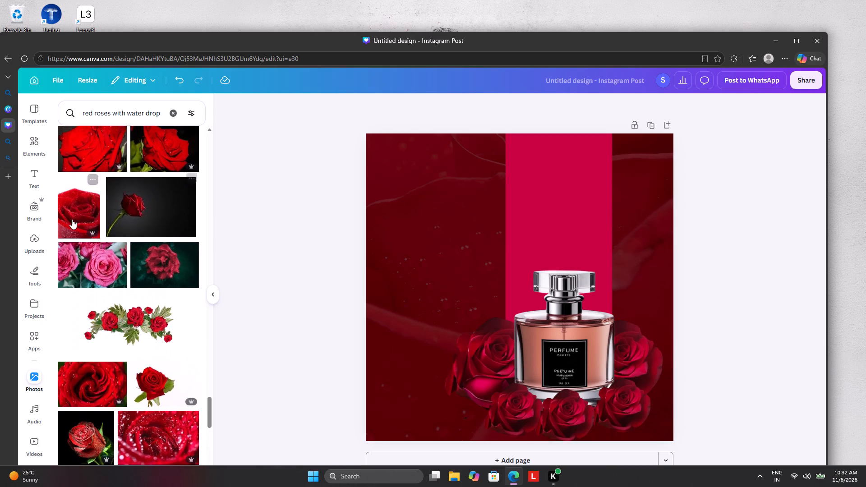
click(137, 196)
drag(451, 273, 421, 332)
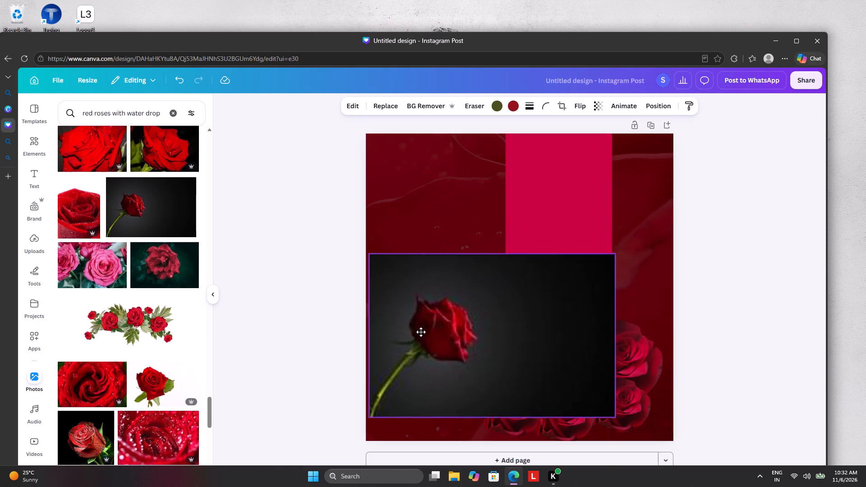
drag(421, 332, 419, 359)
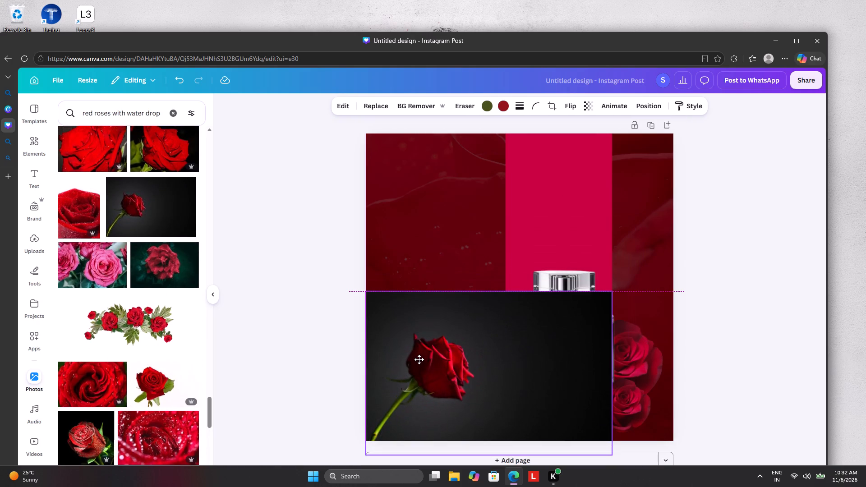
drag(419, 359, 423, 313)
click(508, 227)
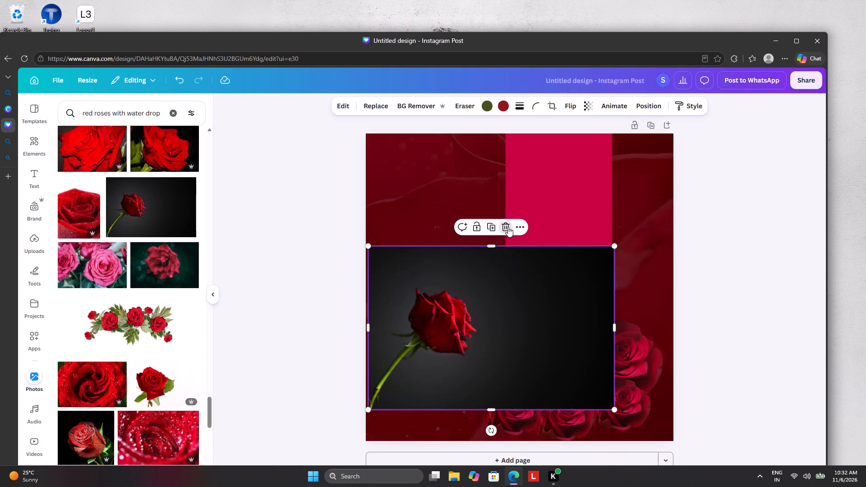
Add the close-up photo of a red rose covered in water drops and place it across the top of the design.
click(543, 158)
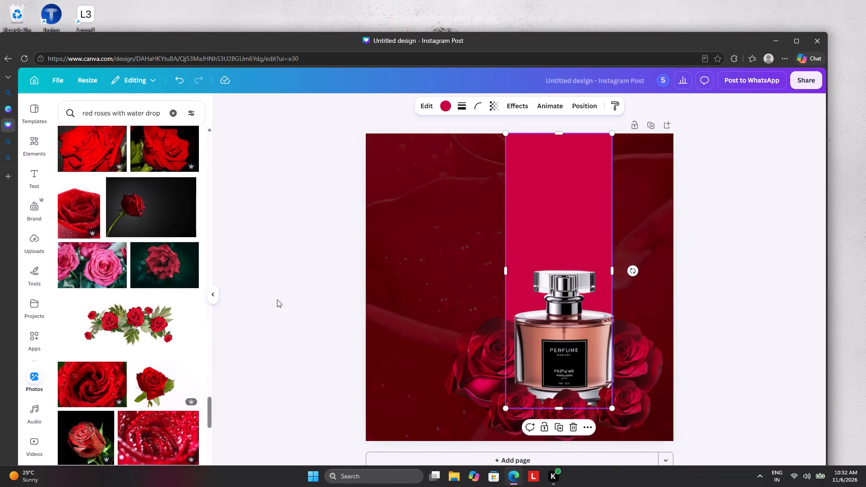
scroll(167, 299, down, 4)
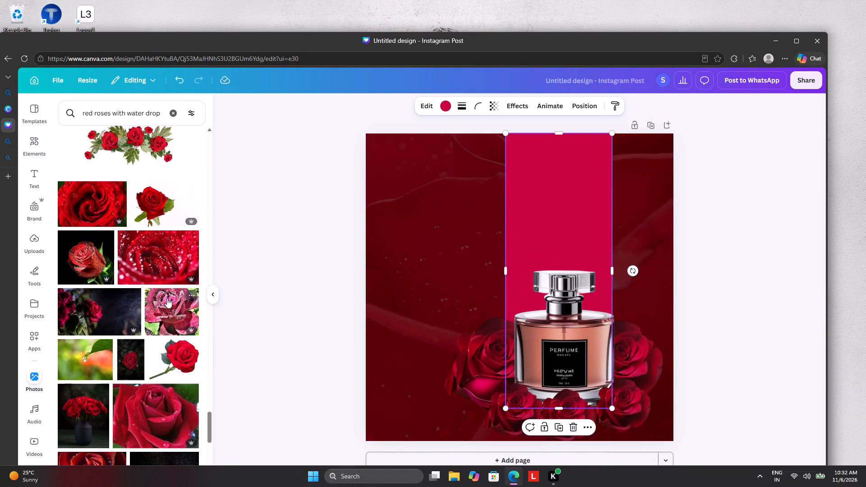
click(150, 249)
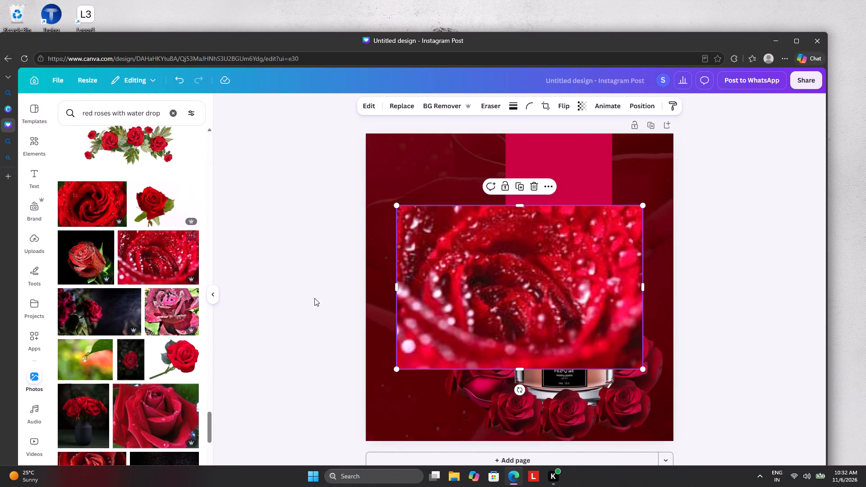
drag(542, 326, 563, 252)
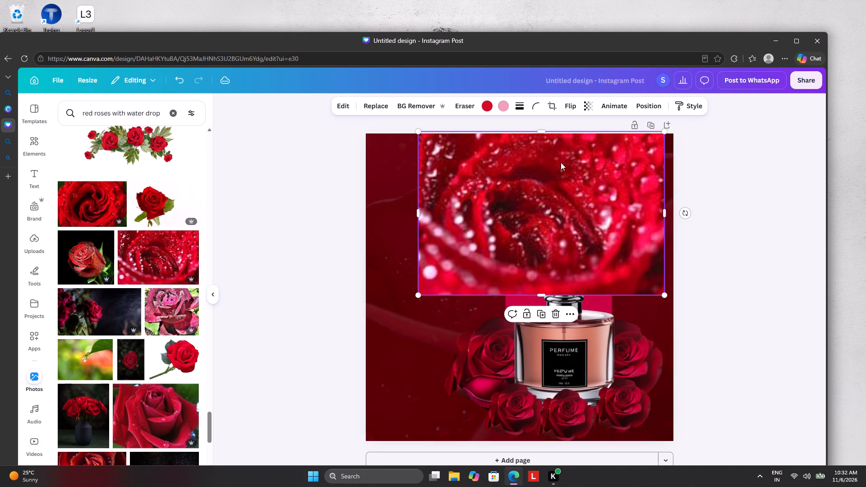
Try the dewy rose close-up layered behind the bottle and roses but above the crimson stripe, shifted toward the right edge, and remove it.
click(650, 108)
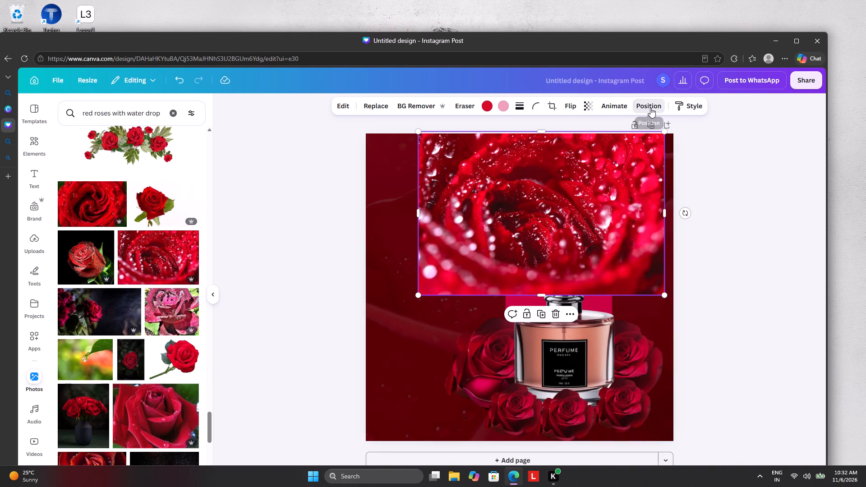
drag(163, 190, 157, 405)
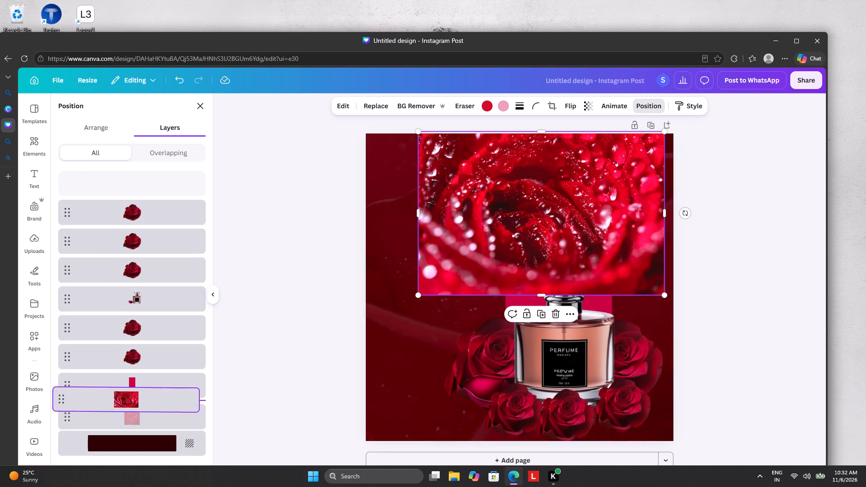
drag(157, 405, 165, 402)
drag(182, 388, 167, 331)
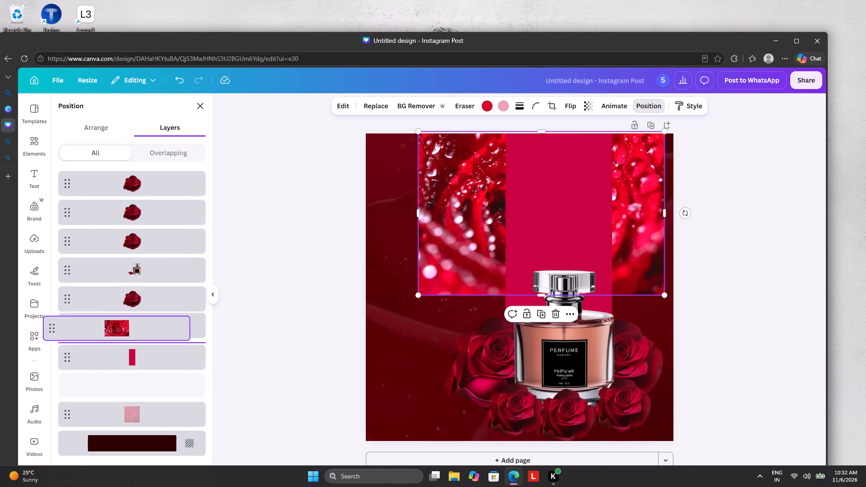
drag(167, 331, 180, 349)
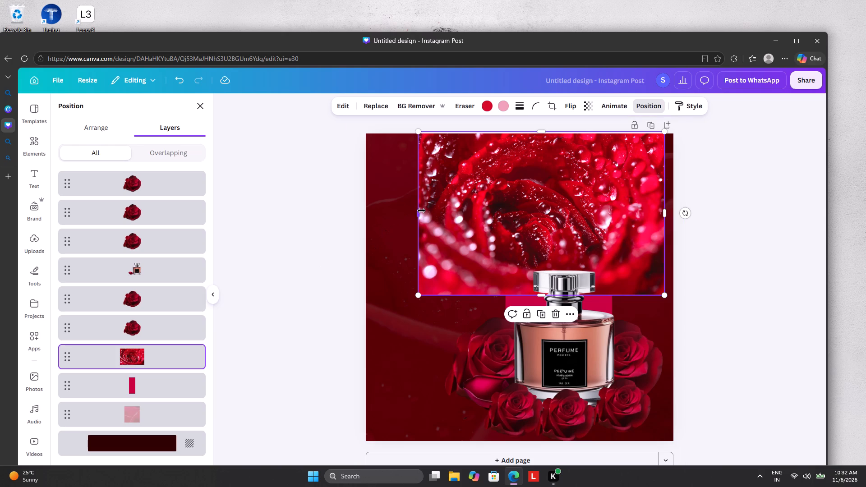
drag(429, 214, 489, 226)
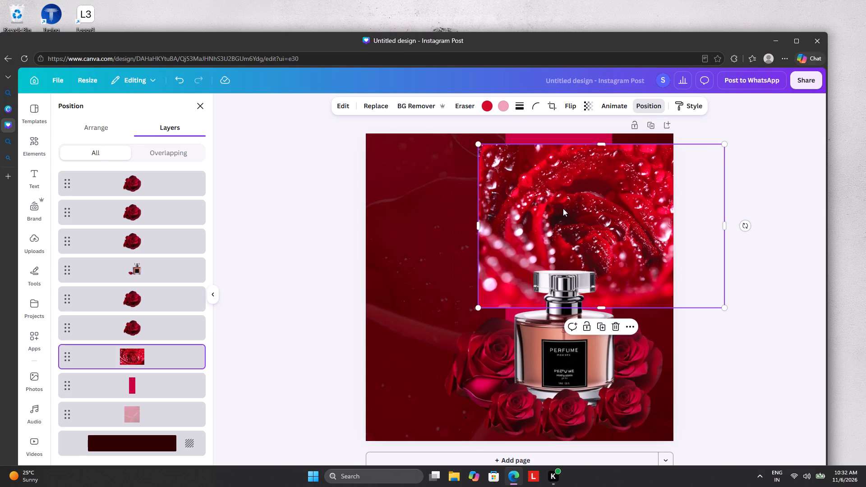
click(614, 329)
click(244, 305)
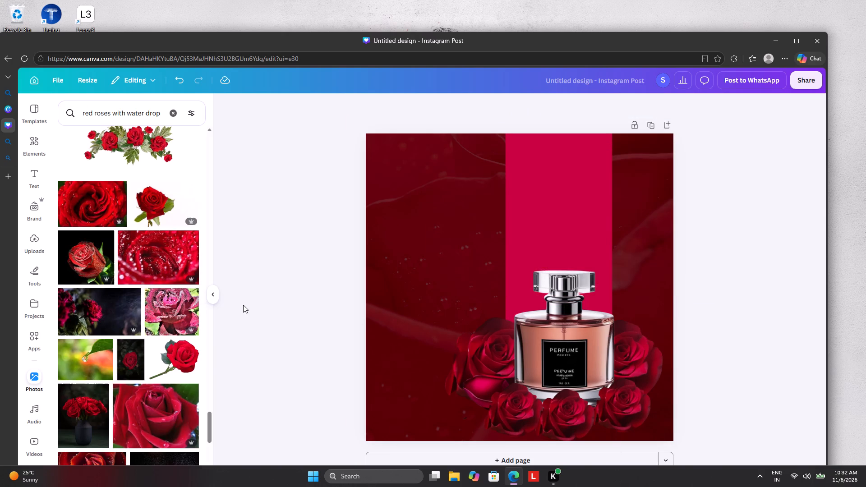
Look through further photo results for red roses with water drops.
scroll(122, 354, down, 5)
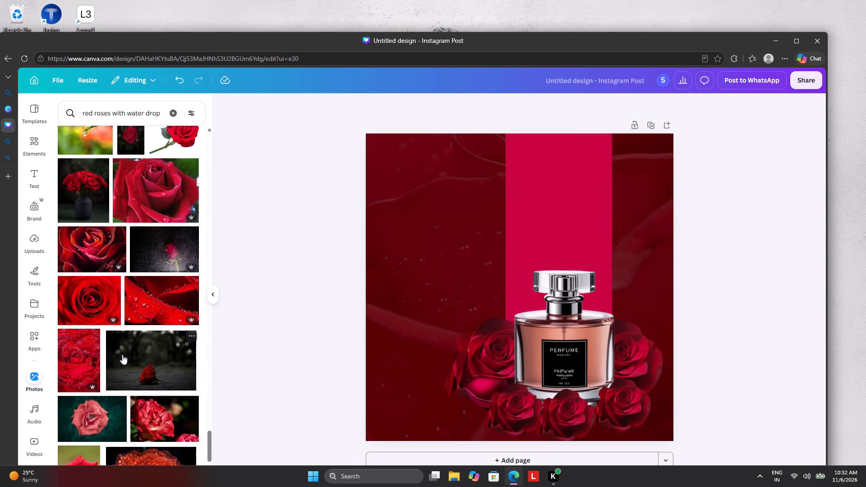
scroll(122, 354, down, 7)
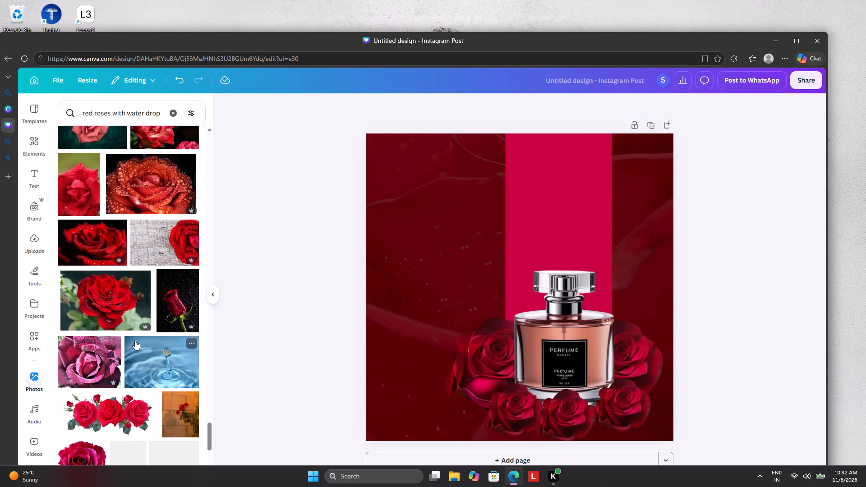
scroll(135, 340, down, 3)
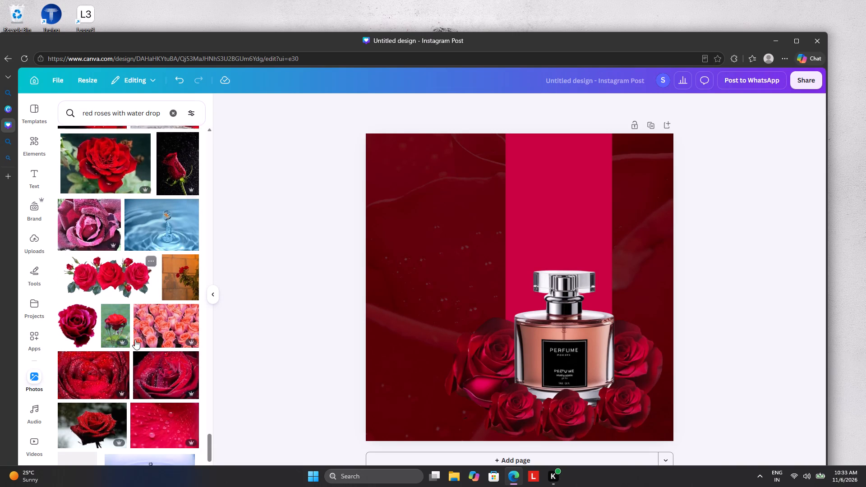
scroll(135, 340, down, 5)
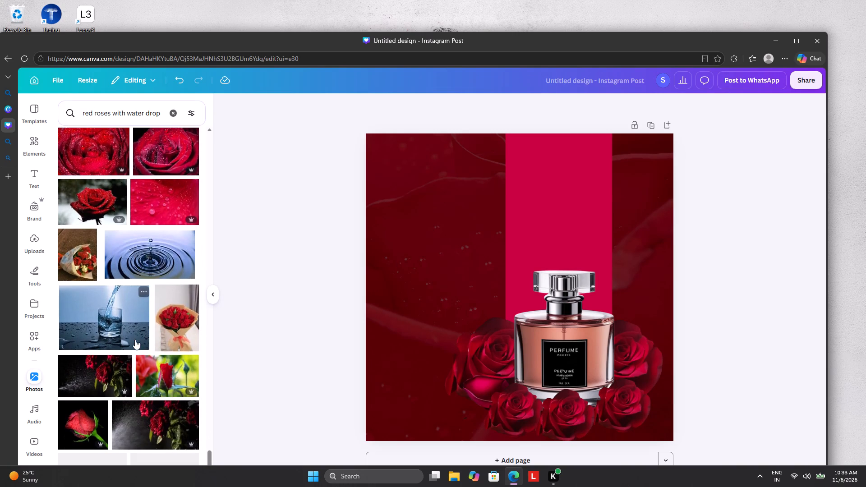
scroll(115, 368, down, 2)
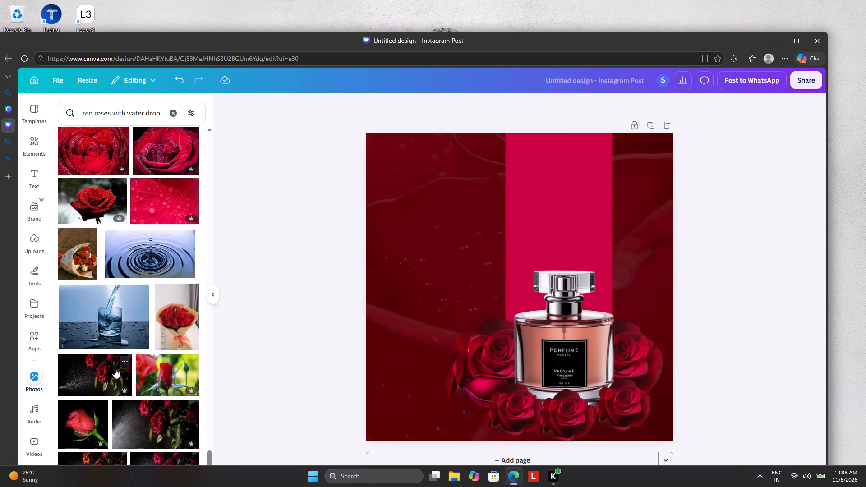
scroll(115, 368, down, 4)
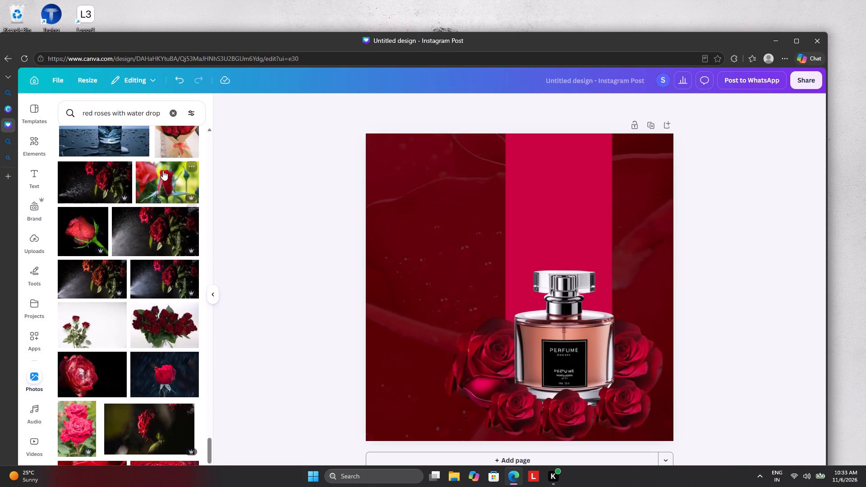
Search the photos for "water drop".
click(175, 115)
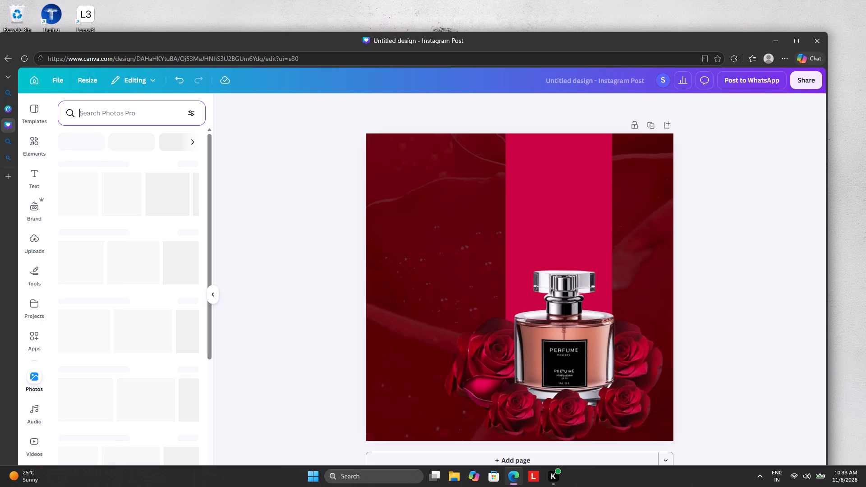
text(wate)
text(r d)
text(op)
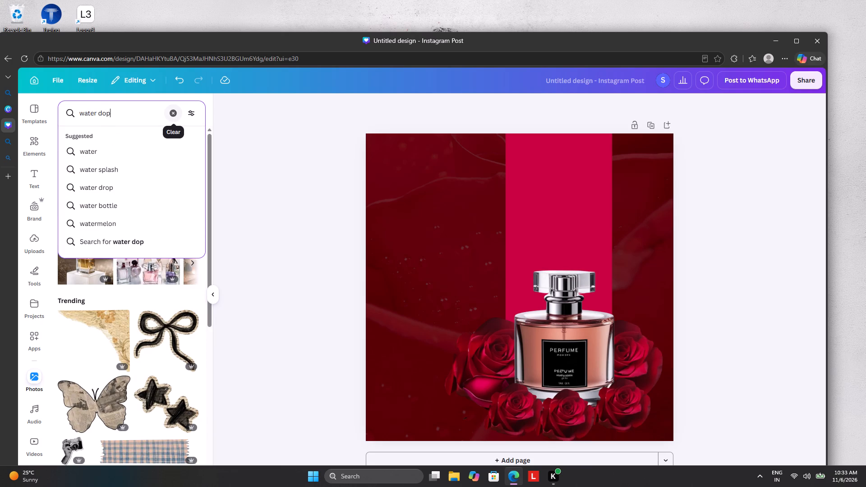
click(163, 187)
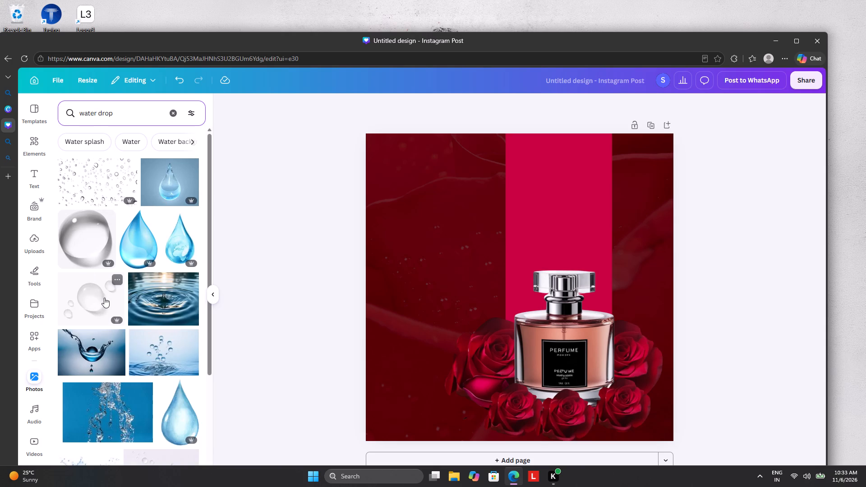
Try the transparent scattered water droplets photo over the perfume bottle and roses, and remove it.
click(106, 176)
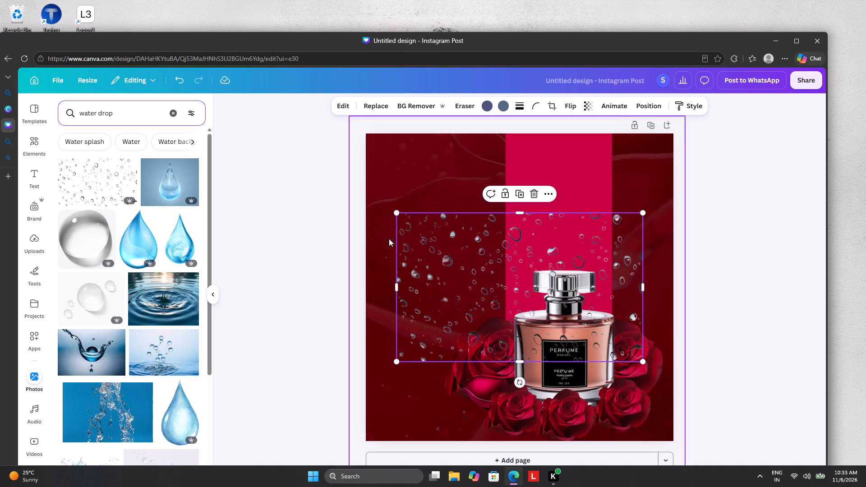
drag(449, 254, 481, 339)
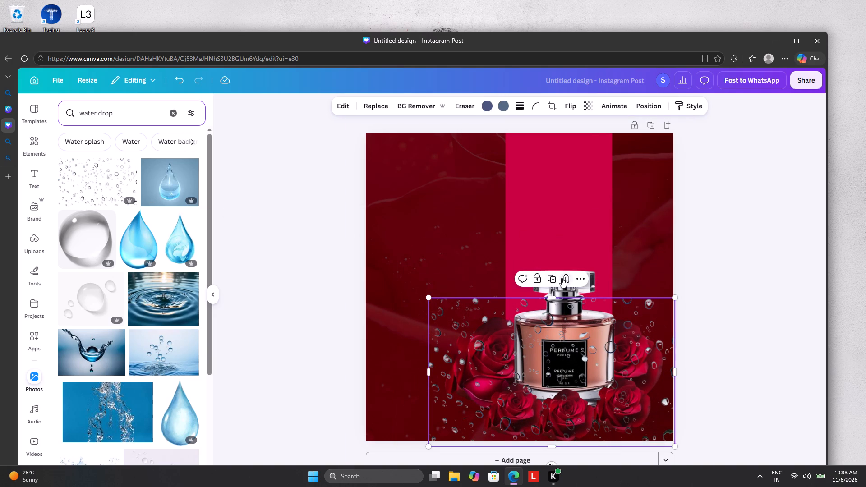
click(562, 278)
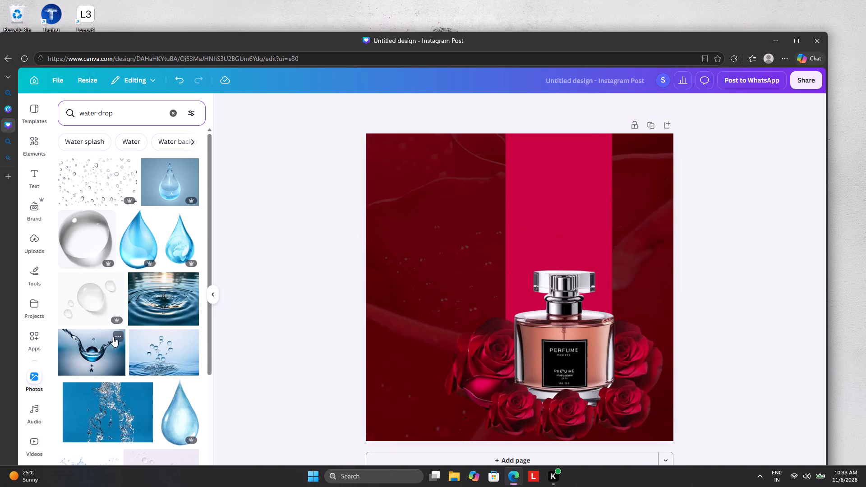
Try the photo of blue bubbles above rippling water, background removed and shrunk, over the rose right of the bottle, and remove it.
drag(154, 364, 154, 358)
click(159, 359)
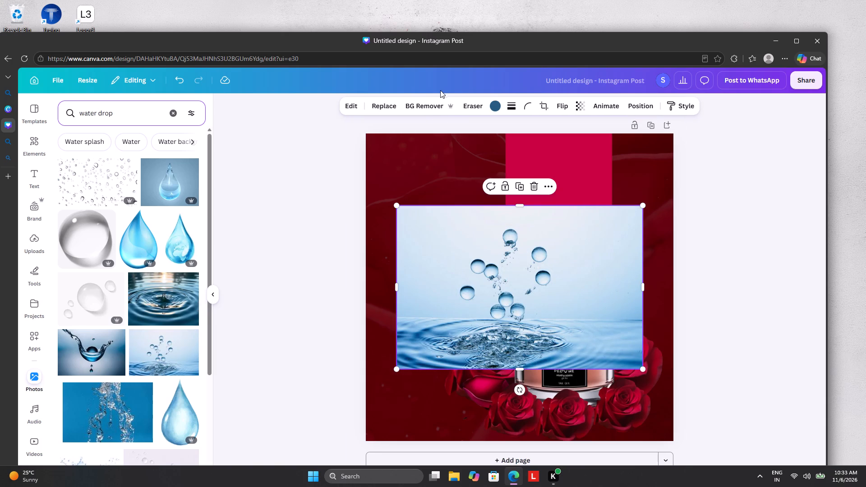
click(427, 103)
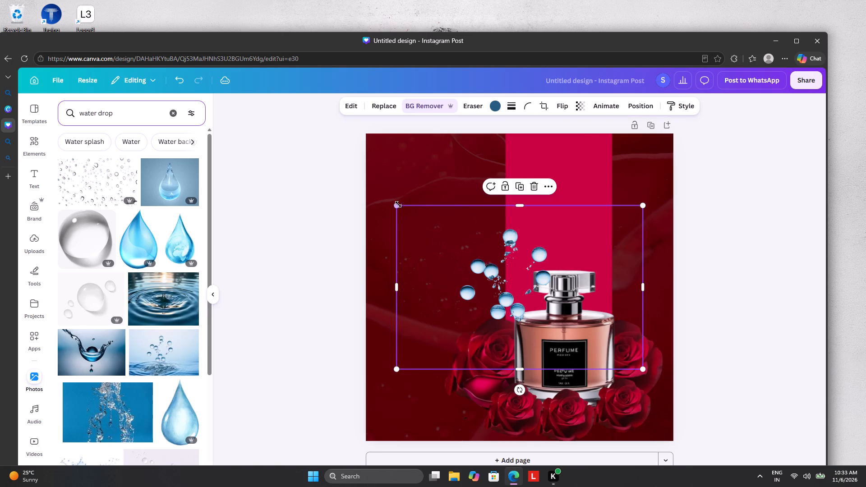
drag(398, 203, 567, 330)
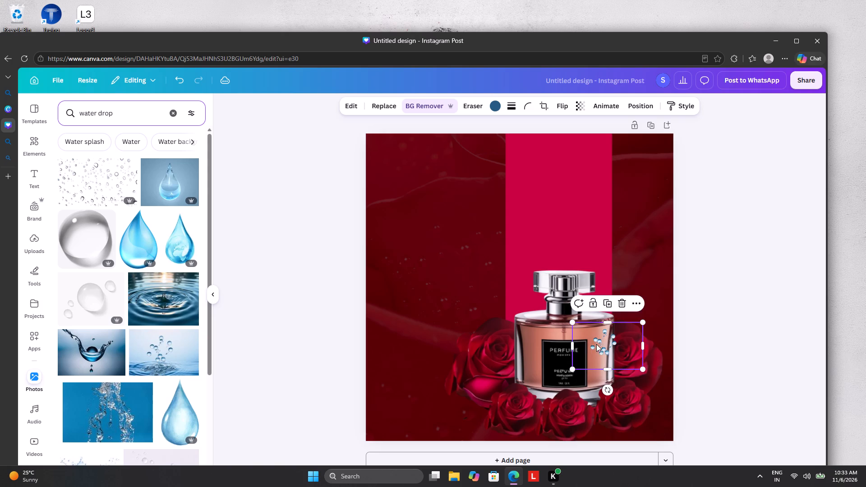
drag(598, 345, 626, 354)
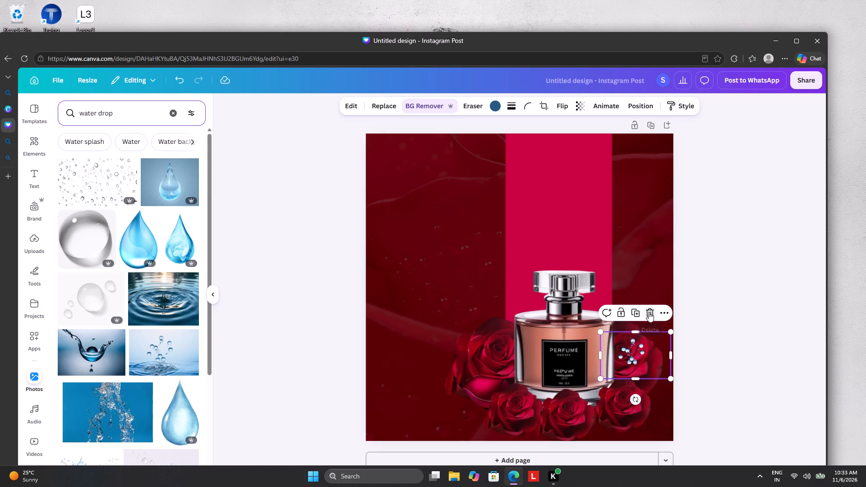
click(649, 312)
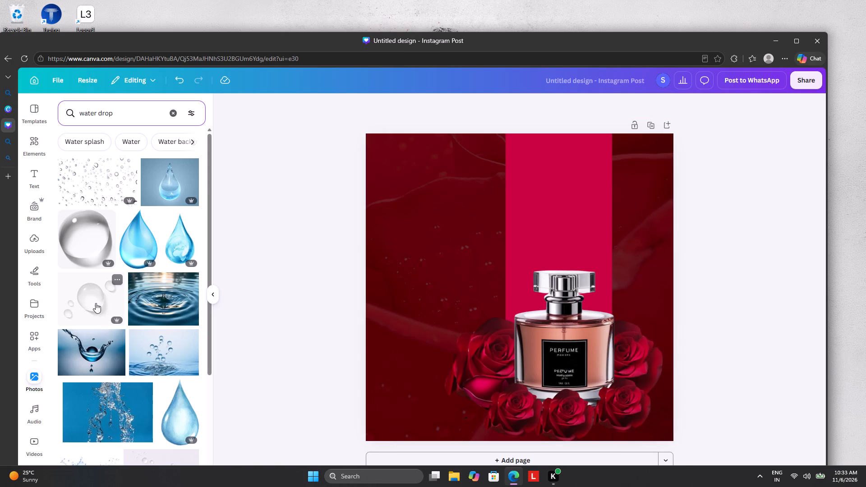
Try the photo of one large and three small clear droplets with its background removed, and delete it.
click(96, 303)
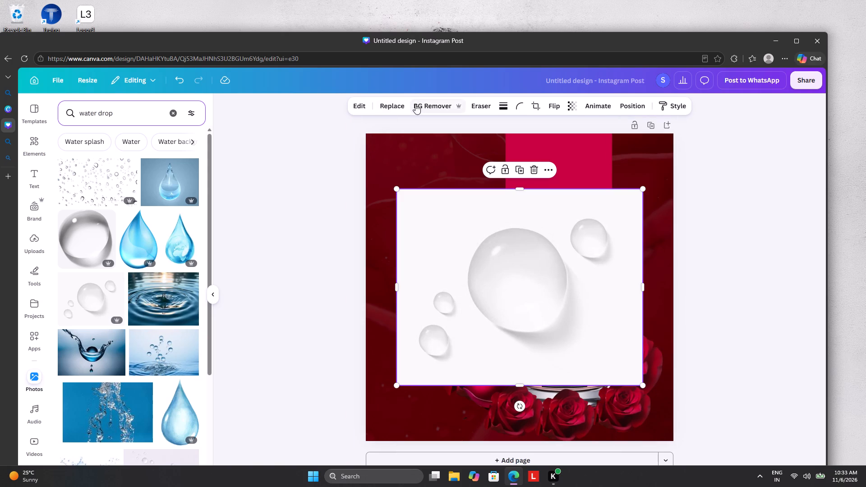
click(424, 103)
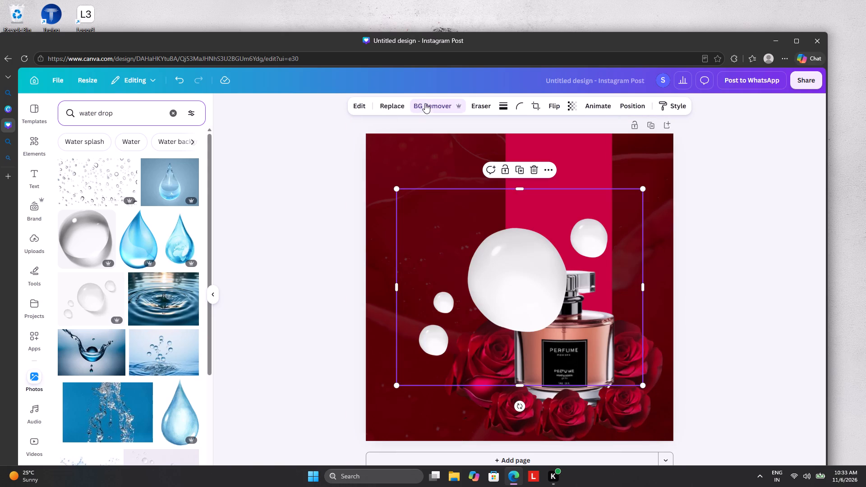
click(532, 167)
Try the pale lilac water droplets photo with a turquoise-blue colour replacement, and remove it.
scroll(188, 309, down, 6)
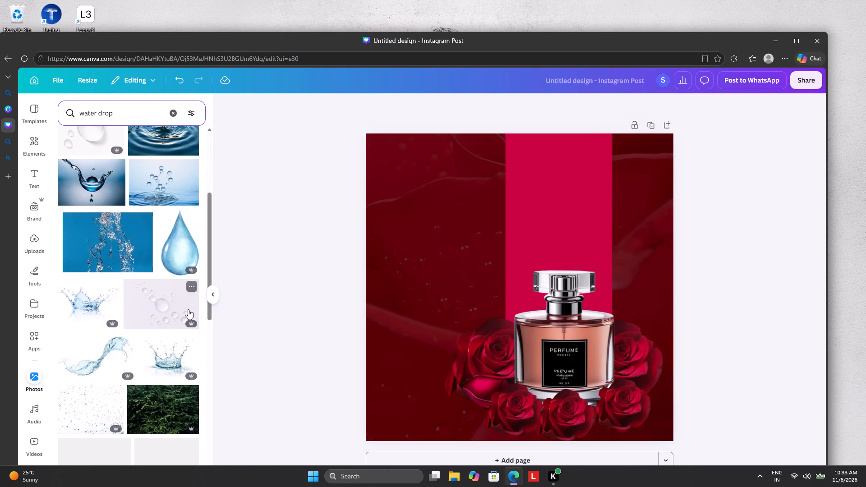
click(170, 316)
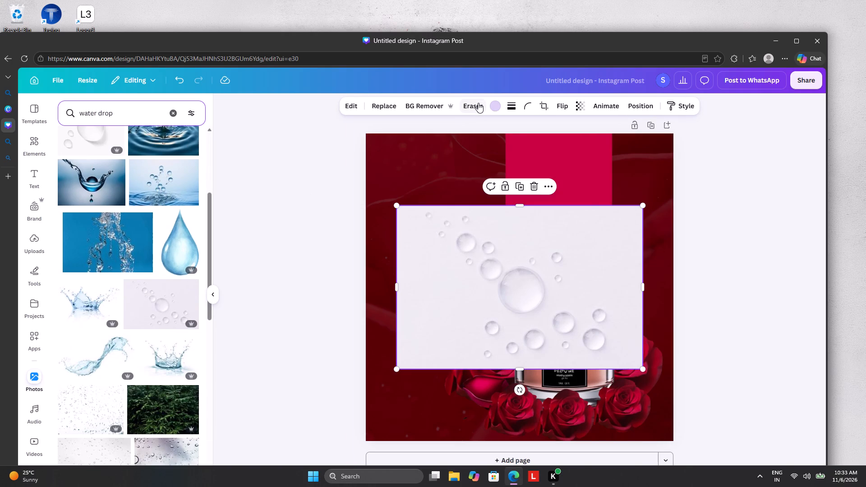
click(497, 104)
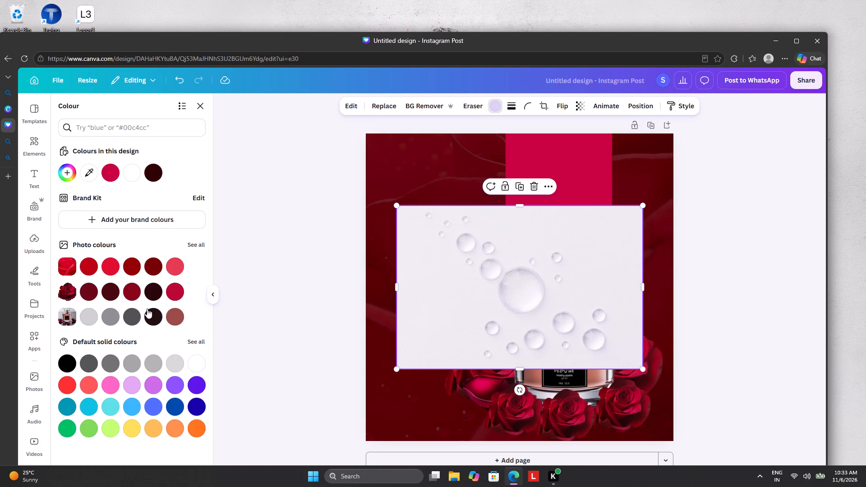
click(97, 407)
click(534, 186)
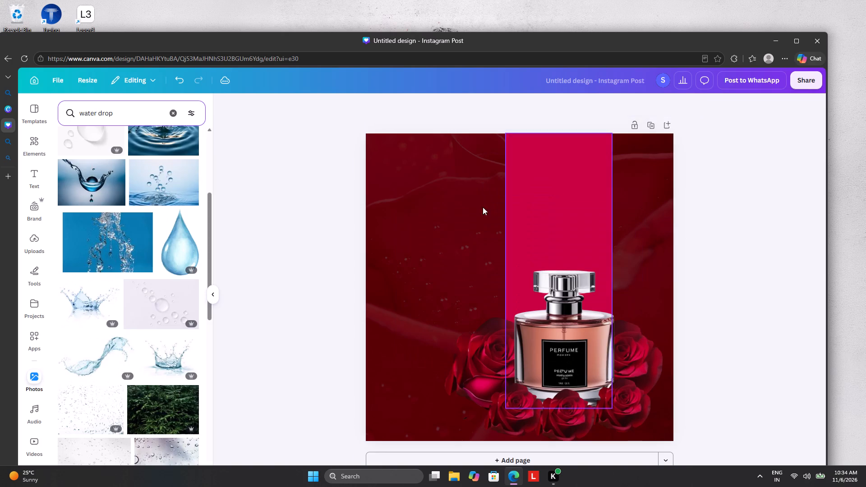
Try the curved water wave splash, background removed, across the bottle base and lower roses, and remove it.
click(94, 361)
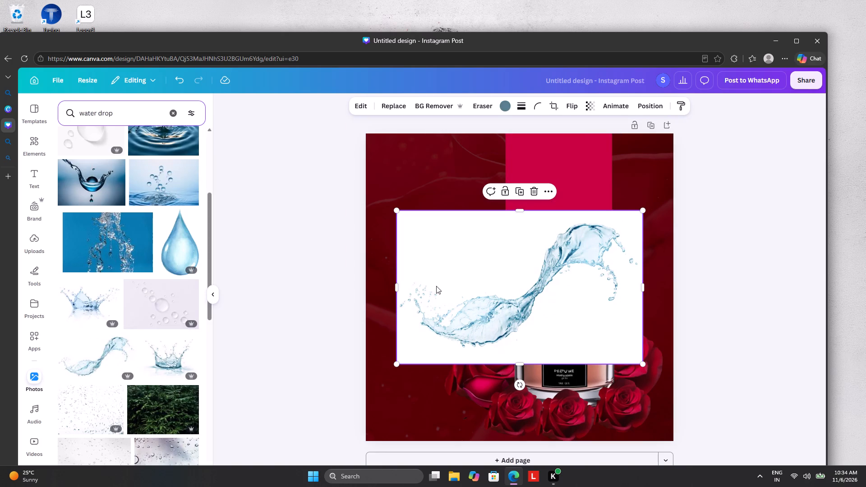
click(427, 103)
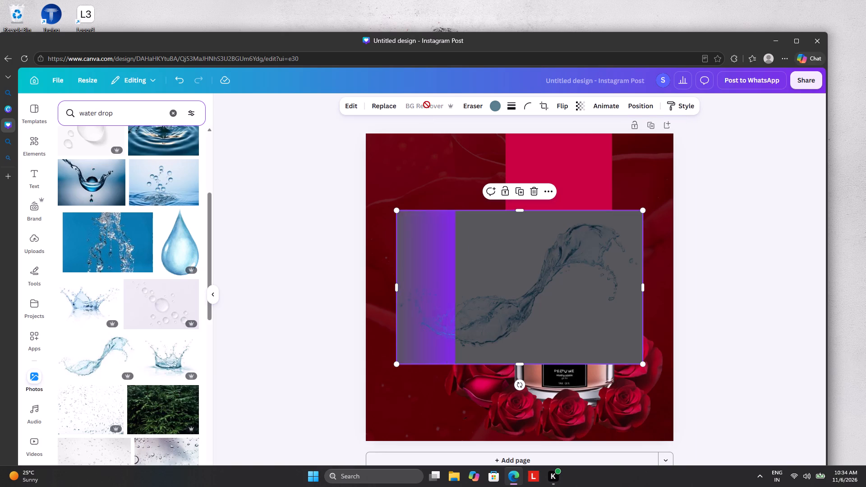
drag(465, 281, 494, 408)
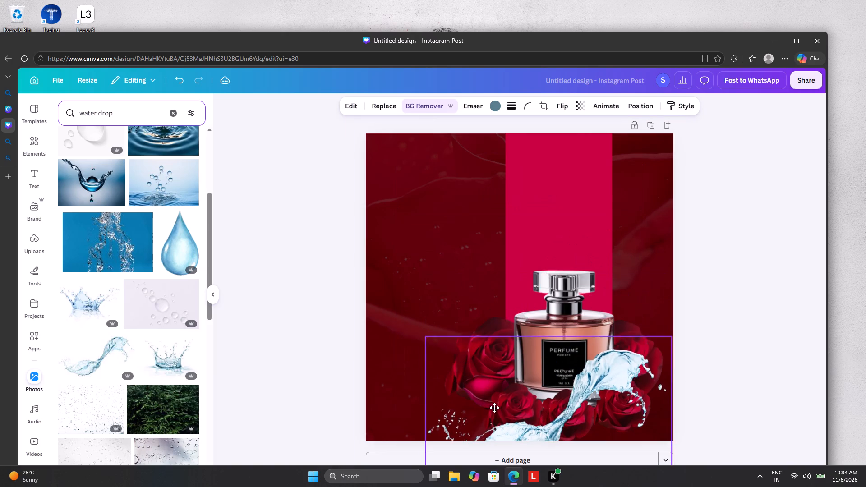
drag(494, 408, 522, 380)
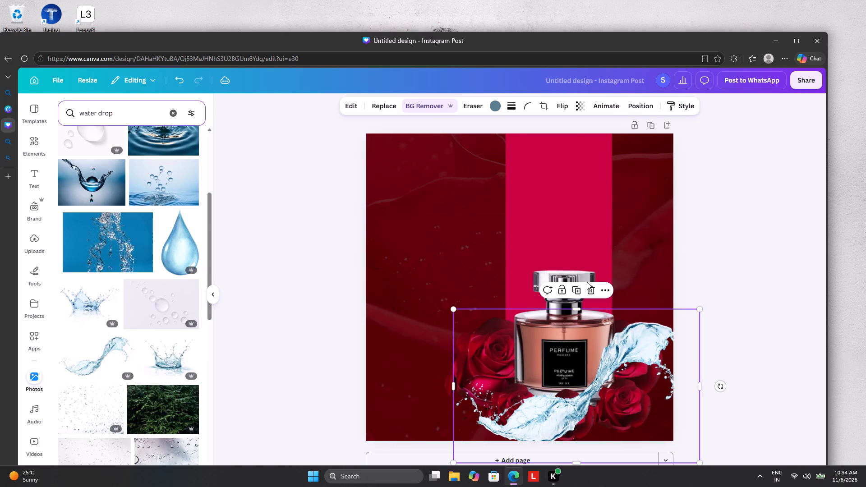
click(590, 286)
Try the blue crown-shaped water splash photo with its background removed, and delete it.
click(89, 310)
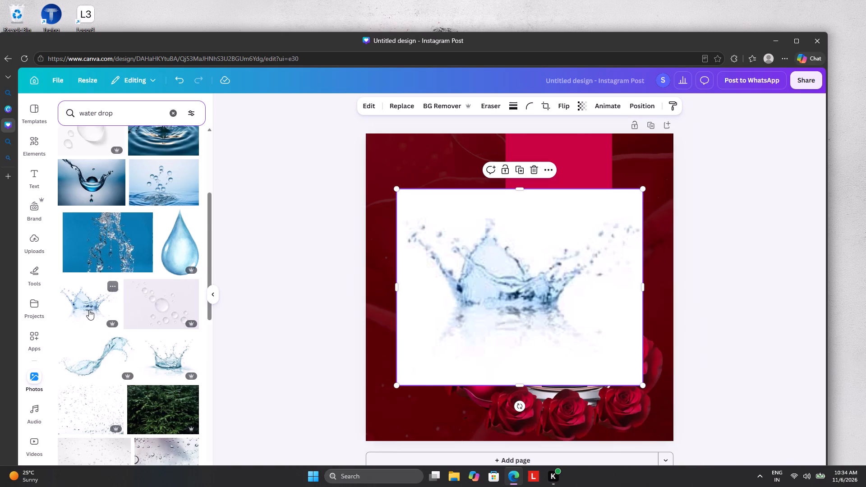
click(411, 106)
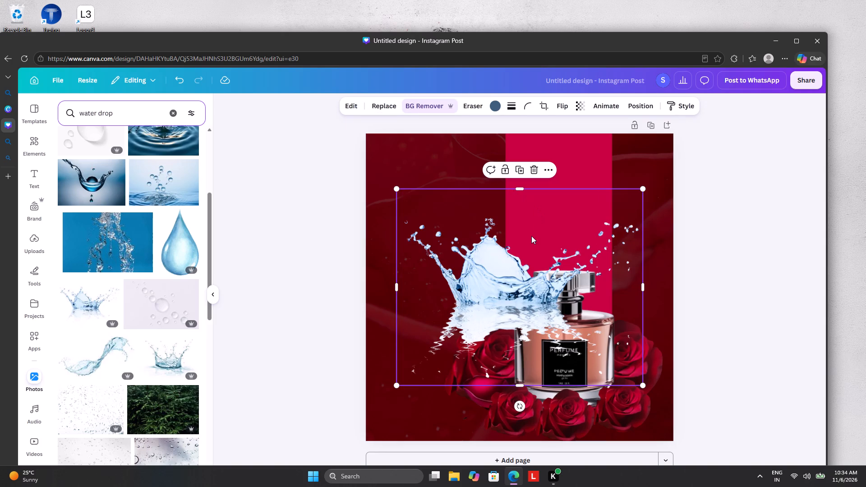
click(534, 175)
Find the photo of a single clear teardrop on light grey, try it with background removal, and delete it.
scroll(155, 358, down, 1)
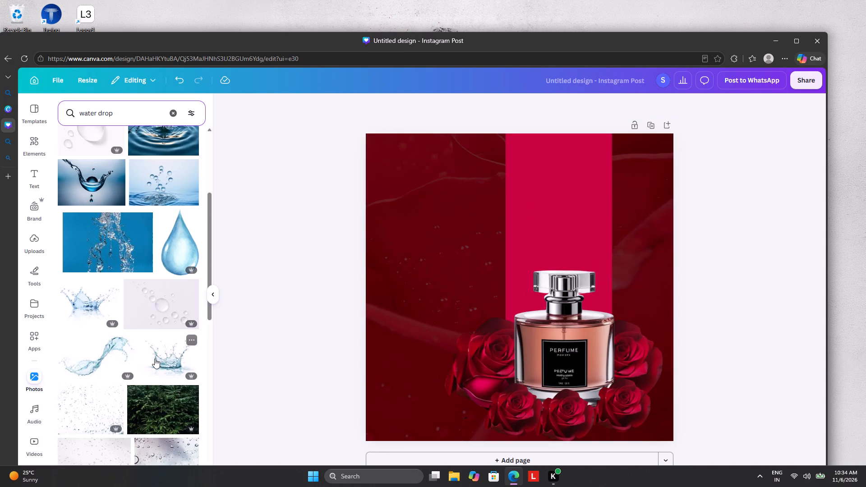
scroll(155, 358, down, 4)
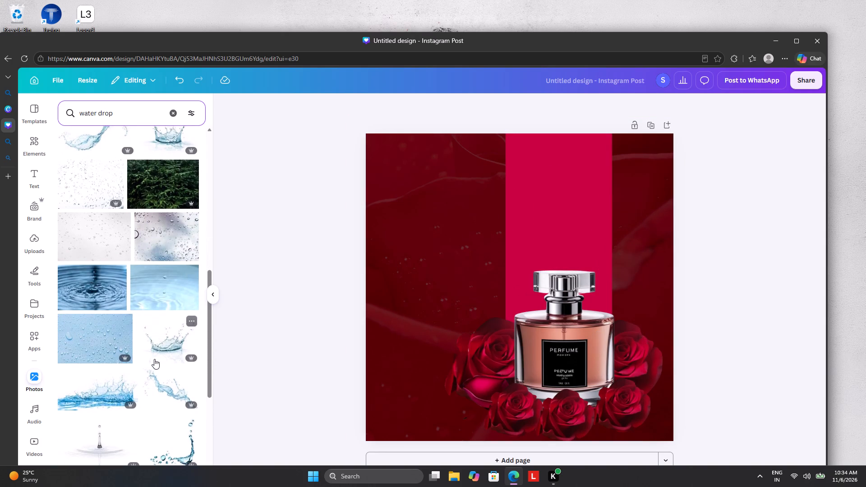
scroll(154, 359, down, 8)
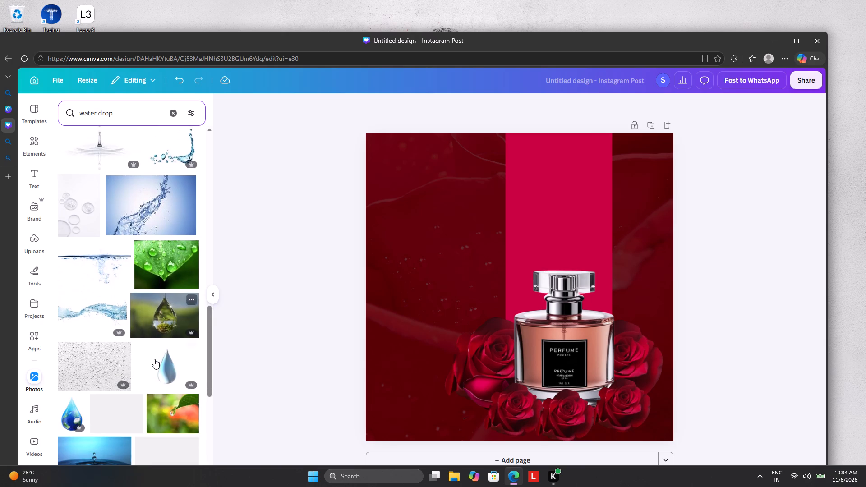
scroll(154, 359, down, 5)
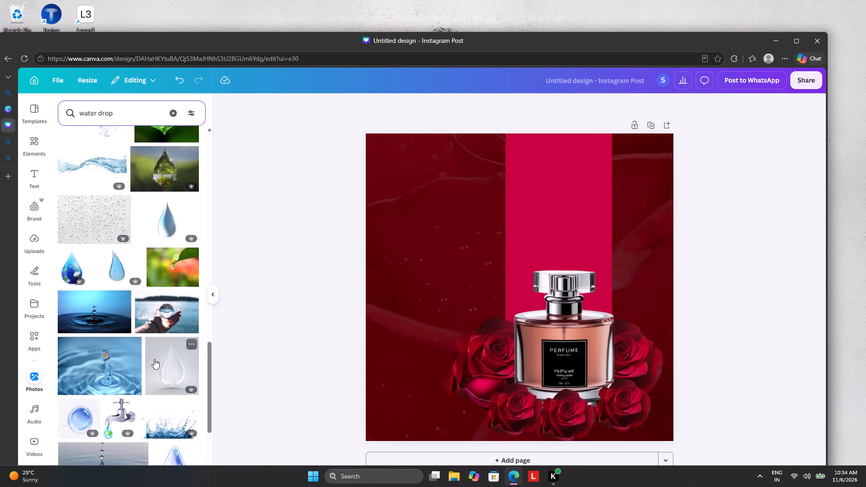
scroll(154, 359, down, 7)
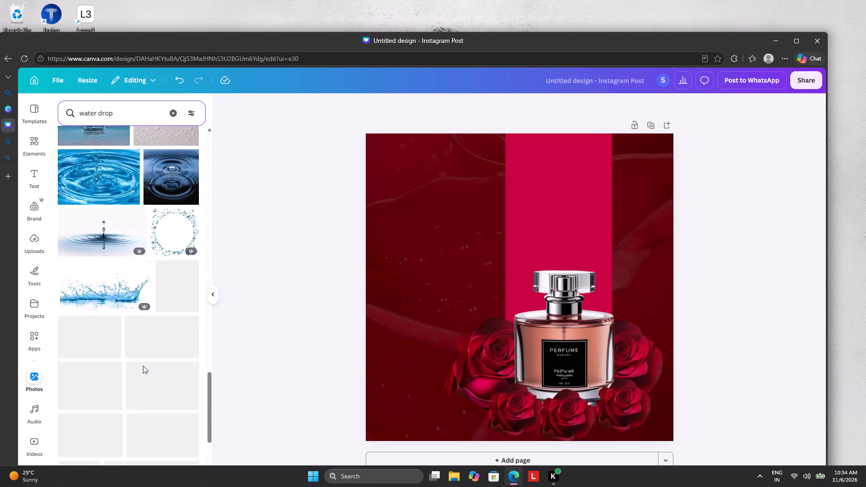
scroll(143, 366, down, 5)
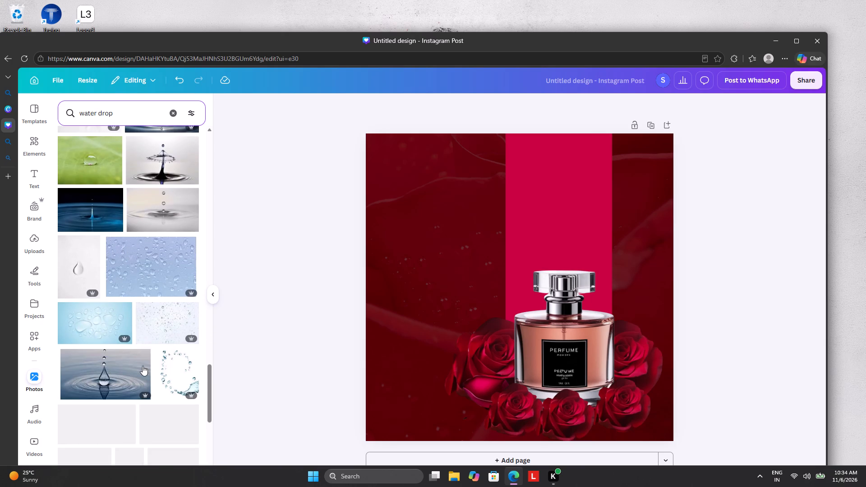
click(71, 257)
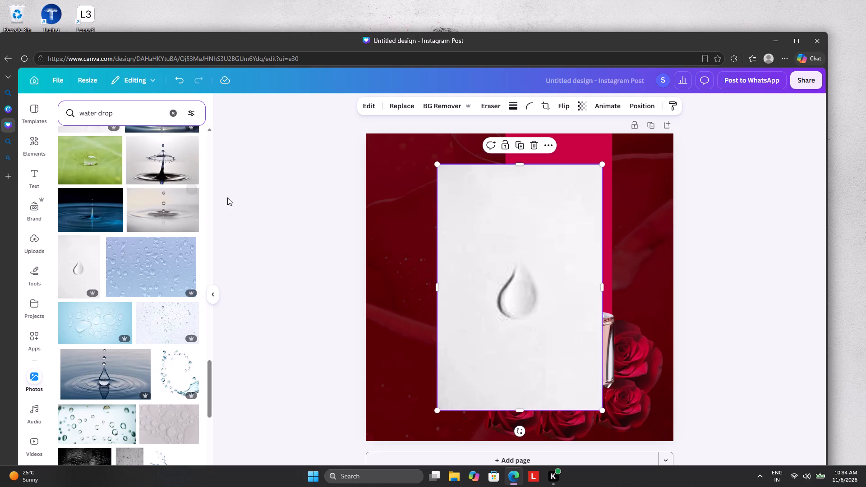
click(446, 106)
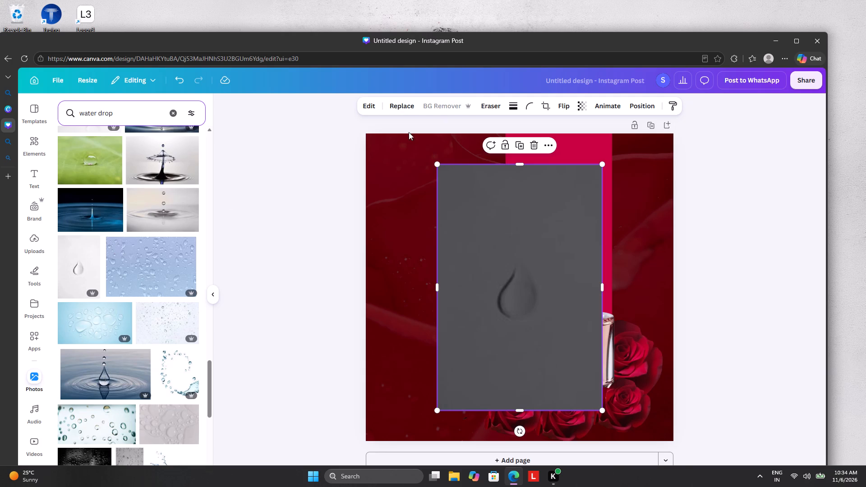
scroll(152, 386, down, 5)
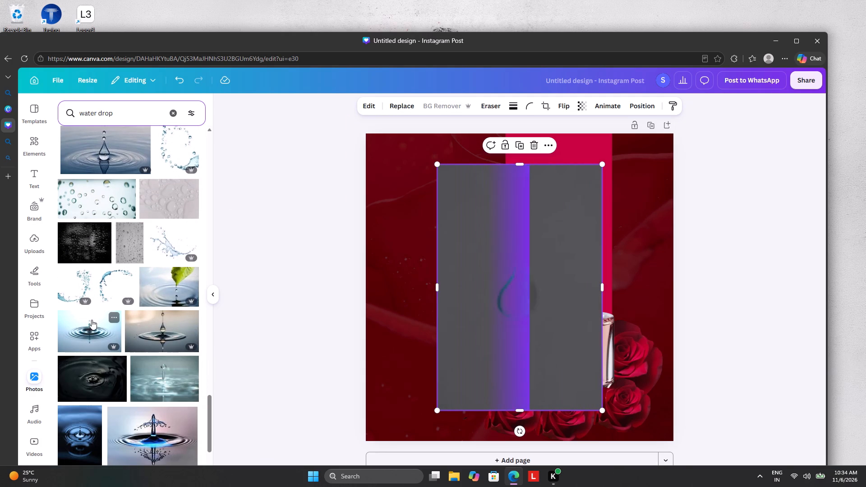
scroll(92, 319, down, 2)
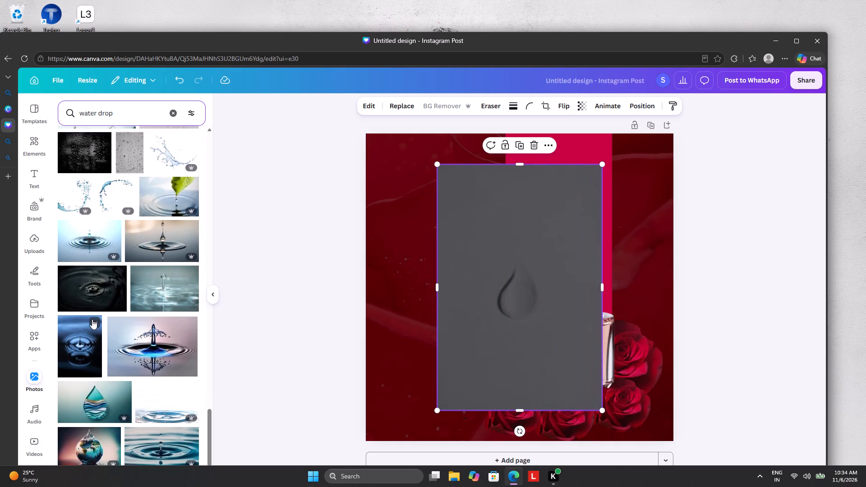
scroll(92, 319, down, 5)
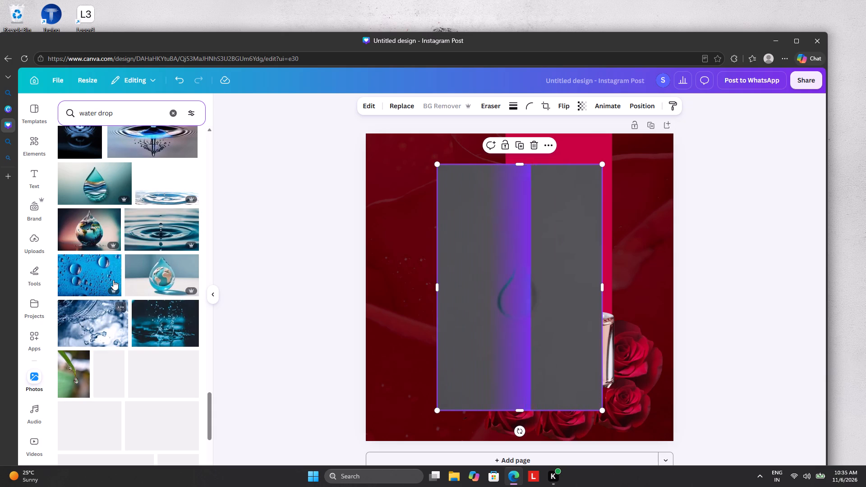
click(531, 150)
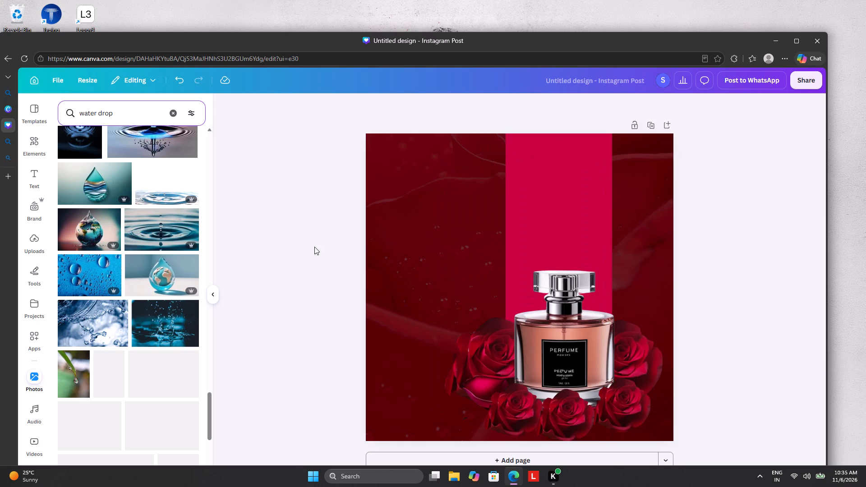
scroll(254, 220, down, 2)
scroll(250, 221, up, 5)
Add a text box to the post and enlarge its text to size 133.
click(30, 174)
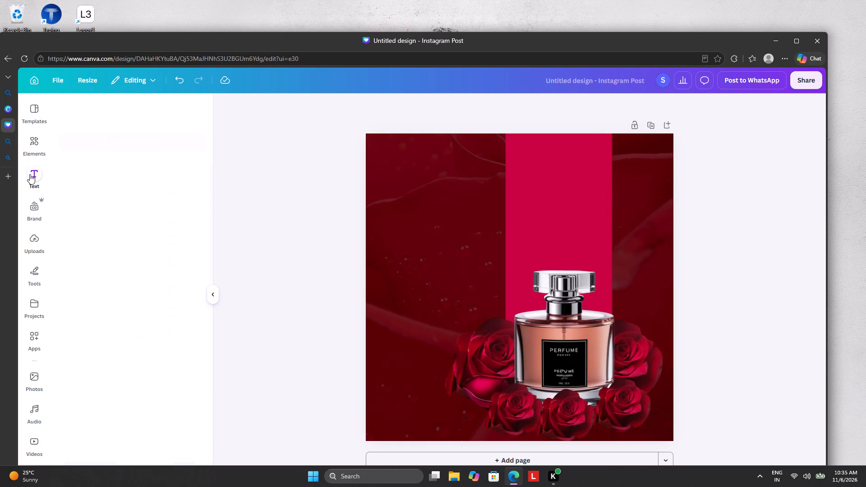
click(132, 134)
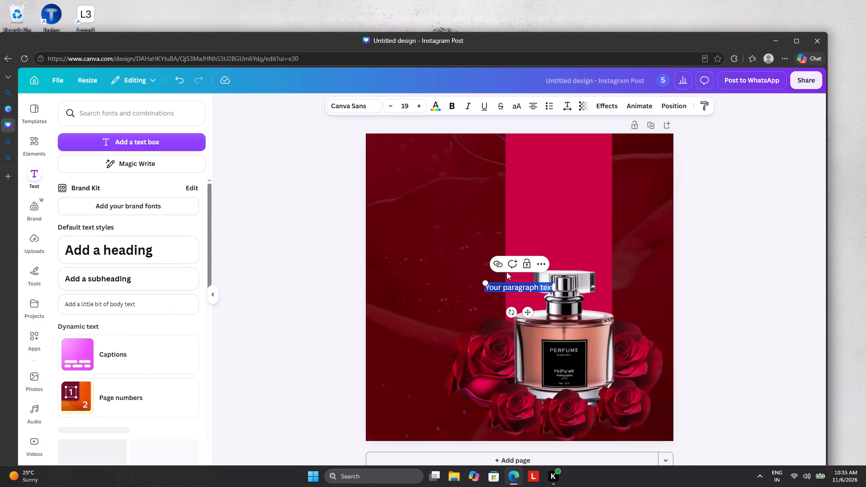
drag(484, 285, 77, 203)
drag(281, 275, 286, 276)
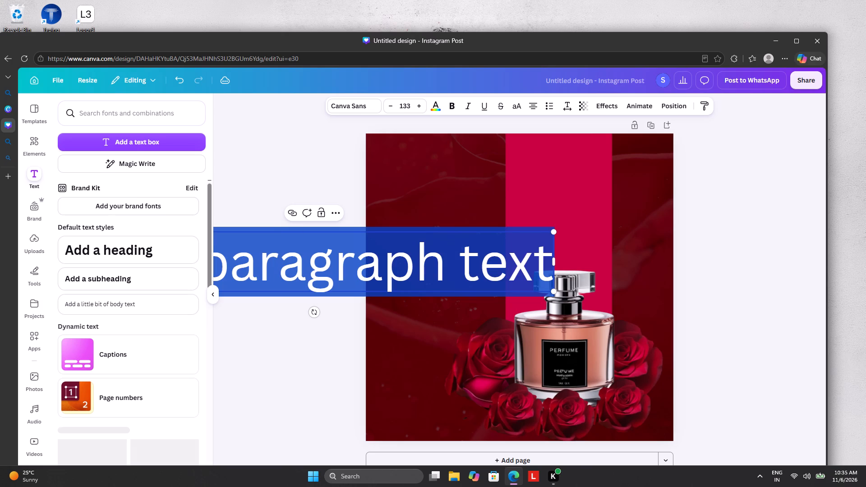
drag(286, 276, 357, 271)
Replace the text box's placeholder wording with "Rose".
click(544, 257)
click(544, 257)
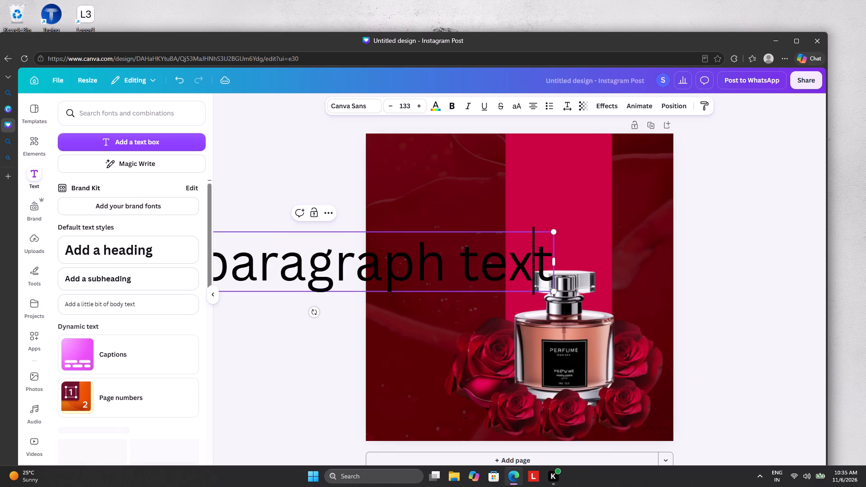
key(BackSpace)
key(BackSpace)
key(BackSpace)
key(BackSpace)
key(BackSpace)
key(BackSpace)
key(BackSpace)
key(BackSpace)
key(BackSpace)
key(BackSpace)
key(BackSpace)
key(BackSpace)
key(BackSpace)
key(BackSpace)
key(BackSpace)
key(BackSpace)
key(BackSpace)
key(BackSpace)
key(BackSpace)
key(BackSpace)
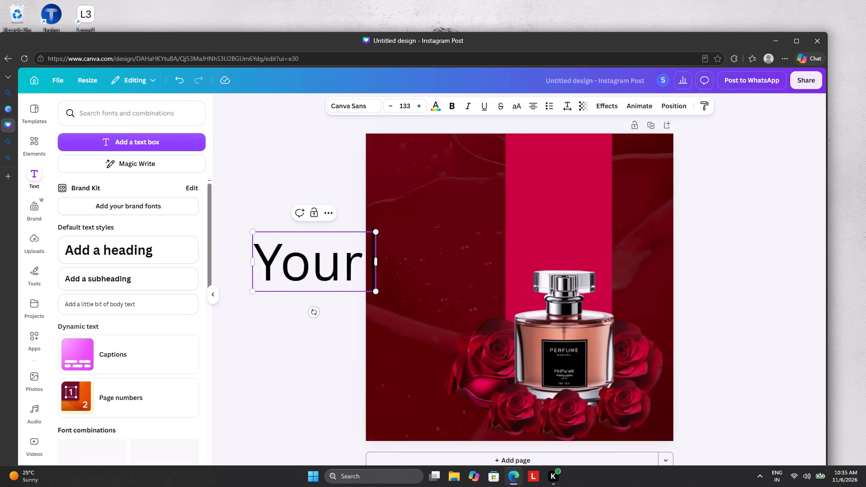
key(r)
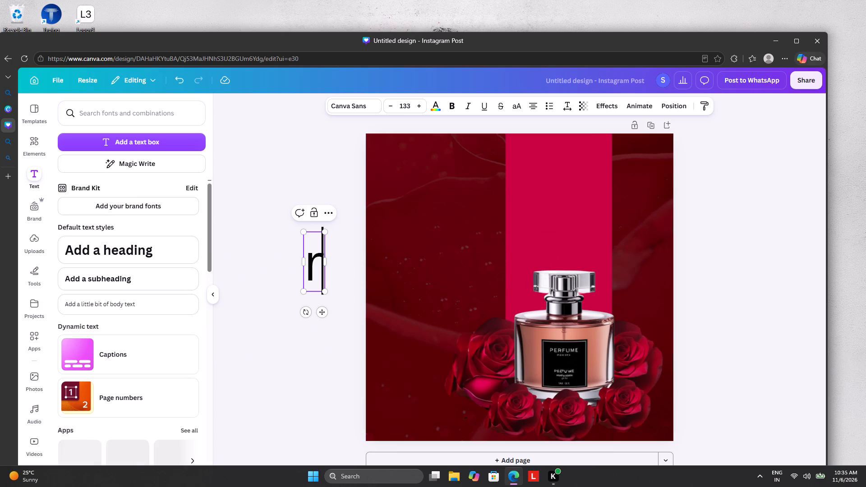
key(BackSpace)
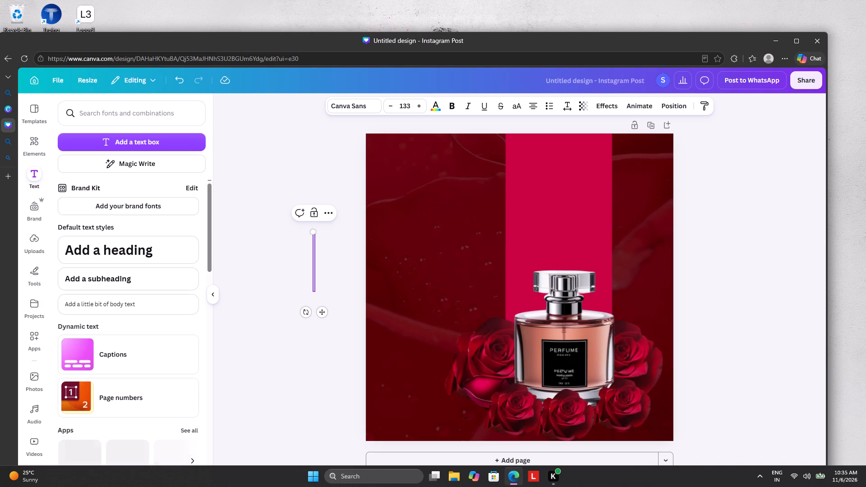
key(r)
text(ose)
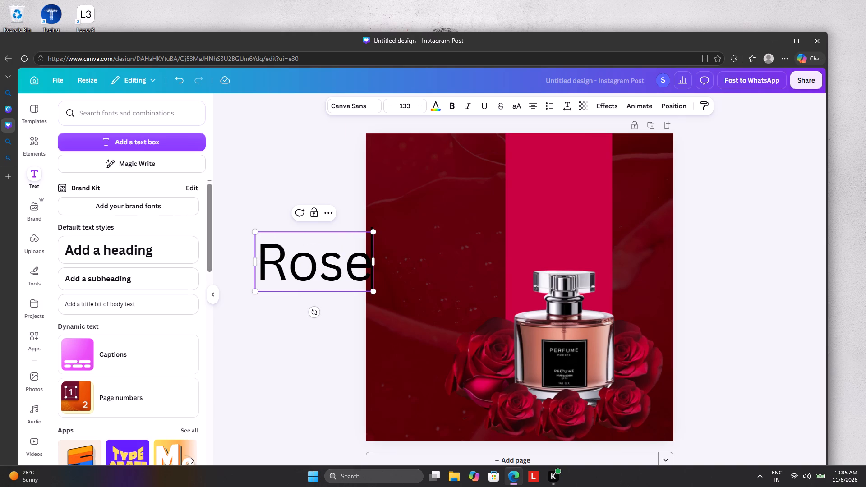
Move the Rose text onto the crimson stripe and rotate it a quarter turn clockwise so it reads downward.
drag(331, 269, 361, 266)
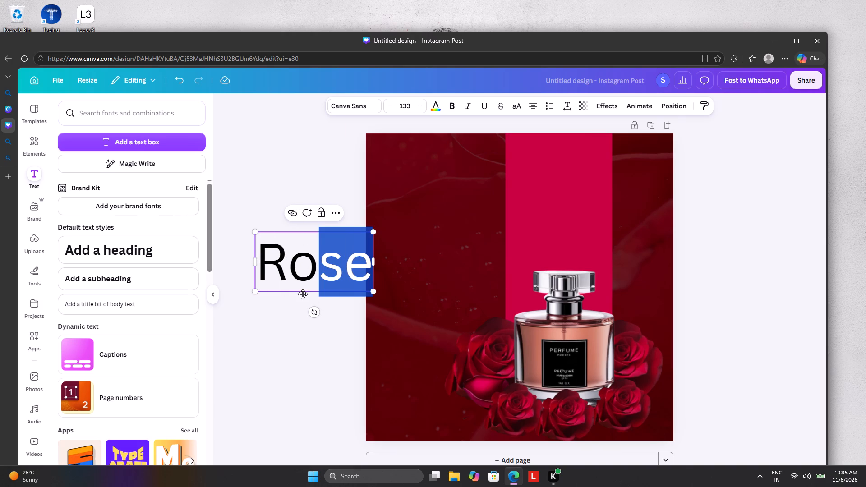
drag(303, 294, 532, 261)
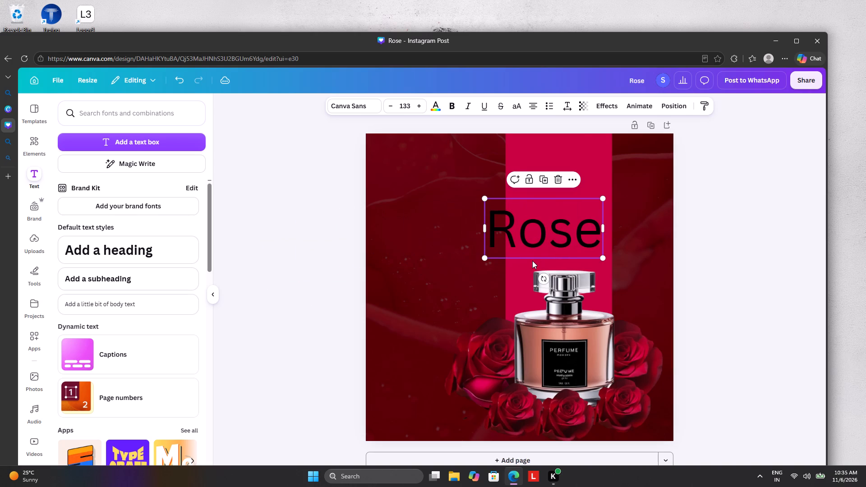
drag(543, 279, 413, 235)
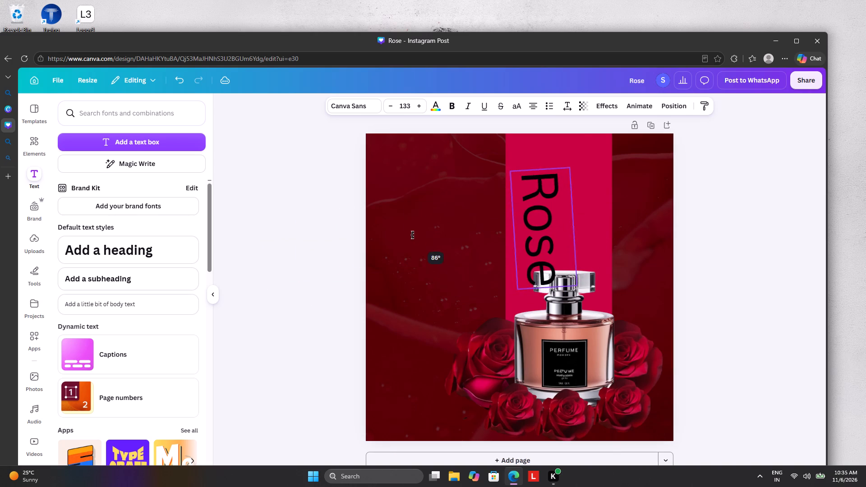
drag(413, 235, 428, 227)
Resize the vertical Rose text to size 149 and place it along the stripe's right edge, above the bottle cap.
drag(514, 289, 436, 353)
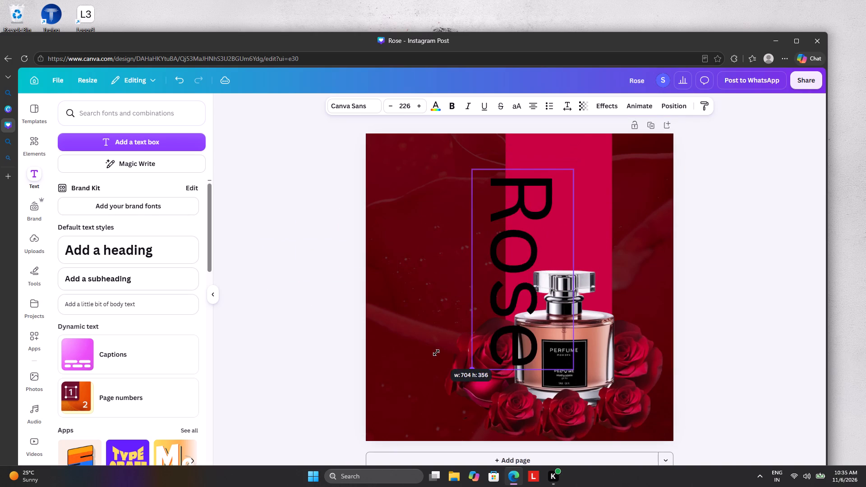
drag(436, 353, 449, 345)
drag(506, 305, 548, 275)
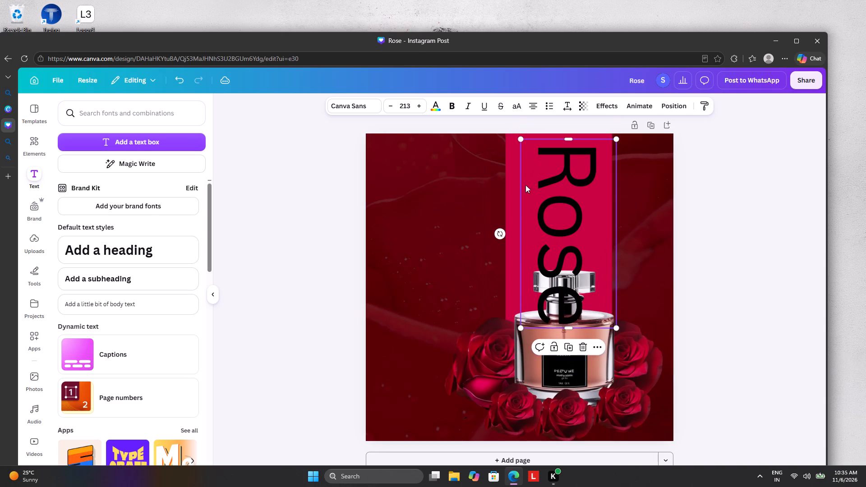
drag(522, 139, 555, 194)
drag(580, 271, 564, 212)
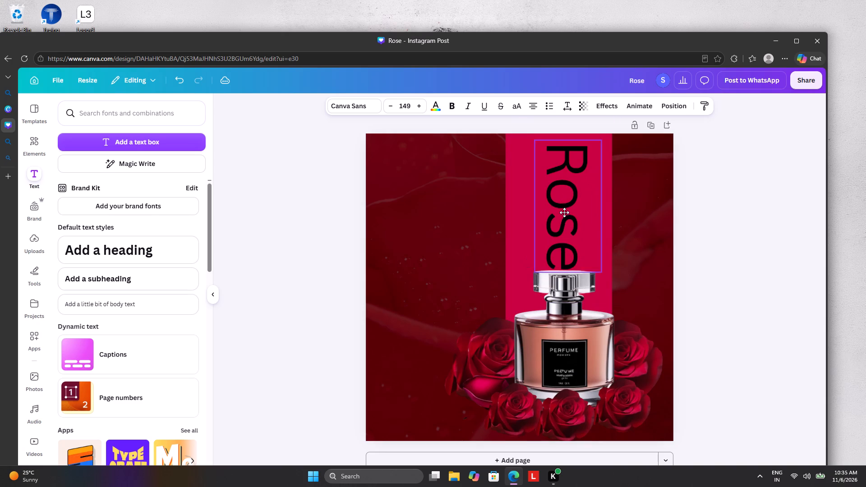
drag(564, 212, 585, 215)
Search the fonts for "rose" and set the Rose text in TAN Rosebud.
click(348, 112)
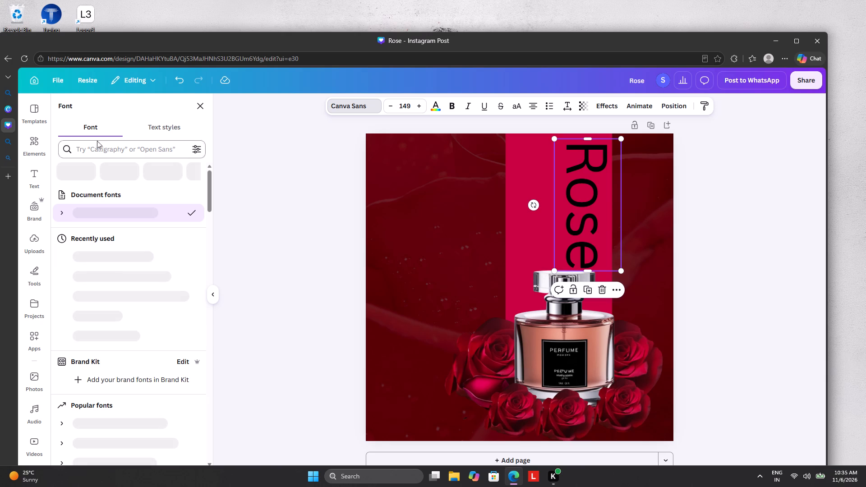
click(108, 144)
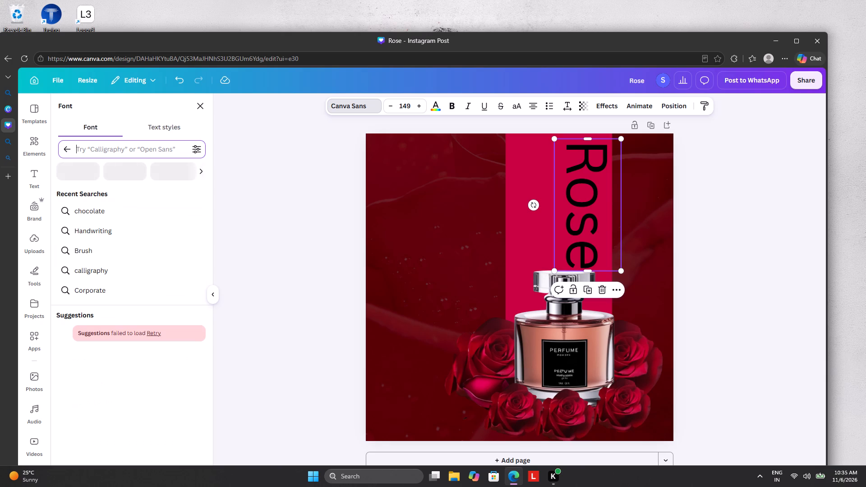
text(rose)
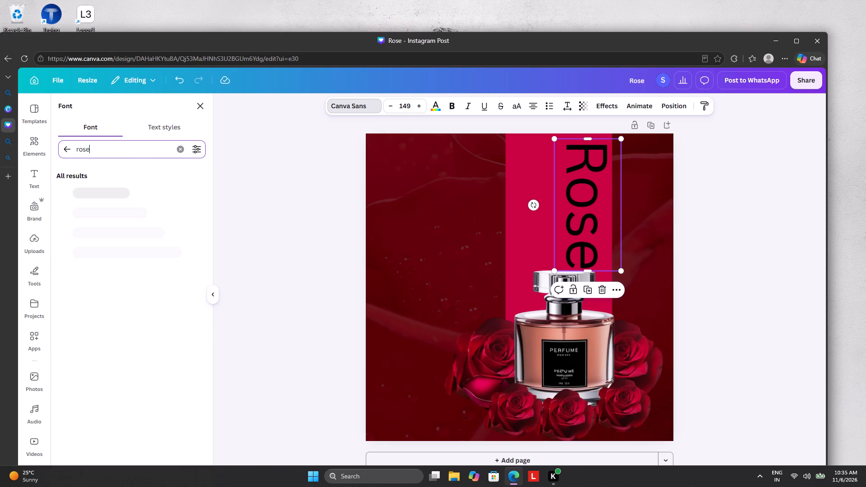
key(Return)
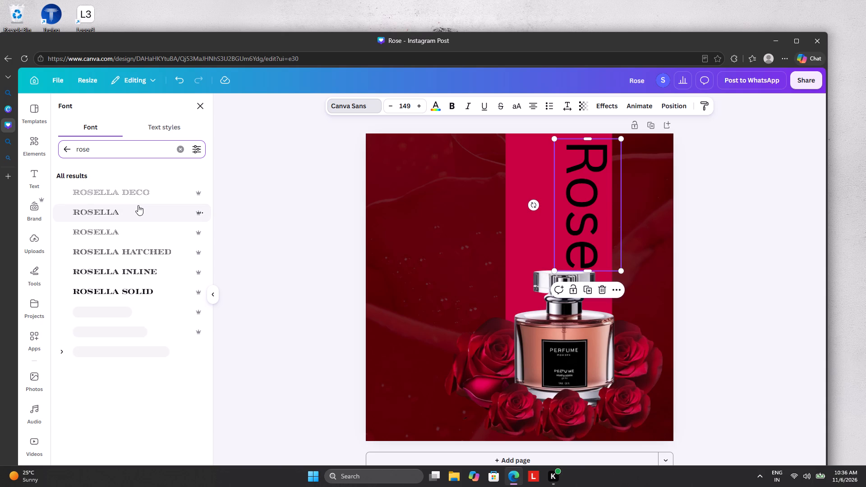
click(115, 306)
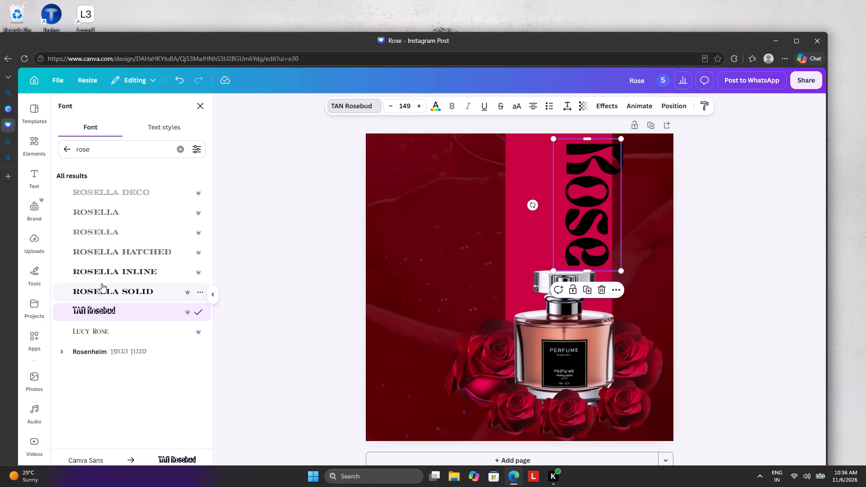
Shift the vertical Rose text inward so its box sits flush with the crimson stripe's right edge.
drag(593, 246, 575, 246)
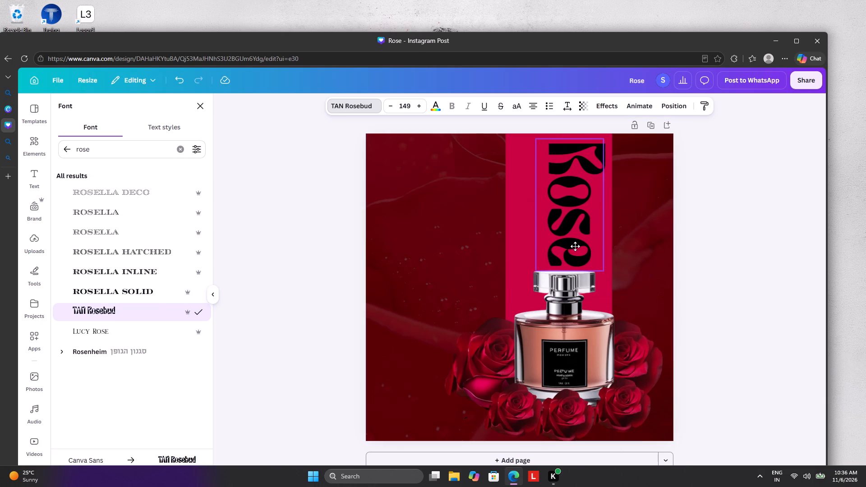
drag(575, 246, 583, 245)
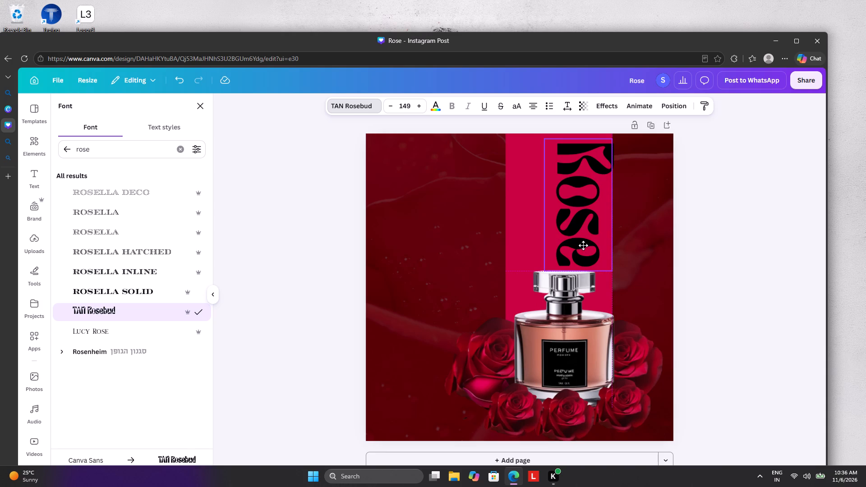
drag(583, 245, 584, 245)
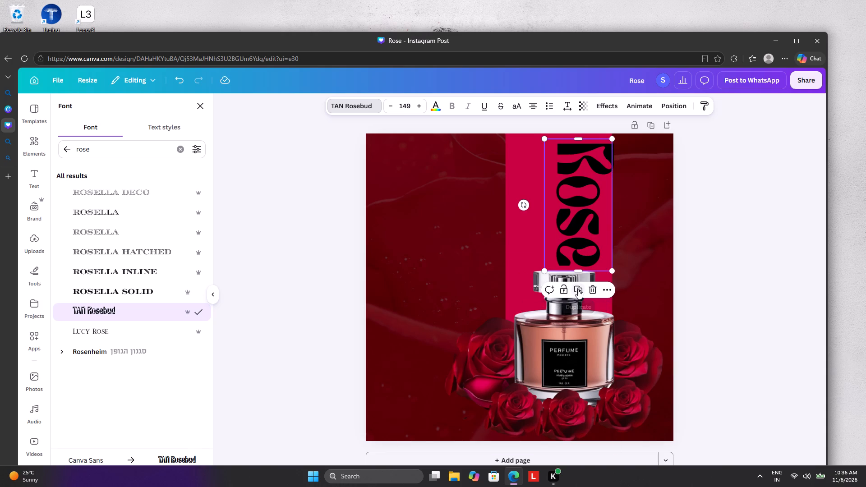
Duplicate the Rose text to the left of the original and replace the copy's wording with "perfume".
click(578, 289)
drag(581, 248, 491, 247)
click(503, 268)
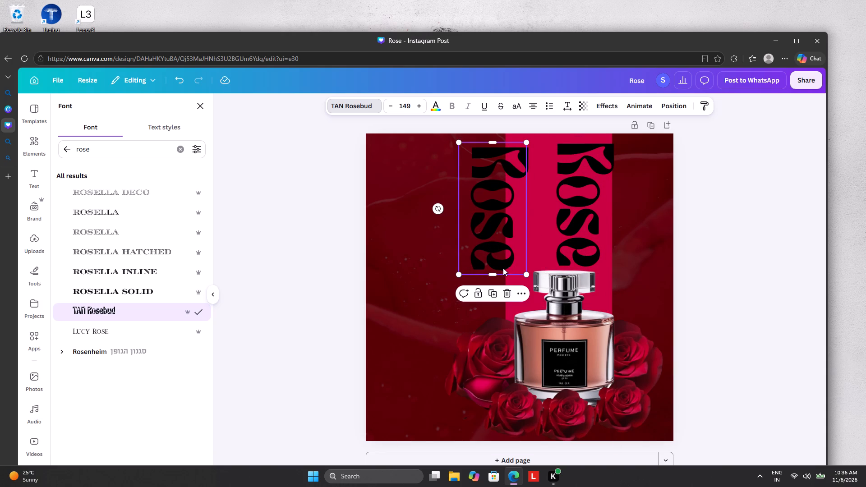
key(BackSpace)
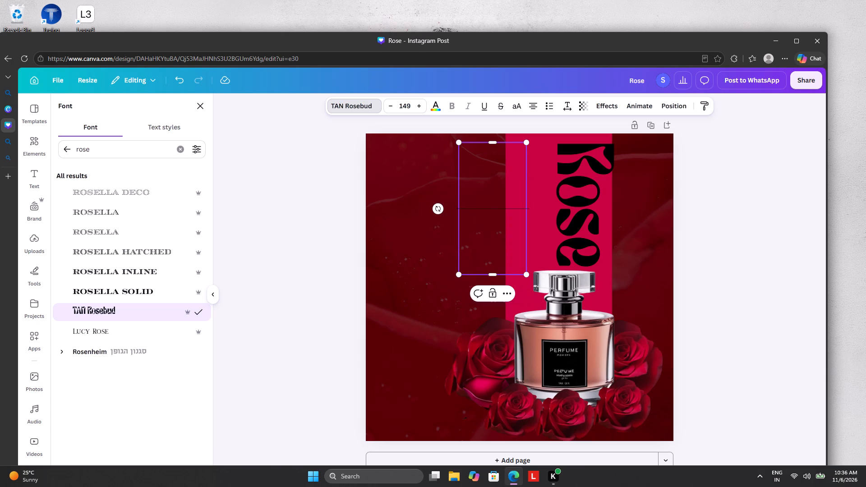
key(p)
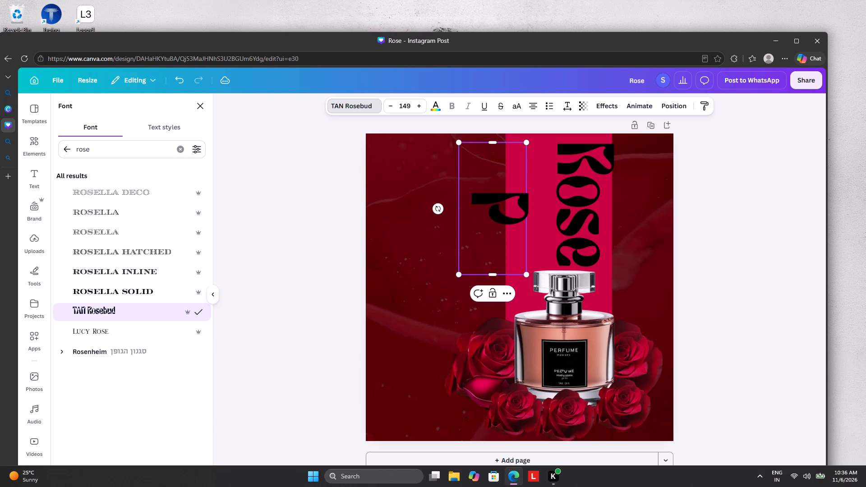
key(e)
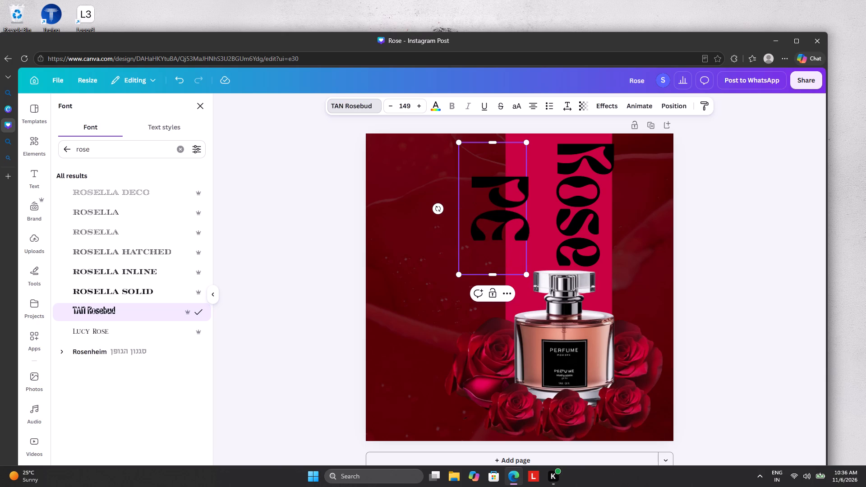
key(BackSpace)
text(er)
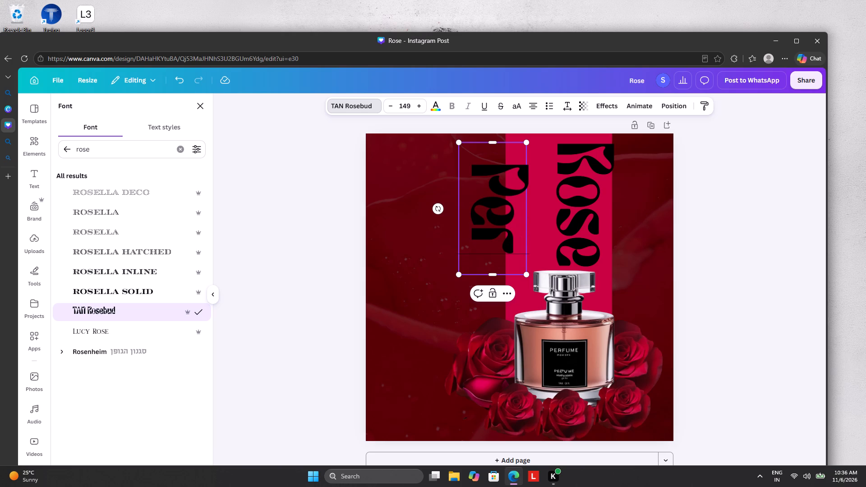
text(fume)
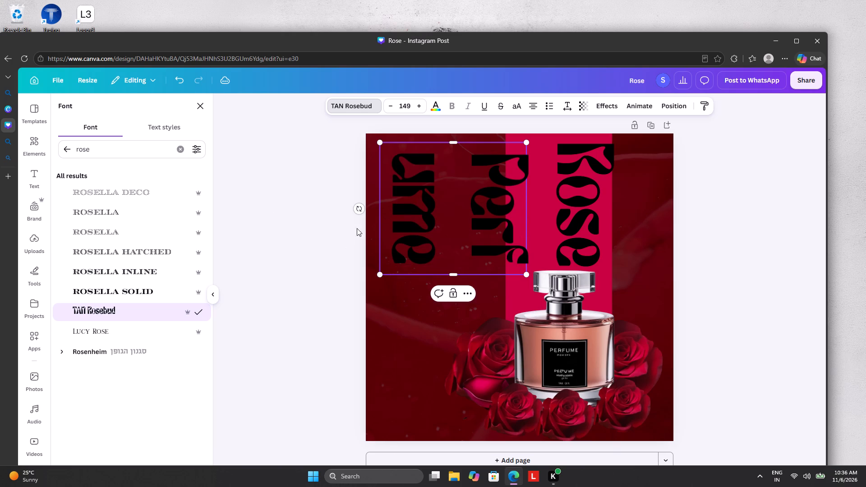
Lengthen the perfume text box to hold one line, shrink it to size 57.6 and place it on the stripe left of Rose.
drag(451, 275, 450, 387)
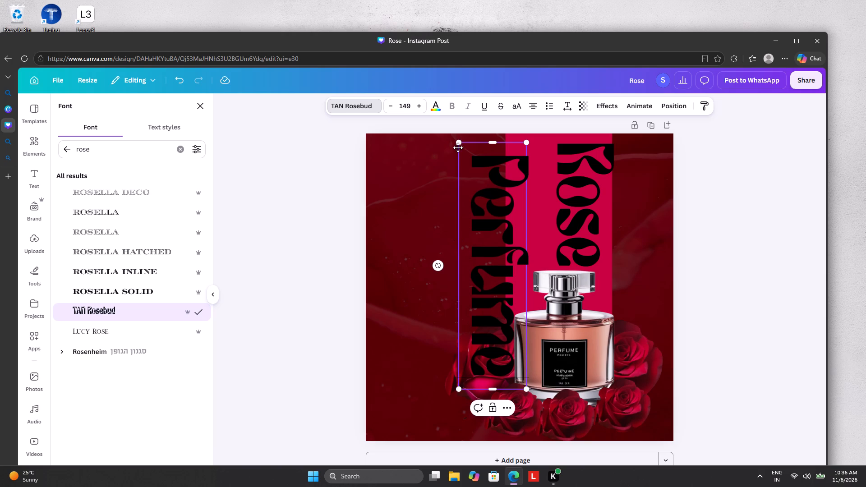
drag(458, 144, 483, 299)
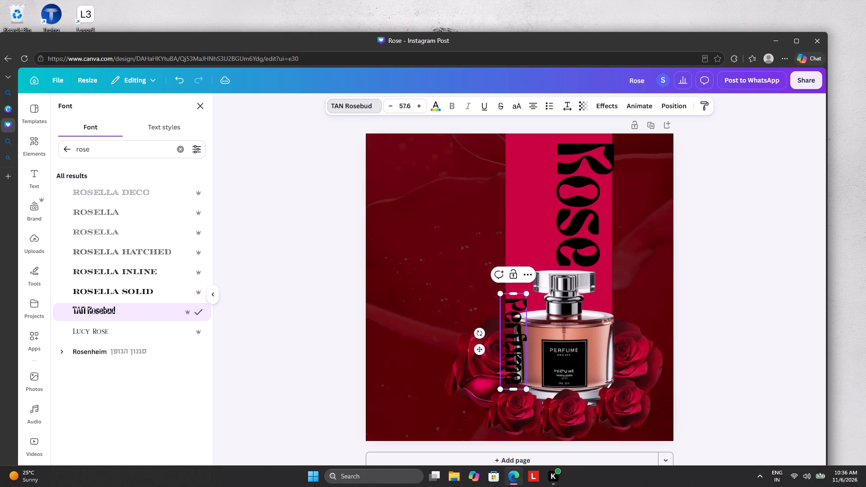
drag(508, 345, 521, 215)
drag(511, 374, 511, 369)
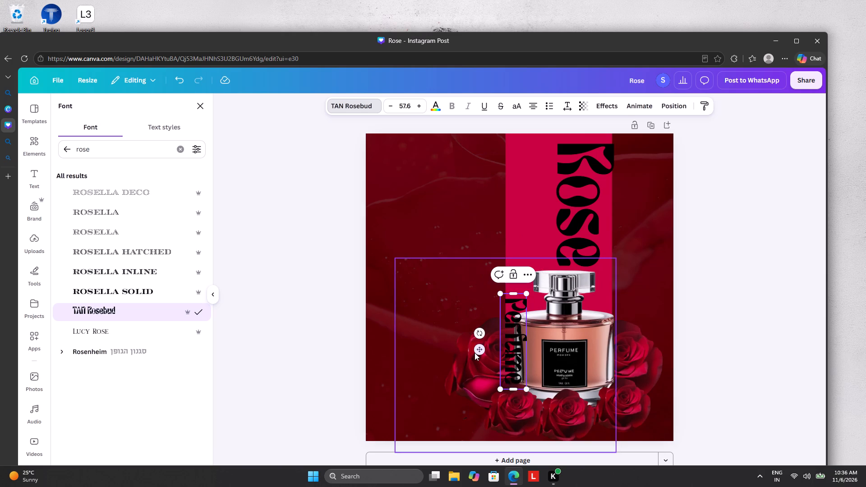
drag(481, 348, 504, 207)
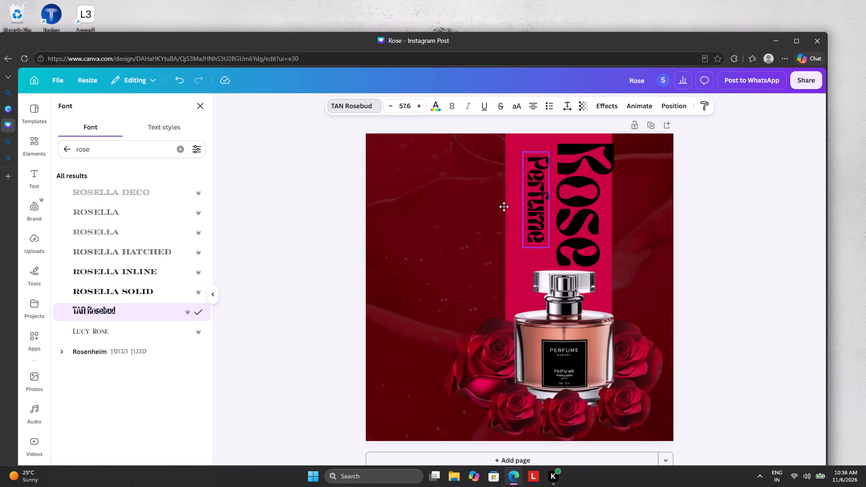
drag(504, 207, 505, 207)
Set the perfume text in Rosella Hatched, lengthen its box to one line and place it along the stripe's left edge from the page top.
click(131, 245)
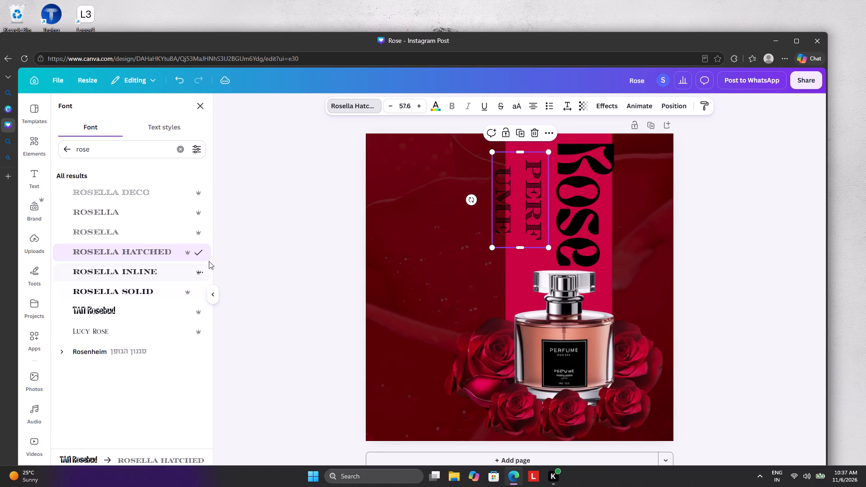
drag(519, 251, 521, 271)
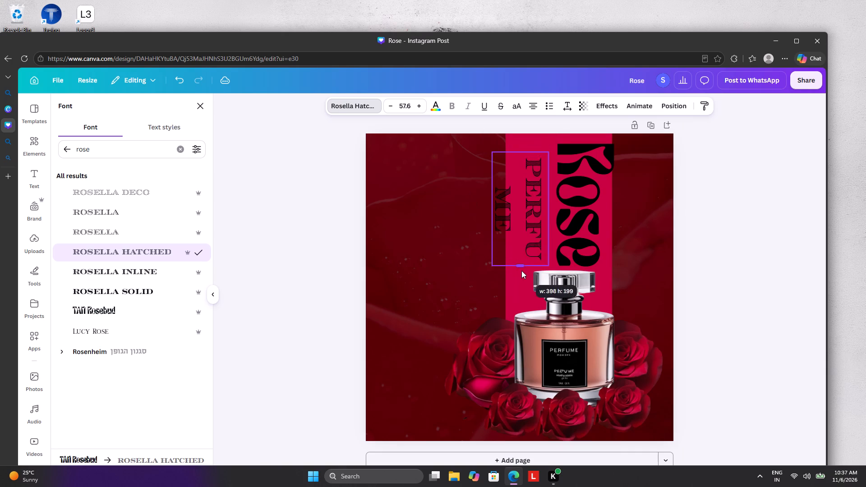
drag(521, 271, 523, 313)
drag(532, 253, 526, 221)
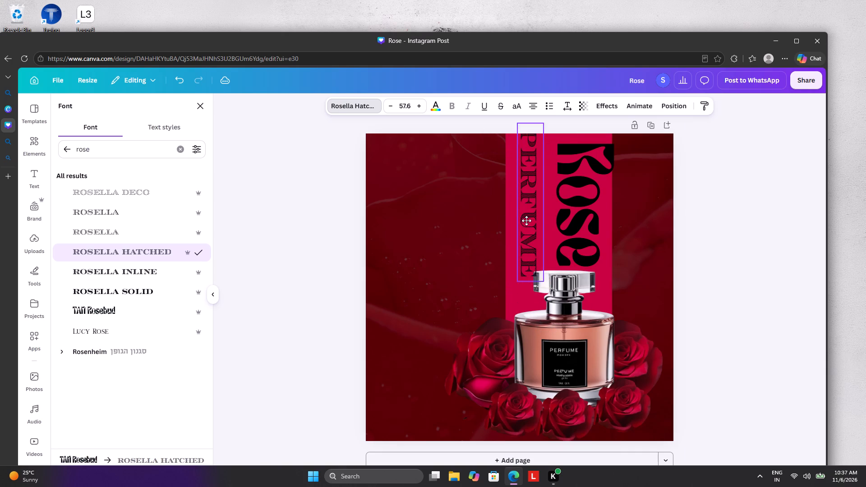
drag(526, 221, 524, 235)
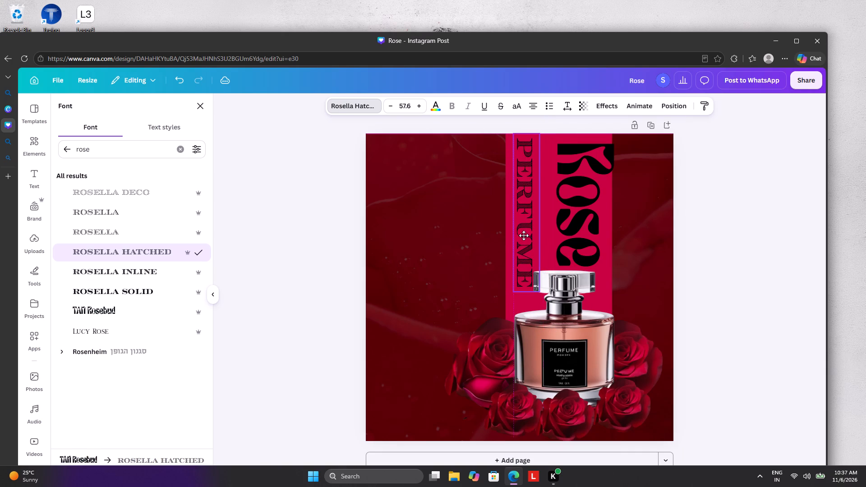
drag(524, 235, 523, 235)
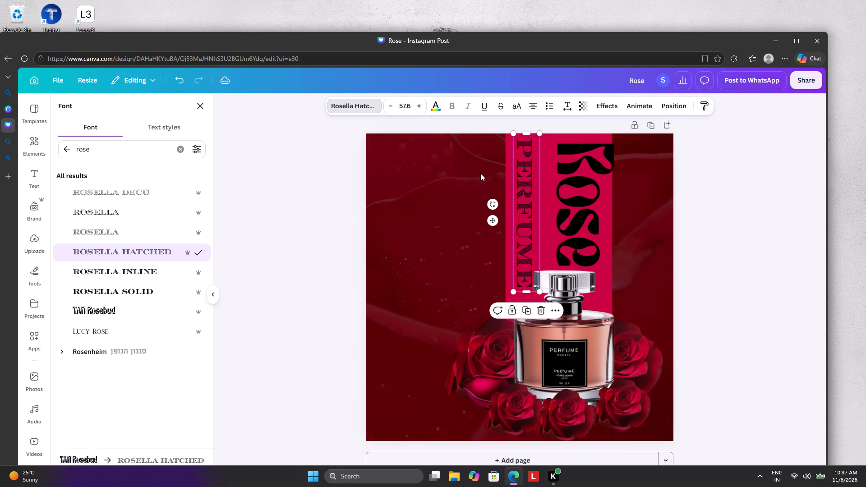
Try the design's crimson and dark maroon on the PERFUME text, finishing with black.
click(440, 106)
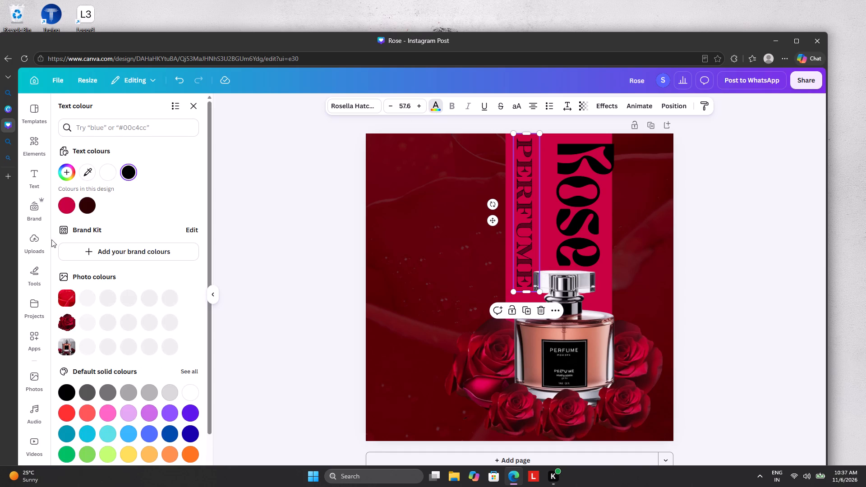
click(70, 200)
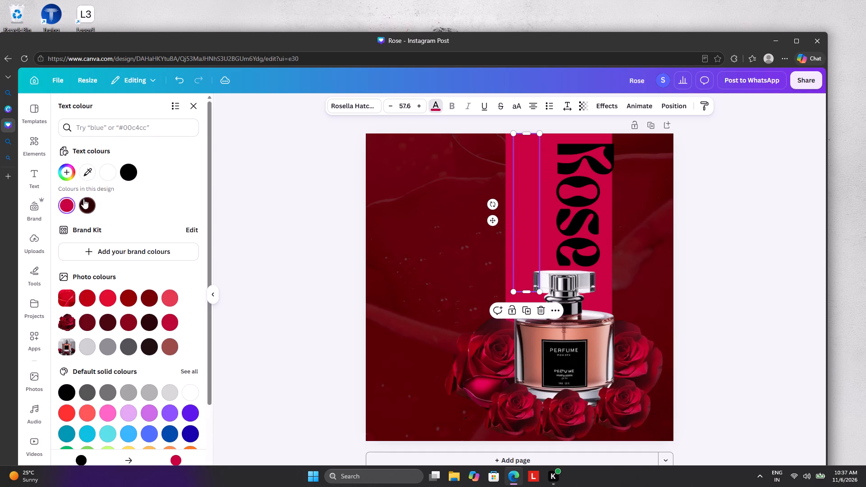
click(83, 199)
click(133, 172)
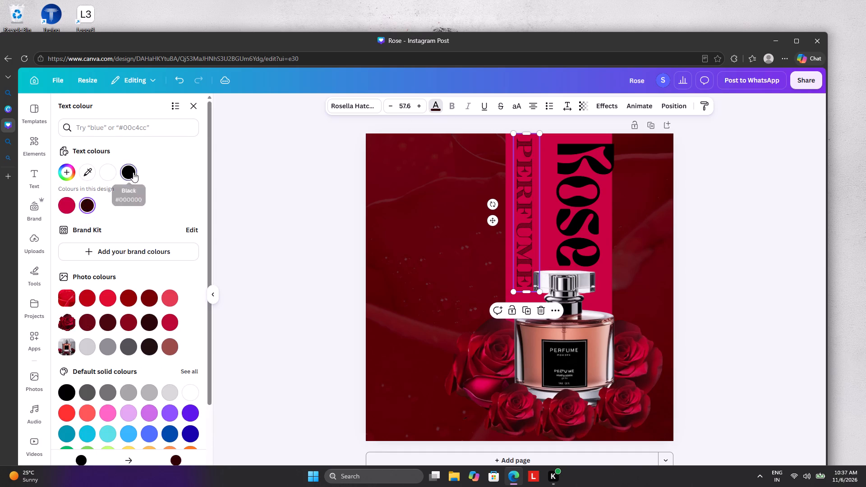
Move the Rose text closer to PERFUME, just above the bottle cap, and colour it white.
click(574, 180)
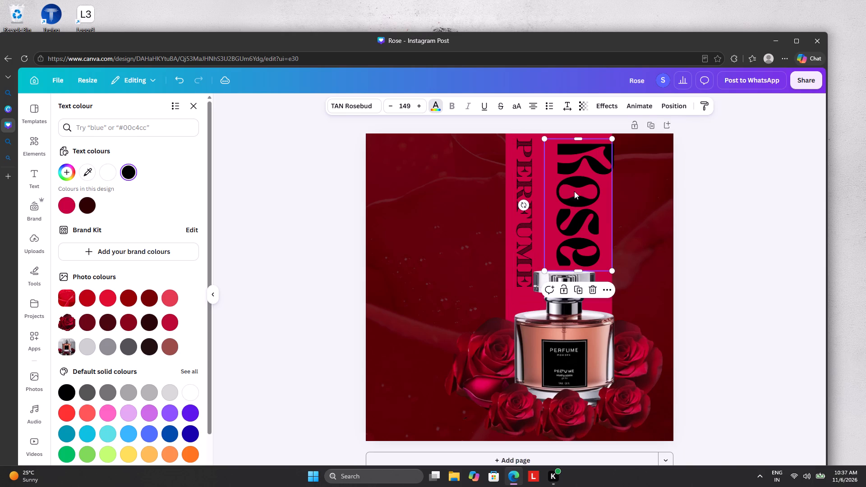
drag(574, 201, 555, 205)
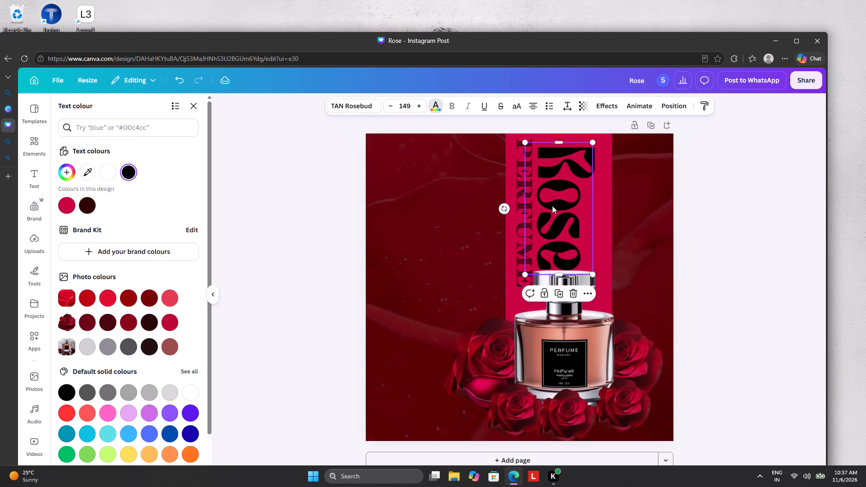
click(191, 394)
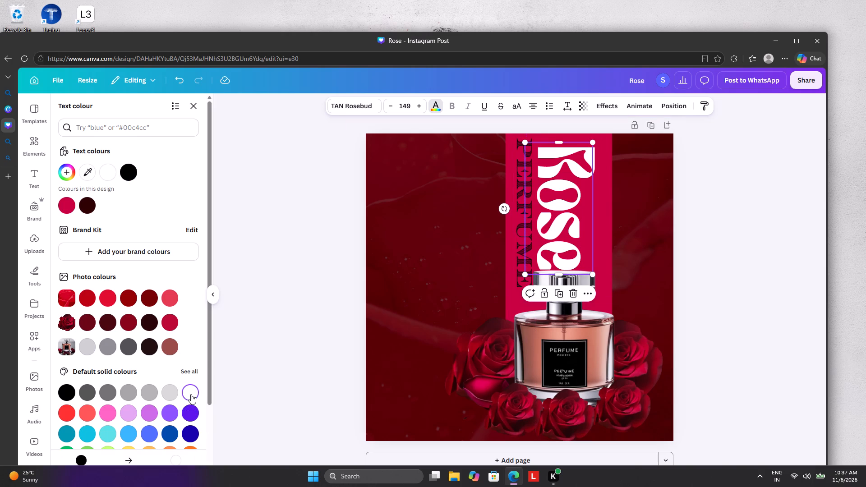
drag(571, 221, 573, 218)
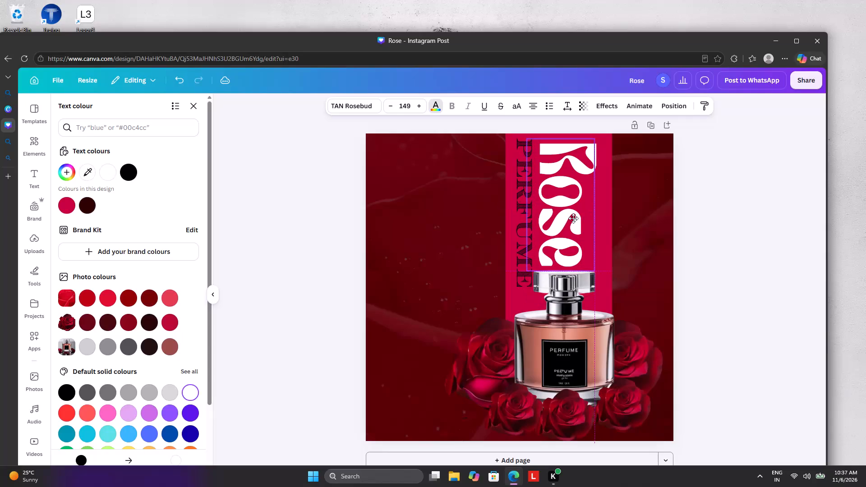
drag(573, 218, 575, 216)
Try default gradient colours on the Rose text, ending with the black-to-blue gradient.
scroll(137, 360, down, 11)
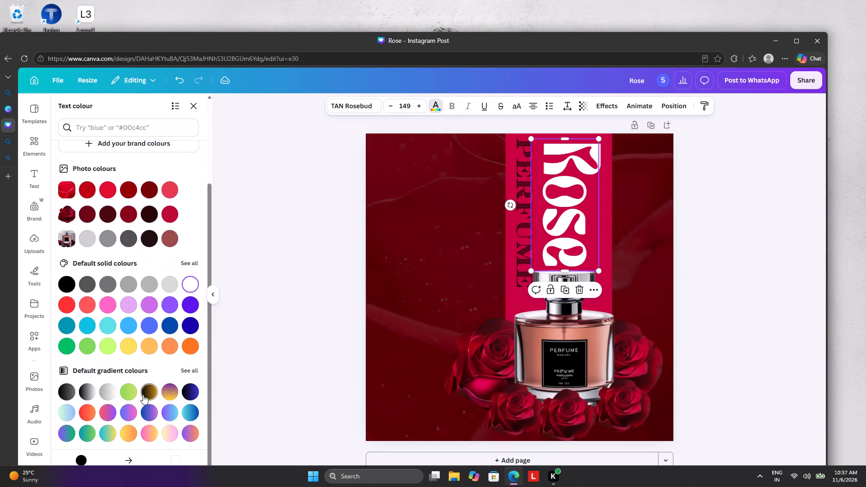
click(143, 395)
click(172, 386)
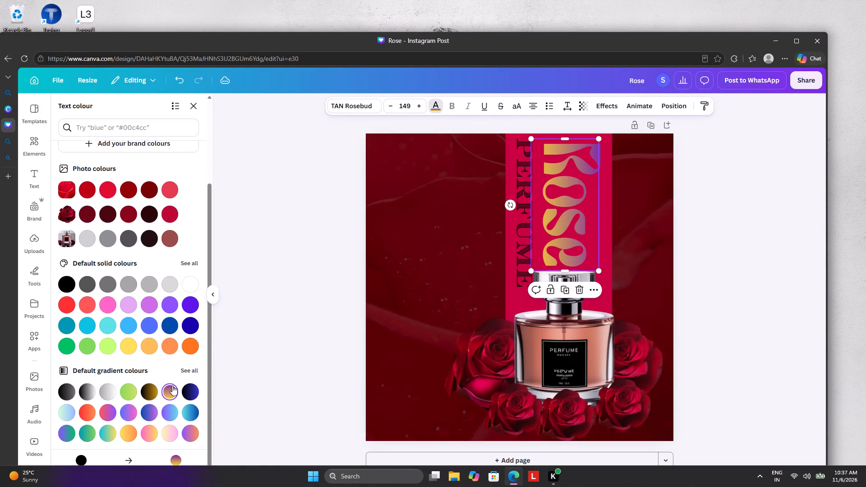
click(180, 387)
click(185, 388)
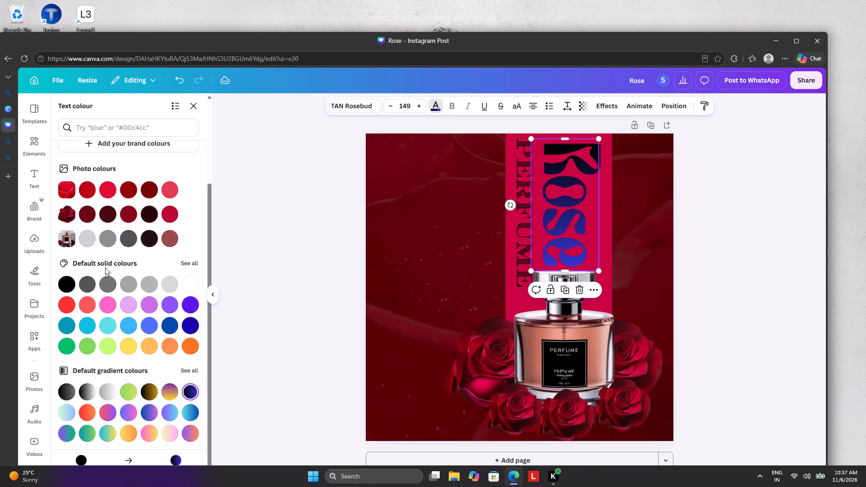
Replace the blue end of the Rose text's gradient with a dark red sampled from the rose beside the bottle.
scroll(105, 268, up, 9)
click(106, 171)
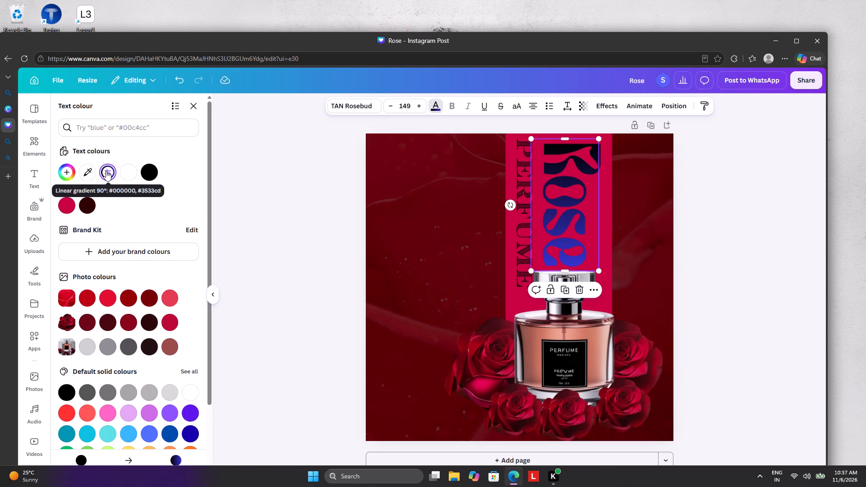
click(106, 171)
click(95, 240)
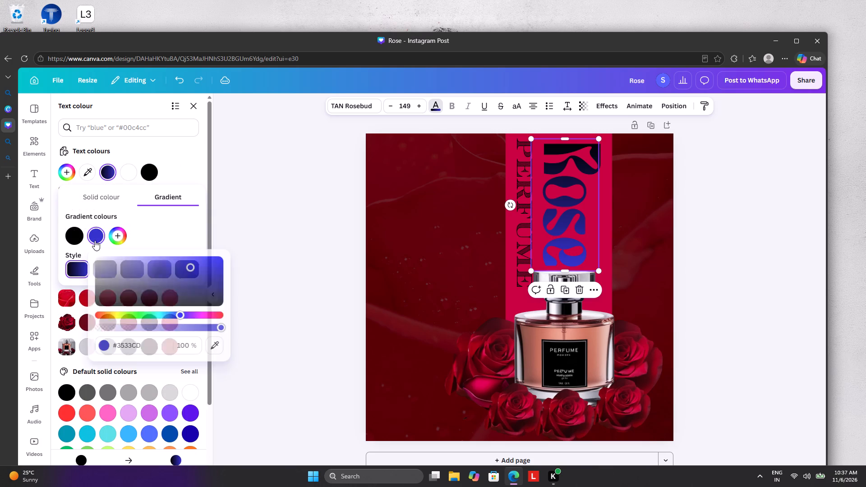
click(214, 342)
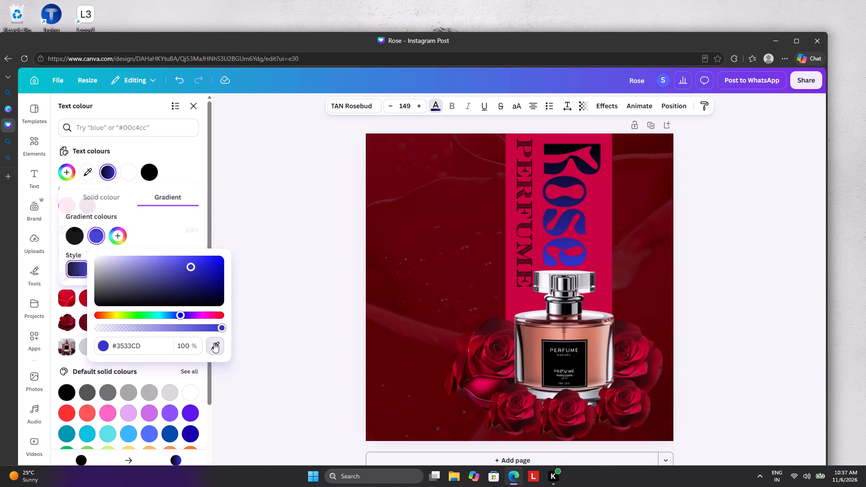
click(473, 364)
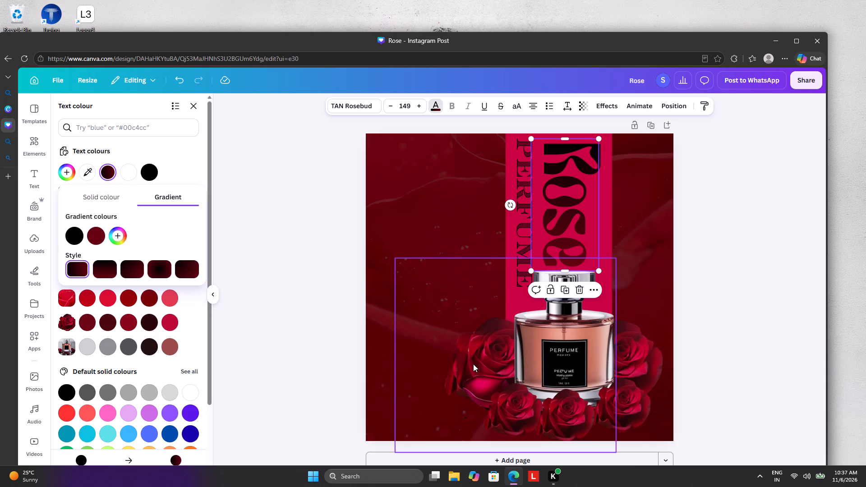
click(269, 218)
click(269, 218)
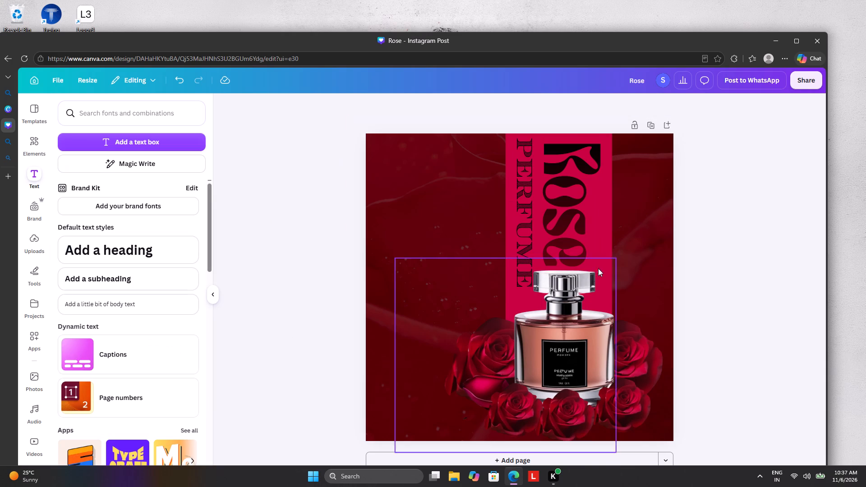
Change the Rose text's font to Rosella Hatched and lengthen its text box so the word fits on one line.
click(582, 233)
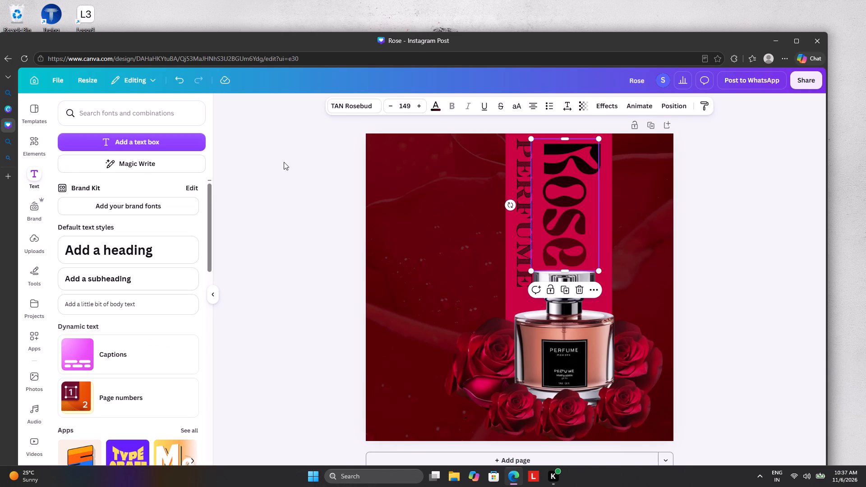
click(355, 107)
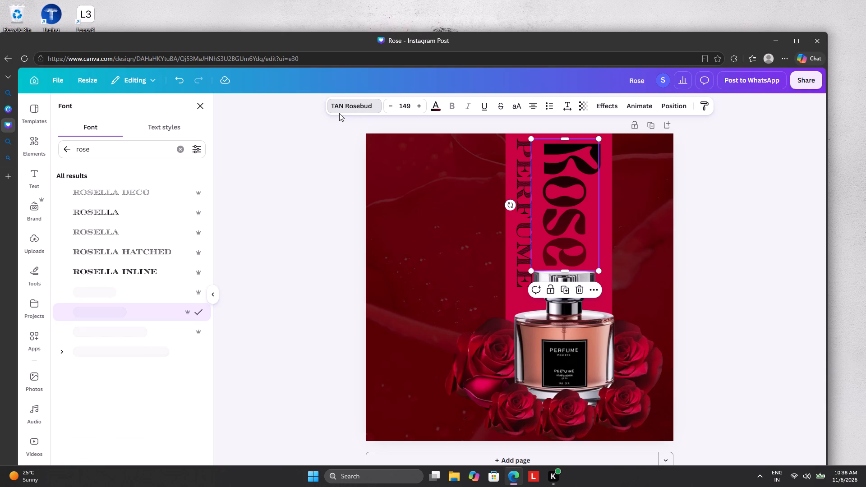
click(139, 250)
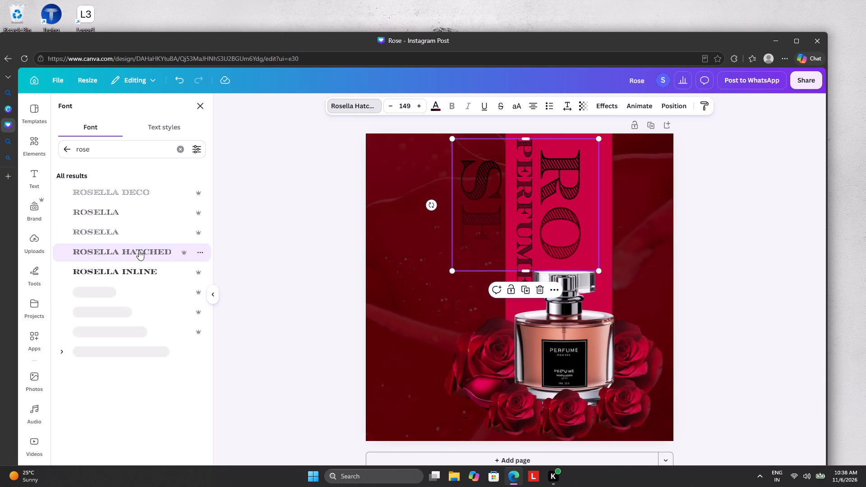
drag(524, 270, 525, 278)
drag(525, 279, 525, 296)
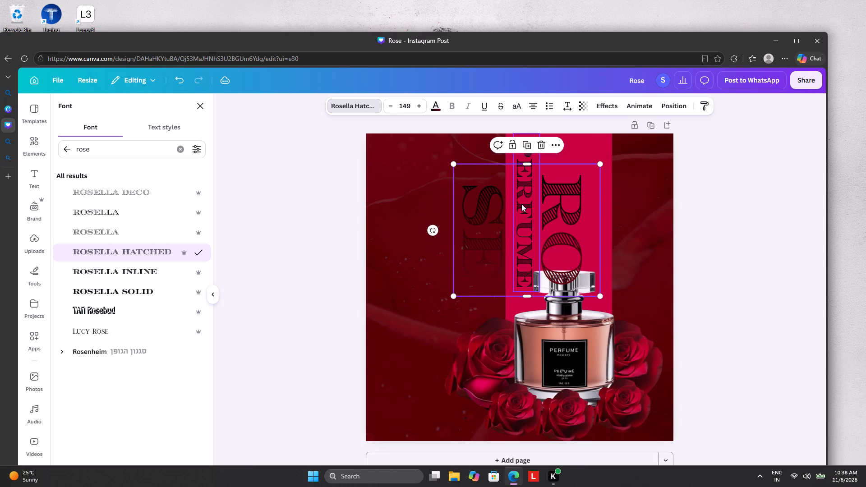
drag(498, 195, 471, 215)
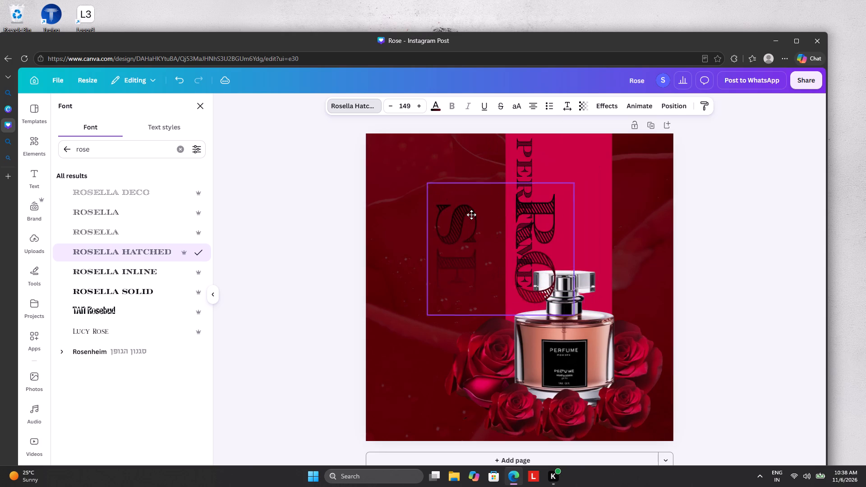
drag(471, 215, 415, 206)
drag(442, 309, 441, 358)
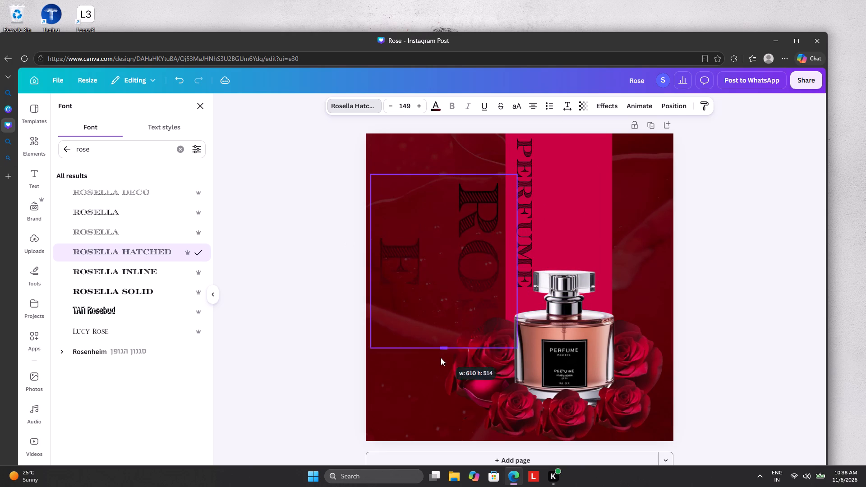
drag(441, 358, 440, 414)
drag(467, 349, 544, 305)
Scale the ROSE text down to about size 78.2 and place it above the bottle, along the crimson stripe's right edge.
drag(529, 129, 531, 146)
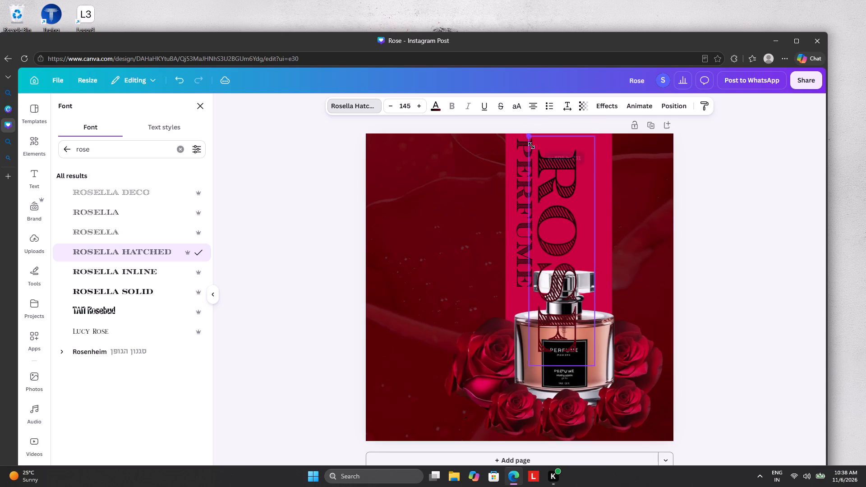
drag(531, 146, 539, 204)
drag(560, 284, 564, 190)
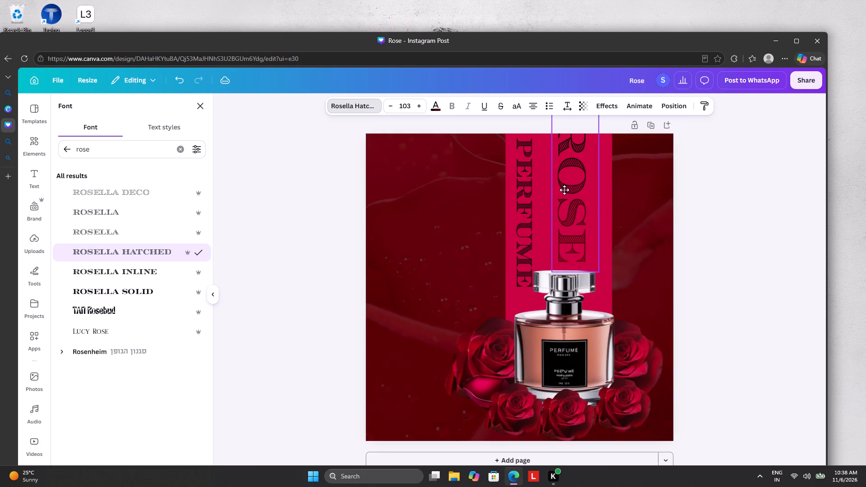
drag(564, 190, 580, 199)
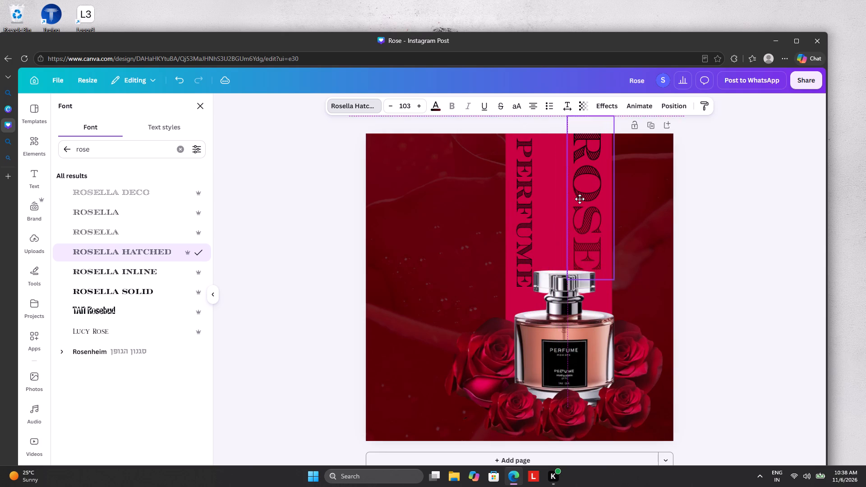
drag(580, 199, 562, 235)
drag(551, 154, 557, 168)
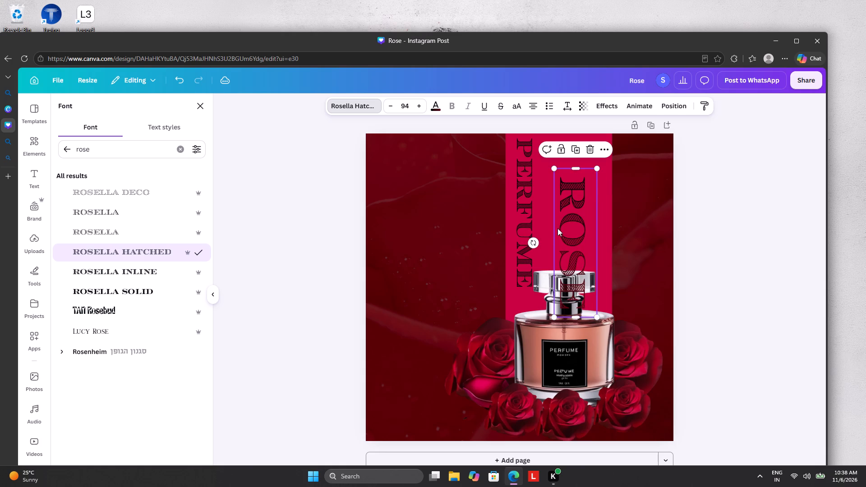
drag(559, 231, 571, 188)
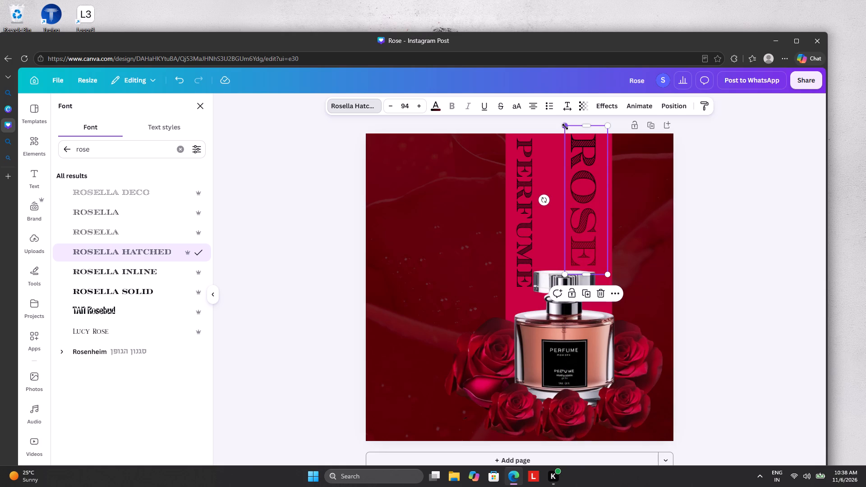
drag(565, 127, 571, 152)
drag(580, 193, 581, 184)
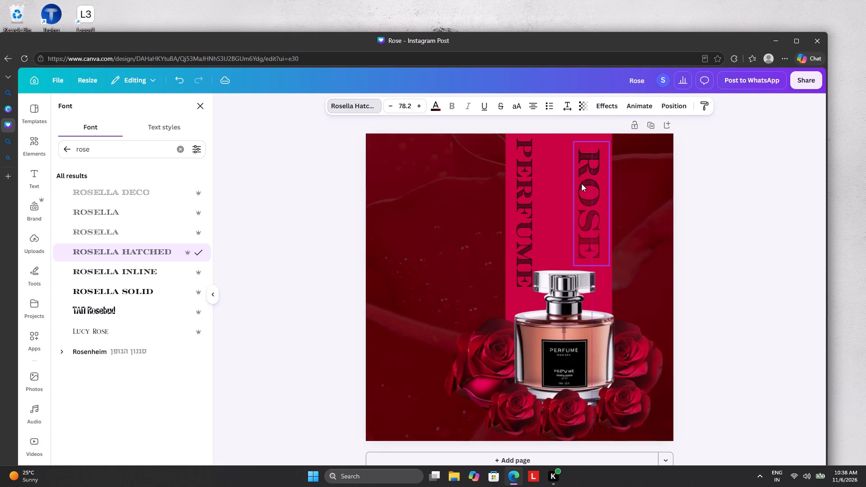
click(582, 193)
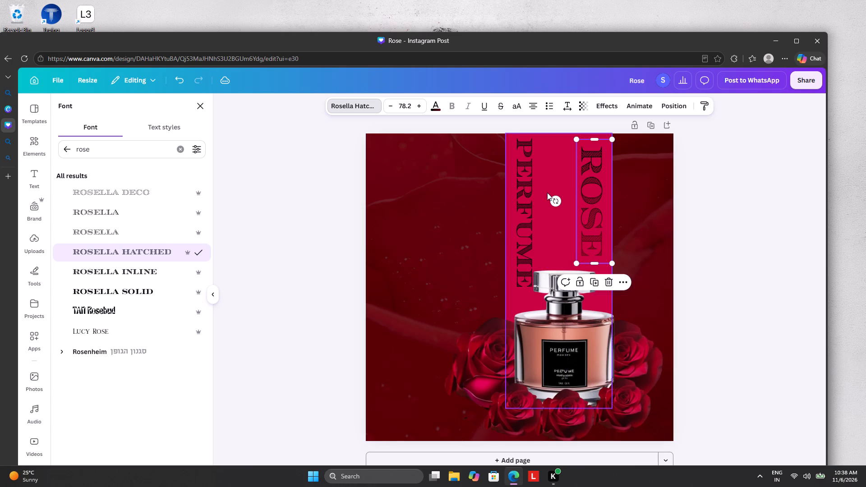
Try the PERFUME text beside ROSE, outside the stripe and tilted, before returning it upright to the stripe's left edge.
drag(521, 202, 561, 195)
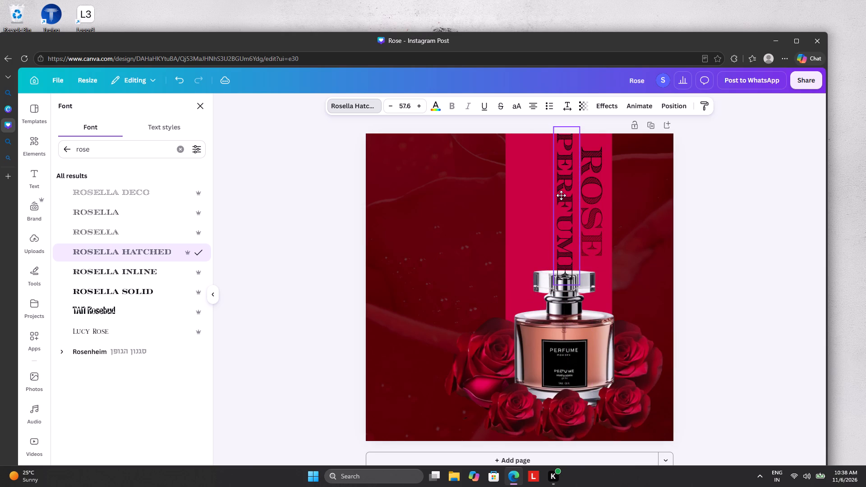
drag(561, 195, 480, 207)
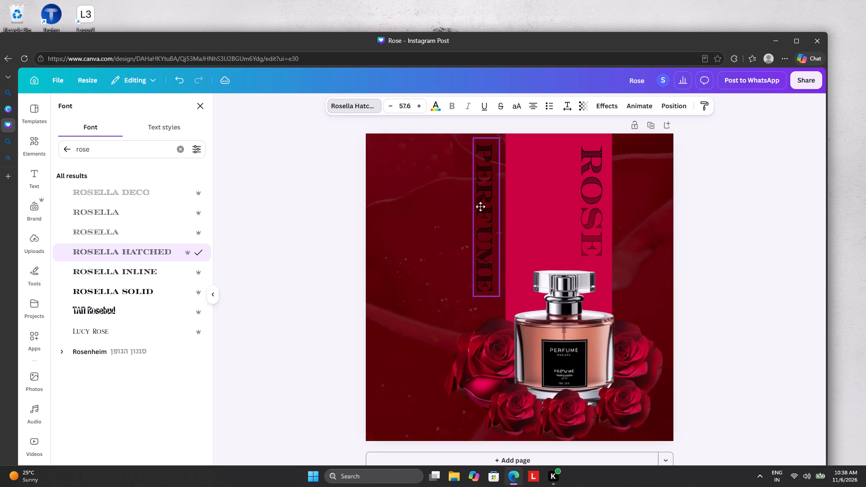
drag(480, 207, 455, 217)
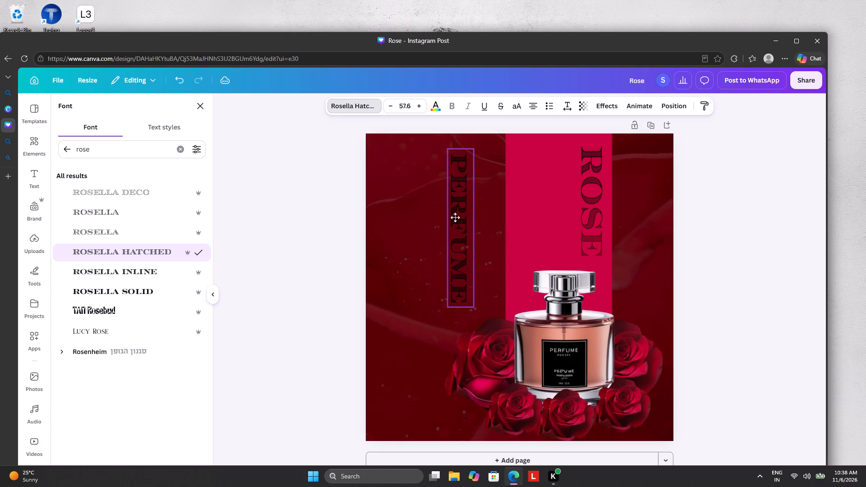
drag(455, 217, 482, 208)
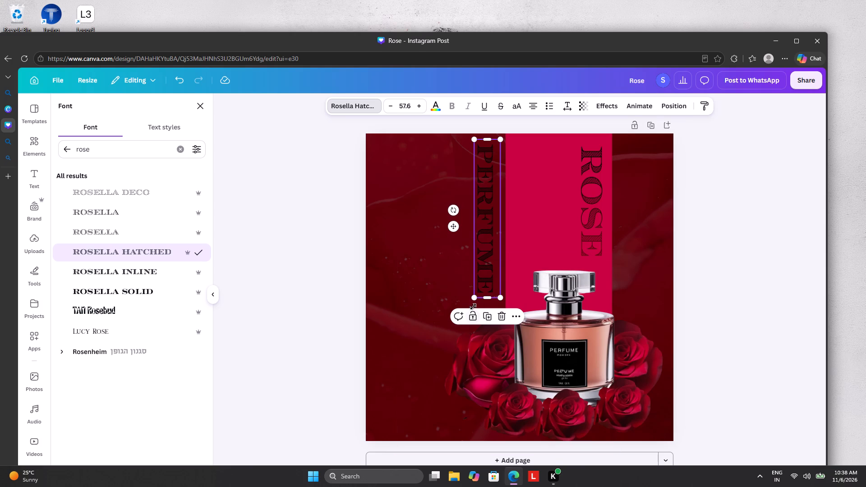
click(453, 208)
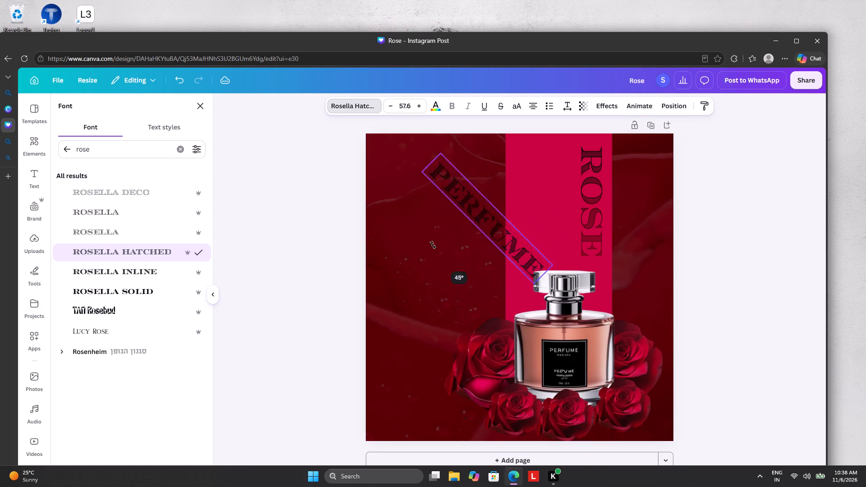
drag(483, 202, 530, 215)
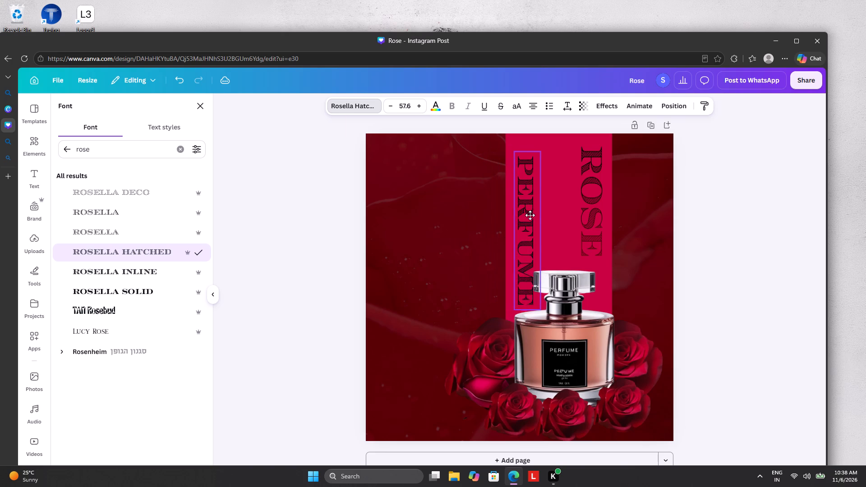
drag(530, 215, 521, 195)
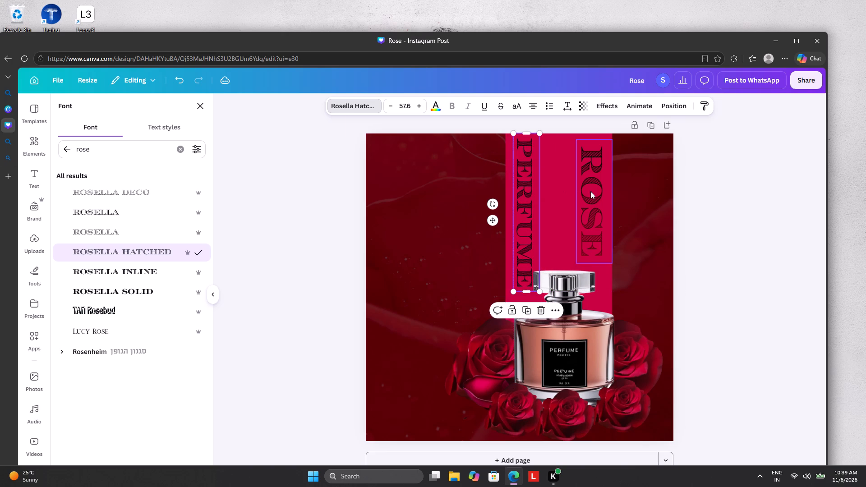
Move the ROSE text directly beside PERFUME on the crimson stripe.
drag(590, 198, 551, 203)
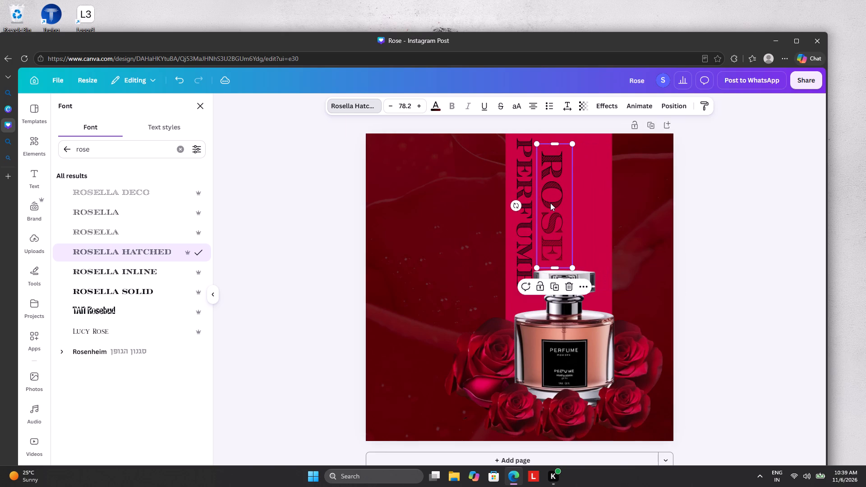
Colour both the ROSE and PERFUME texts white.
click(437, 109)
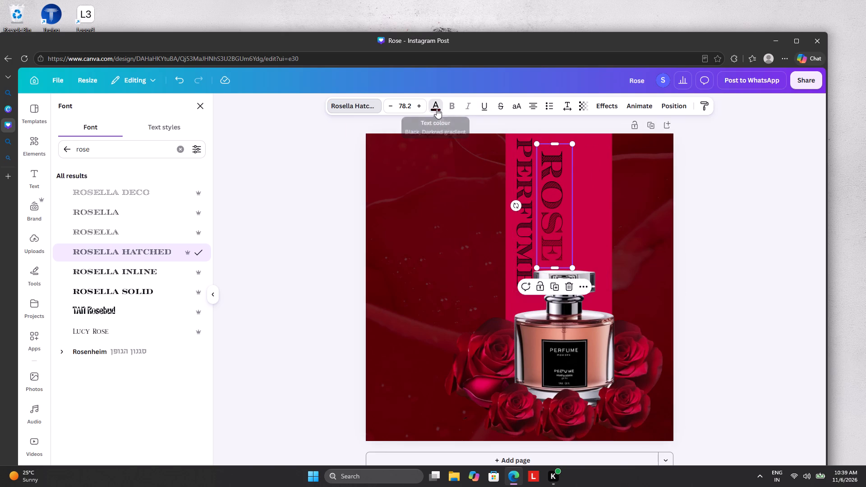
click(187, 384)
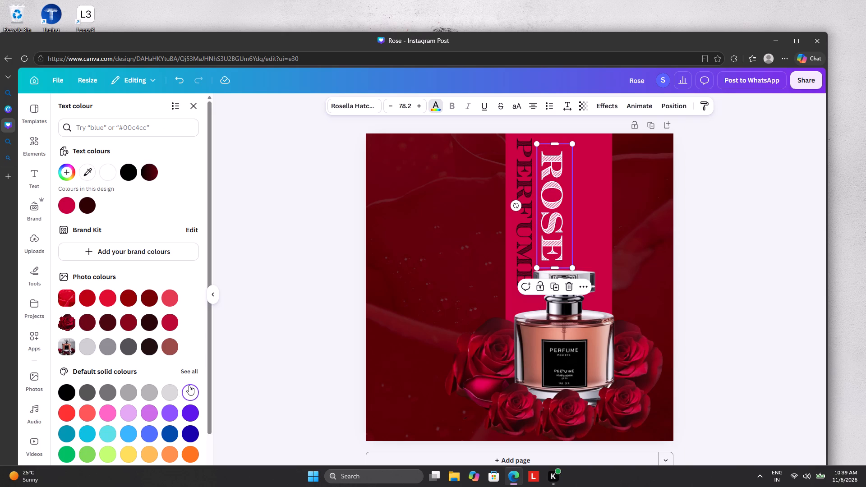
click(523, 234)
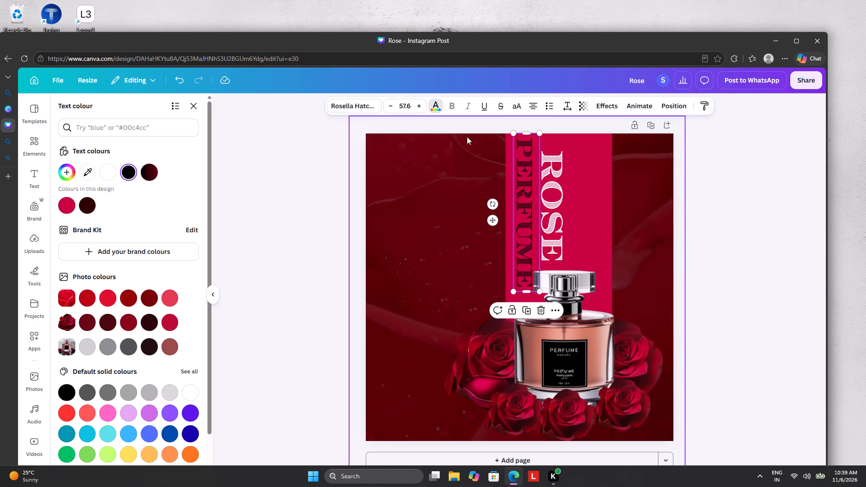
click(192, 392)
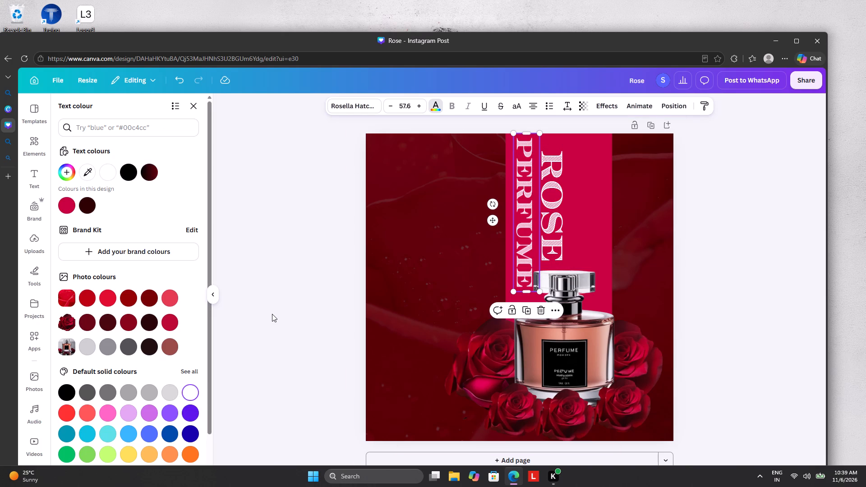
click(273, 312)
click(273, 312)
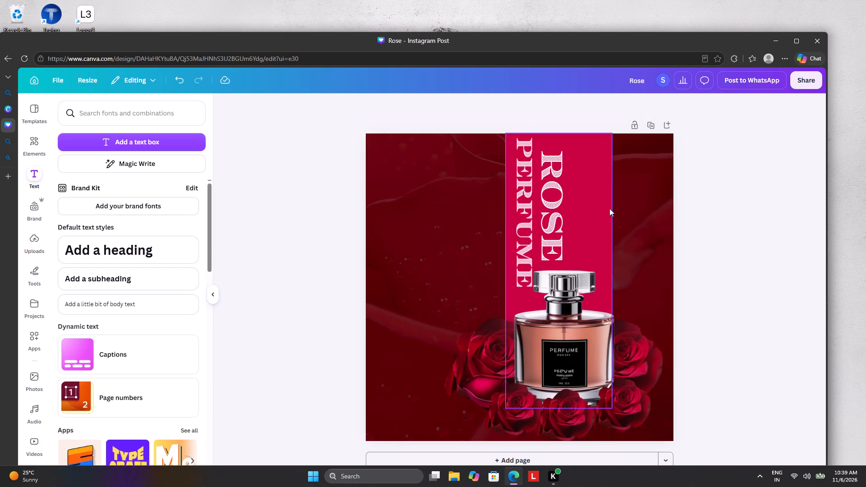
Add the long-stemmed pink rosebuds photo from the "roses pink purfume" results and crop away the long stems on its left side.
click(36, 144)
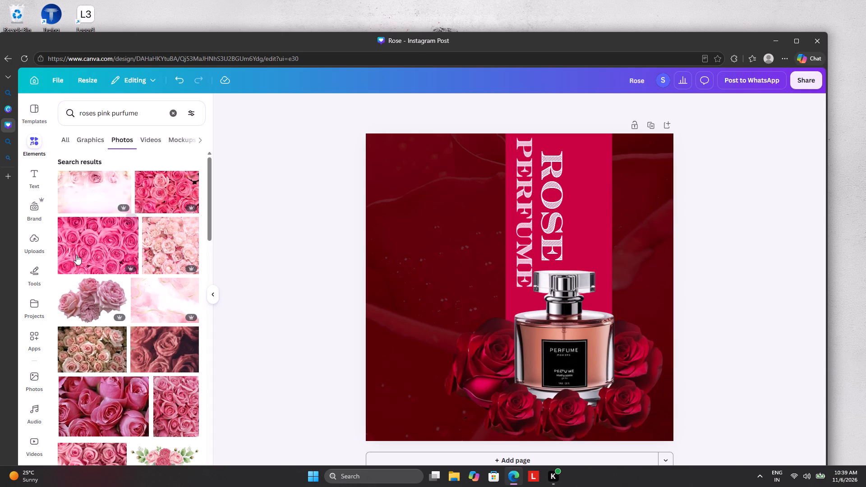
scroll(120, 298, down, 4)
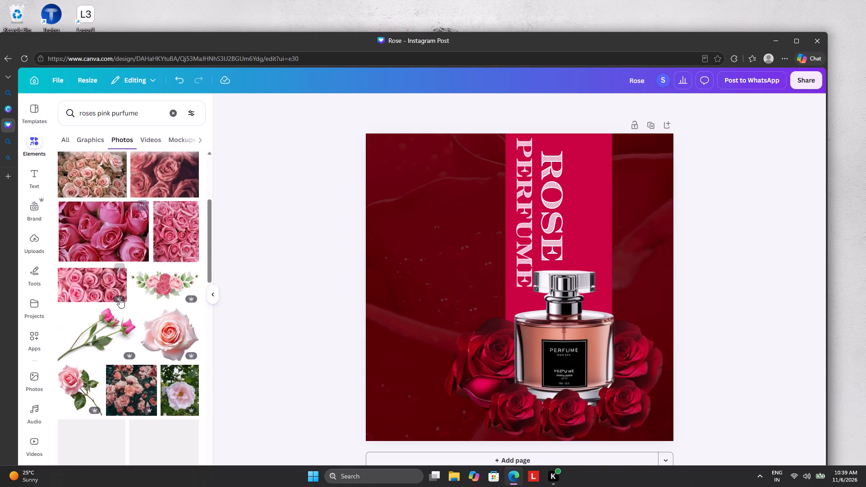
scroll(120, 298, down, 2)
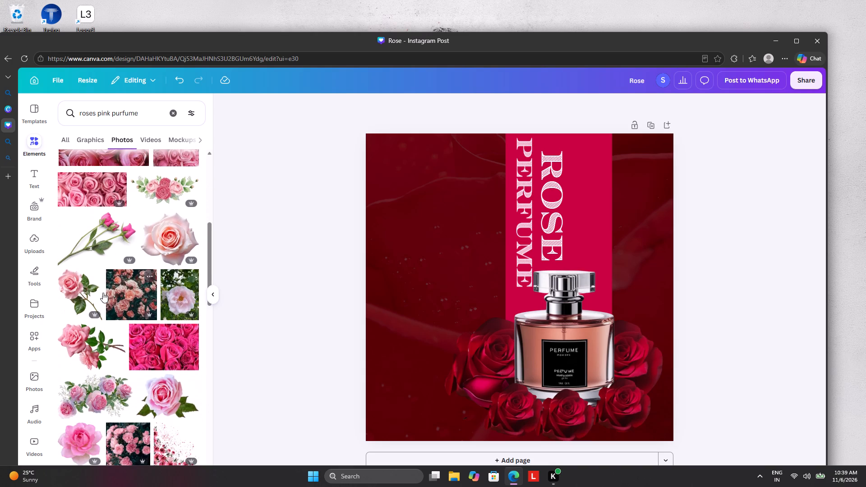
click(92, 235)
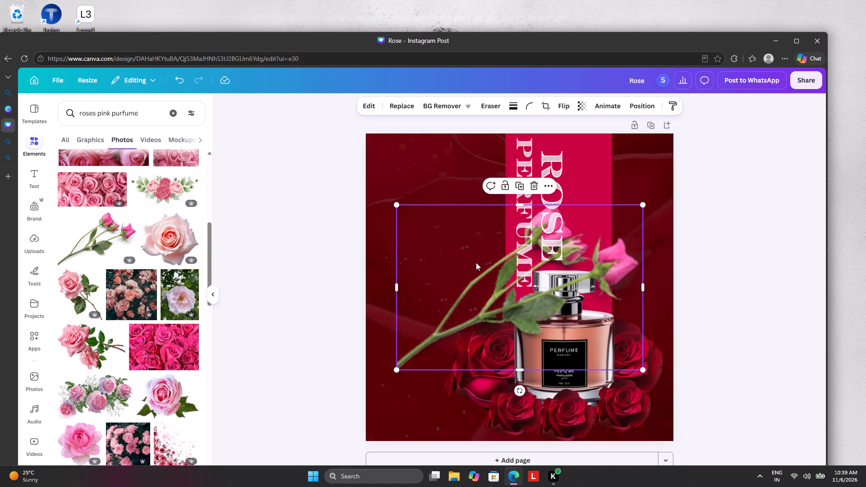
drag(443, 286, 417, 239)
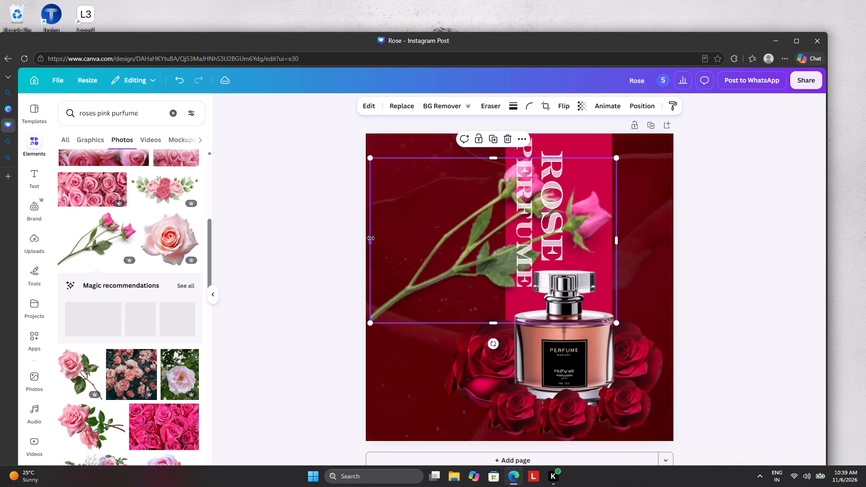
drag(371, 238, 493, 253)
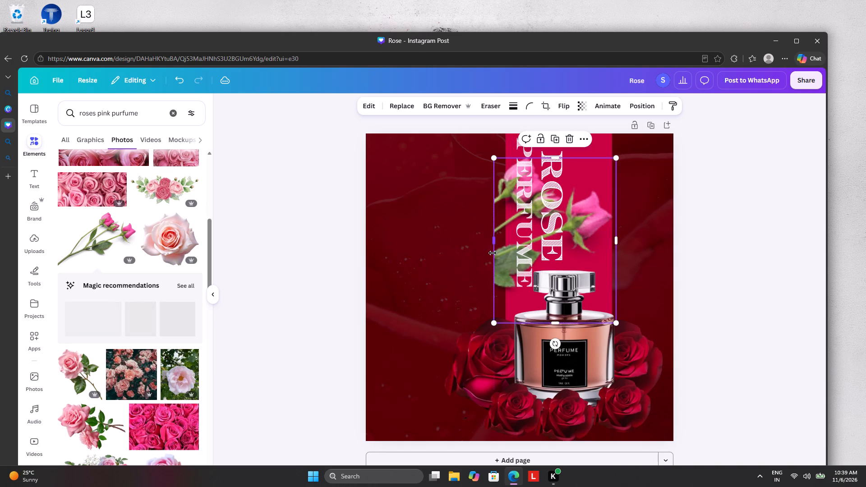
Rotate the pink rosebuds photo so its blooms face the titles and its stems point toward the canvas's right edge.
drag(553, 341, 675, 248)
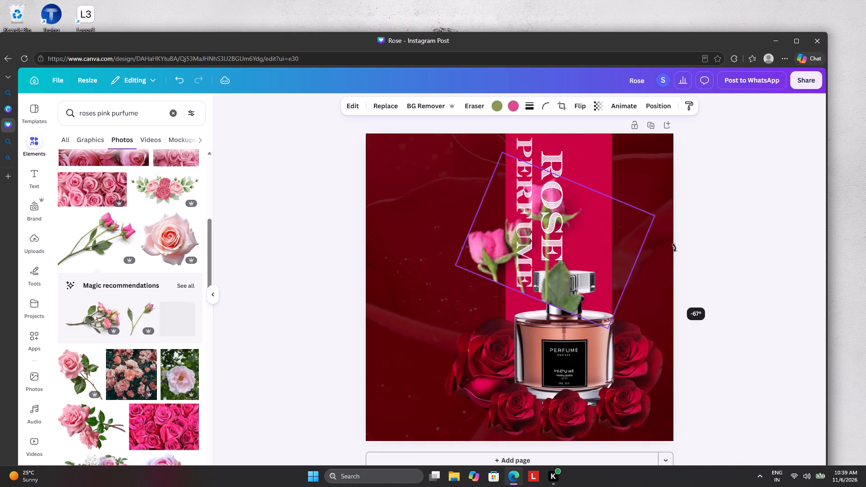
drag(675, 248, 606, 158)
Resize the rosebuds photo to about 505 by 640 and place it beside ROSE, with its stems running off the canvas's right edge.
drag(579, 252, 600, 223)
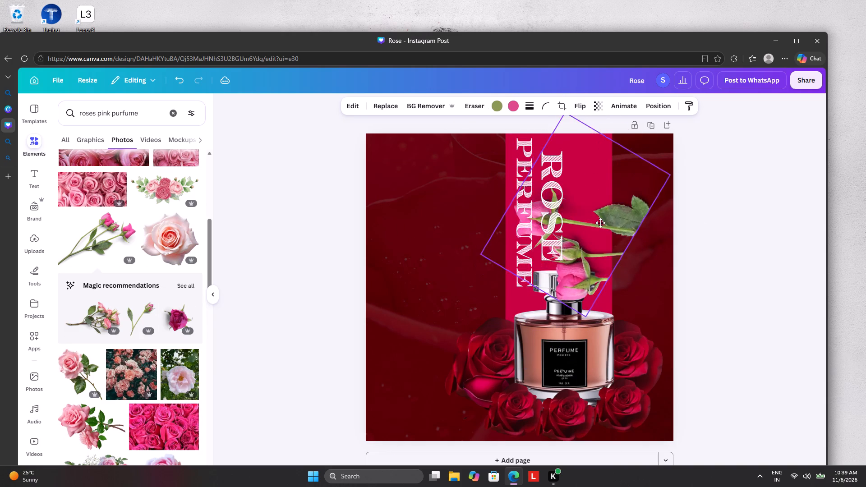
drag(600, 223, 615, 186)
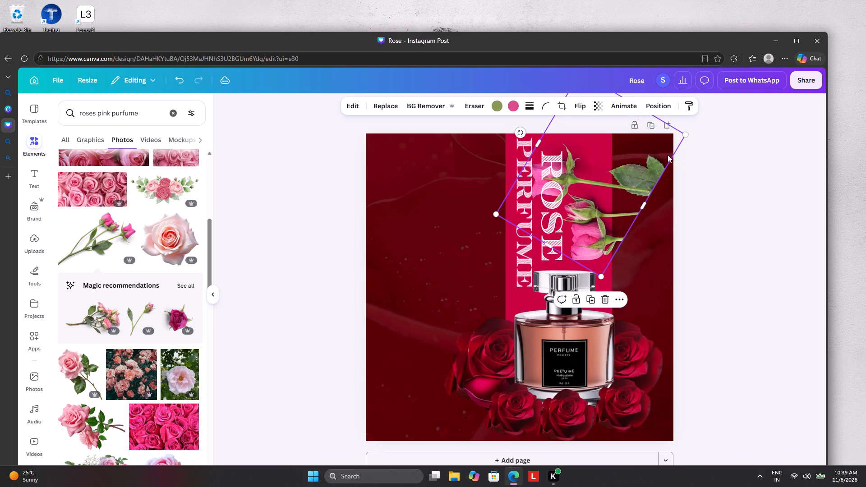
click(686, 133)
drag(686, 133, 655, 157)
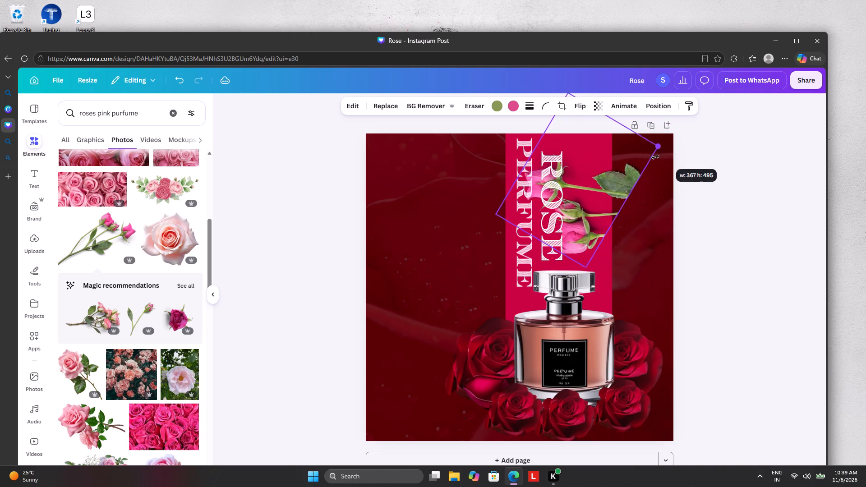
drag(655, 157, 707, 128)
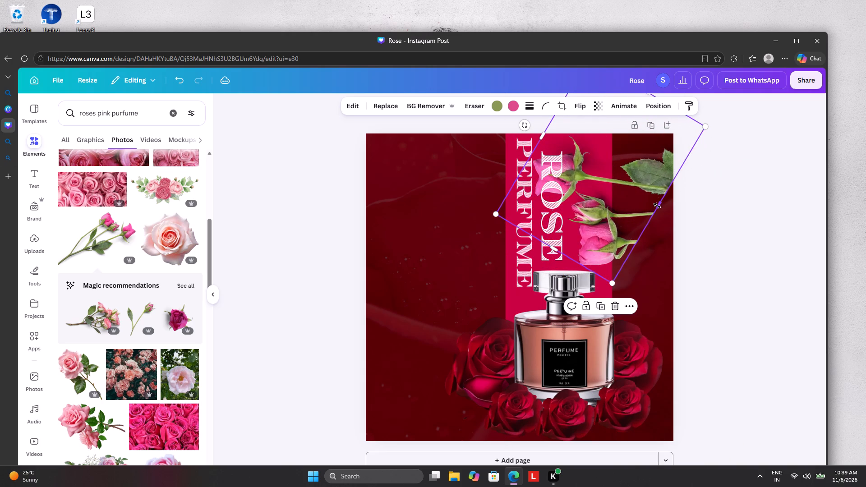
drag(658, 206, 659, 225)
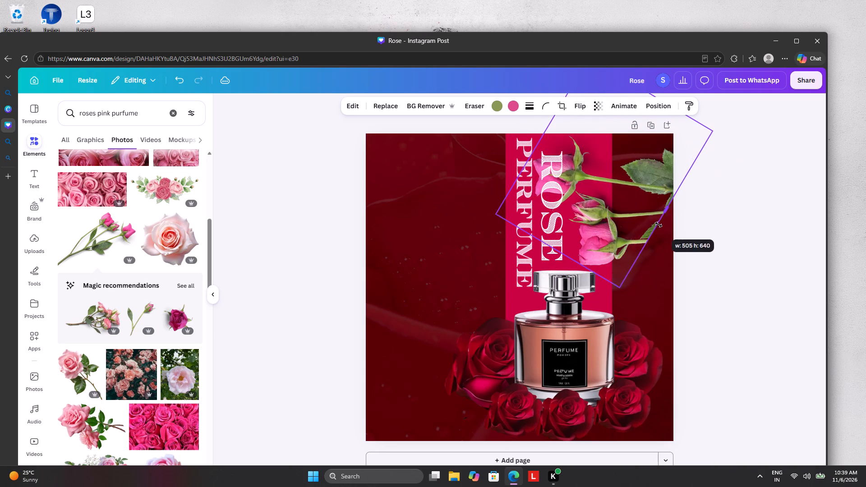
drag(659, 225, 659, 225)
drag(640, 147, 700, 198)
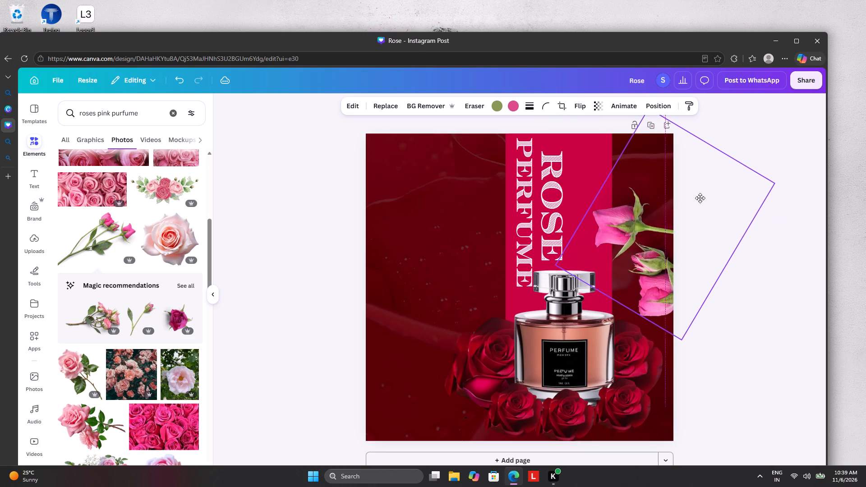
drag(700, 198, 692, 179)
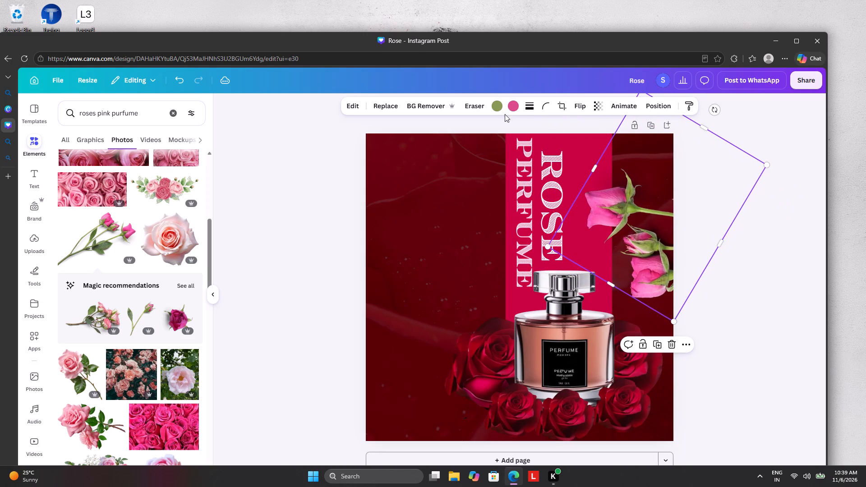
Recolour the rosebuds' pink tone to the design's Vividcrimson #c80041.
click(513, 108)
click(499, 107)
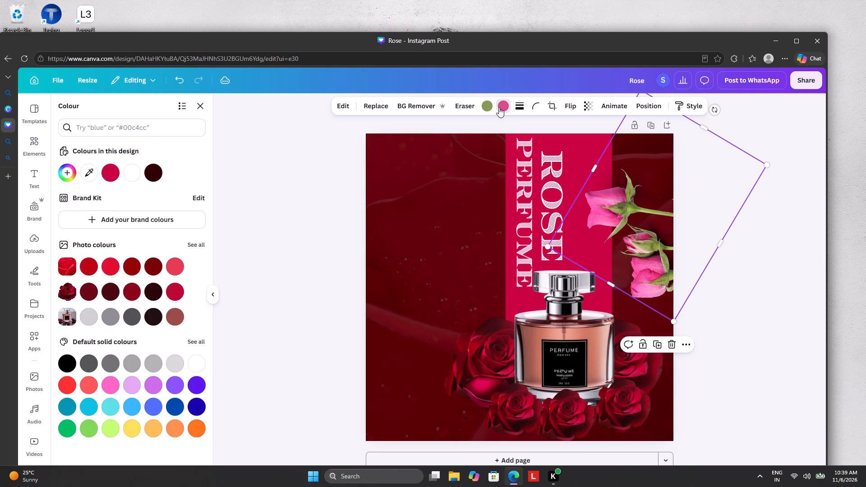
click(103, 174)
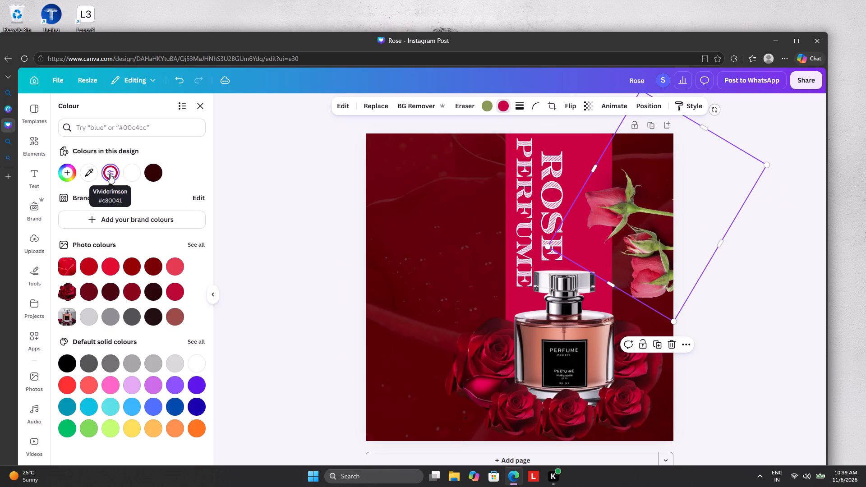
Shift the recoloured rosebuds left so their blooms overlap the crimson stripe beside ROSE.
drag(678, 214, 662, 201)
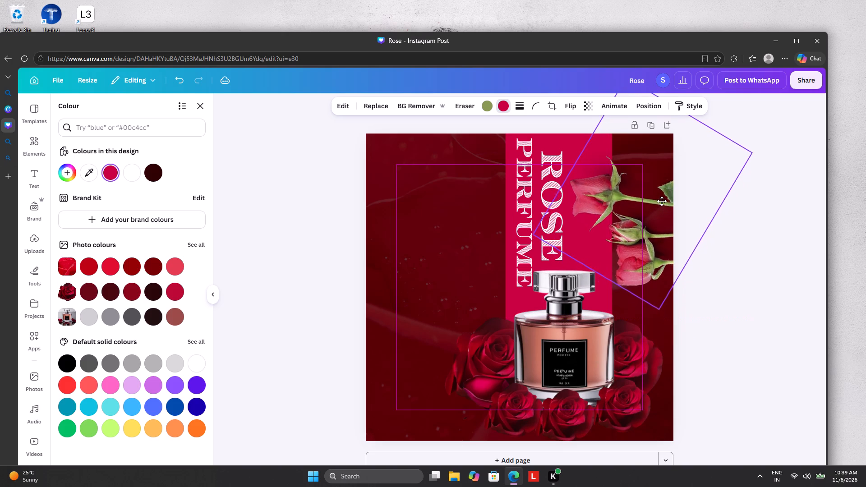
drag(662, 201, 656, 207)
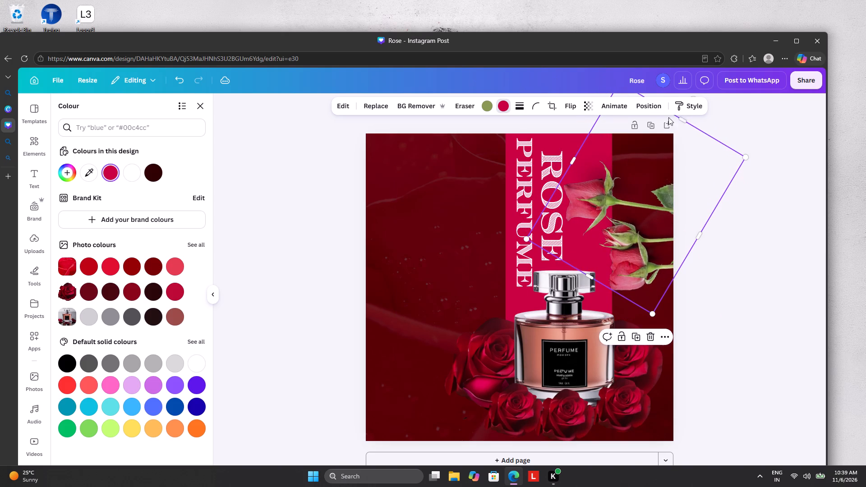
Reorder the rosebuds layer directly above the crimson stripe, beneath the roses and perfume bottle.
click(646, 109)
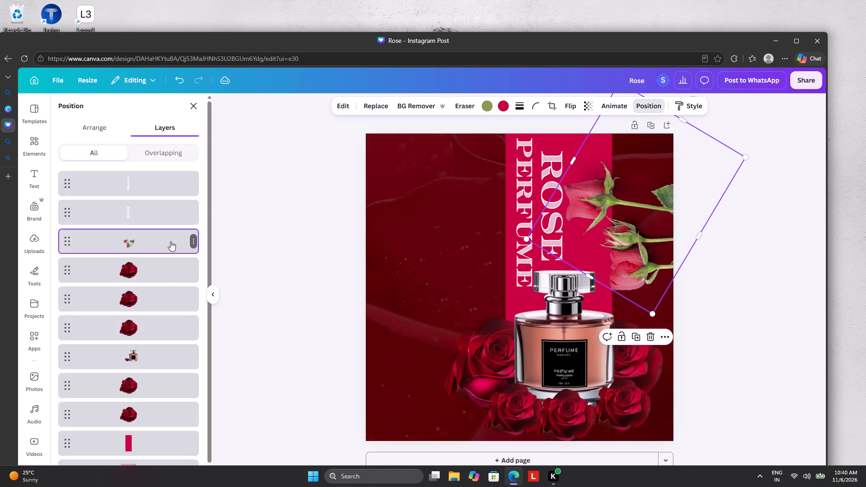
drag(170, 241, 171, 410)
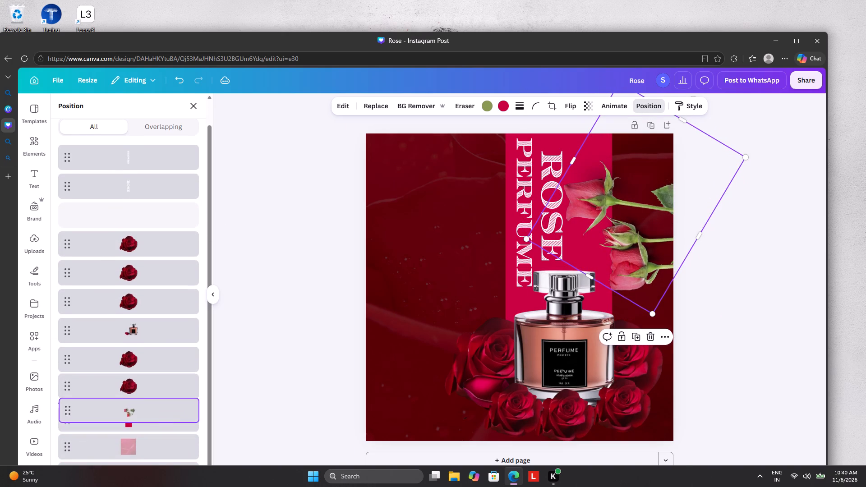
drag(171, 410, 171, 409)
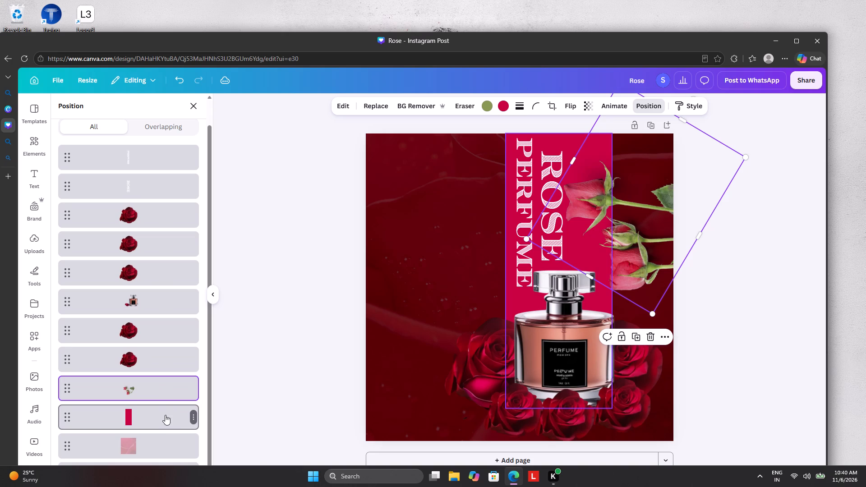
scroll(158, 389, down, 3)
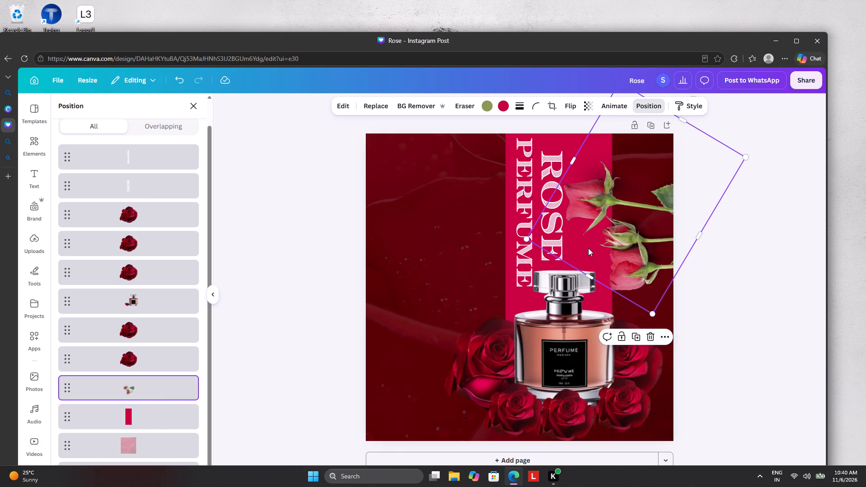
Shrink the rosebuds, crop them on the leafy upper side, and place them beside ROSE across the stripe's right edge.
drag(632, 222, 611, 216)
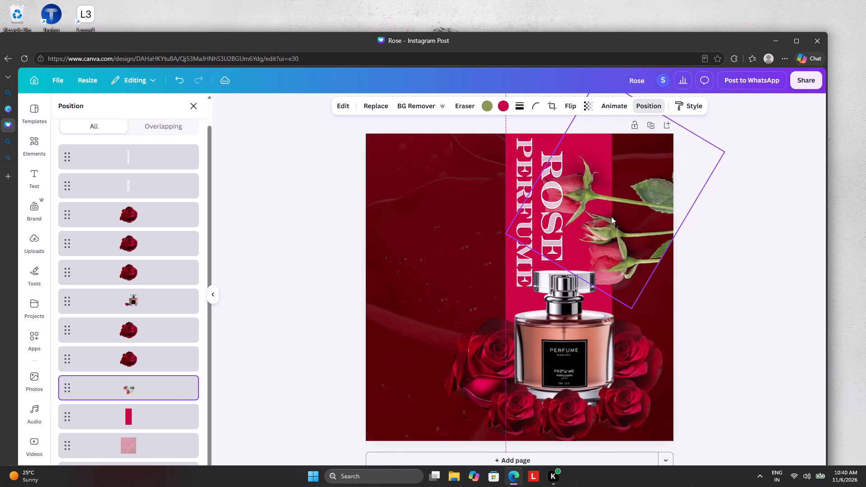
drag(721, 152, 647, 182)
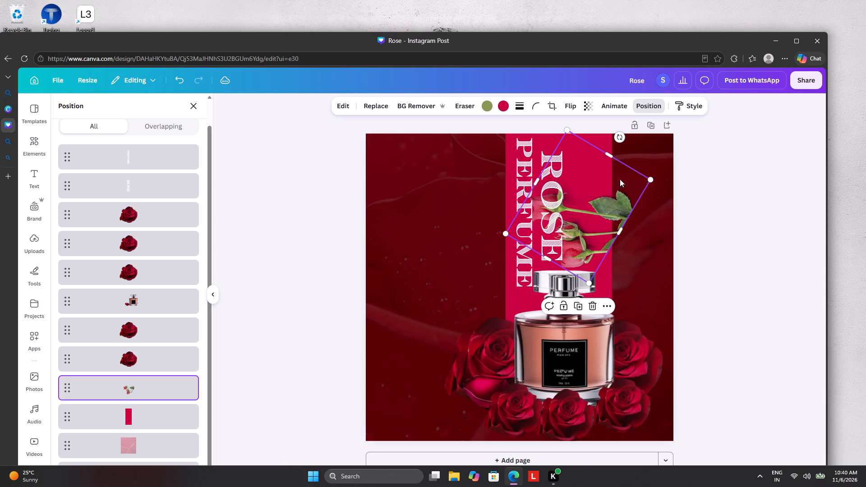
drag(610, 154, 575, 190)
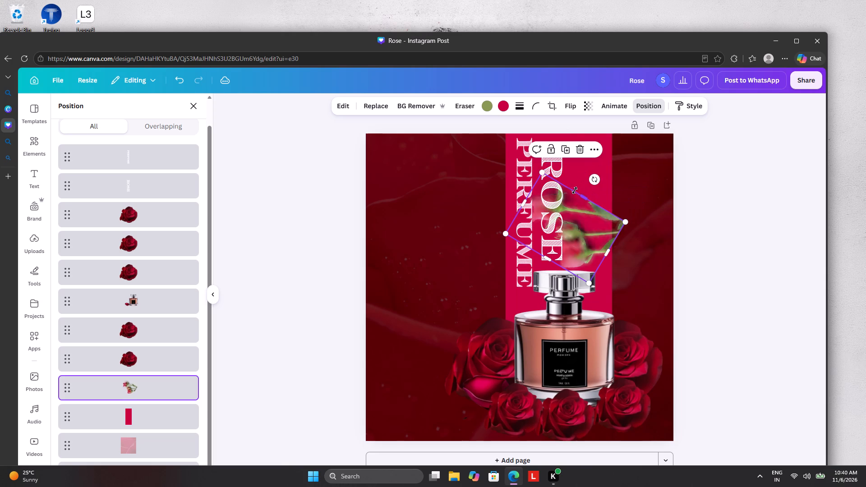
drag(595, 232, 595, 230)
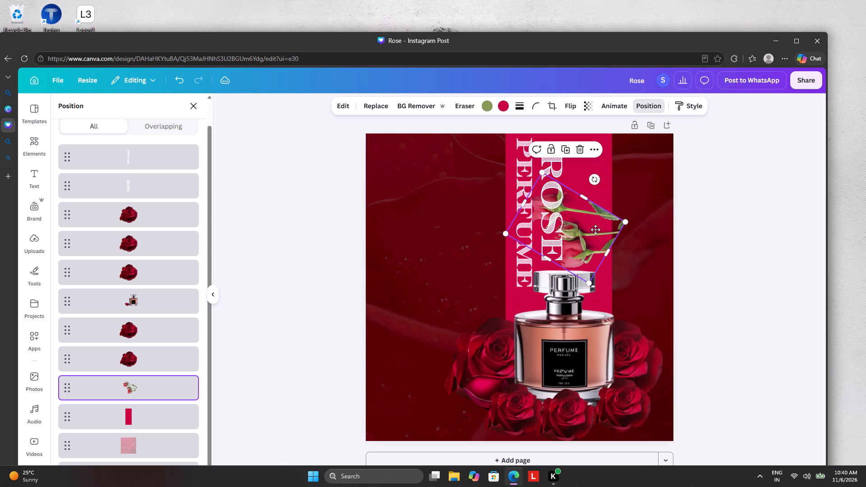
drag(595, 230, 605, 213)
click(594, 180)
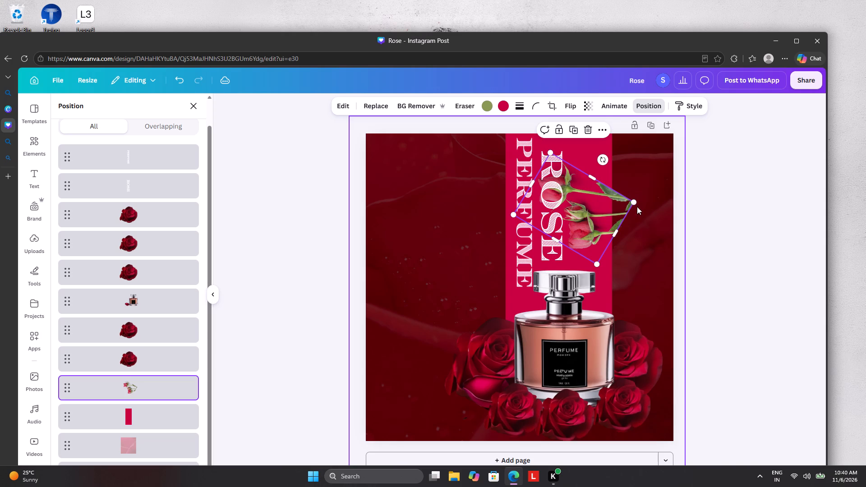
drag(630, 203, 610, 201)
drag(578, 213, 595, 208)
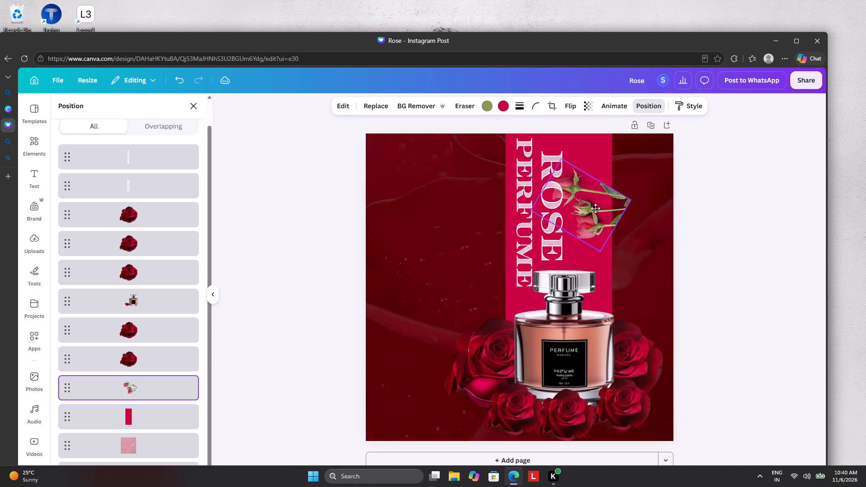
drag(595, 208, 610, 207)
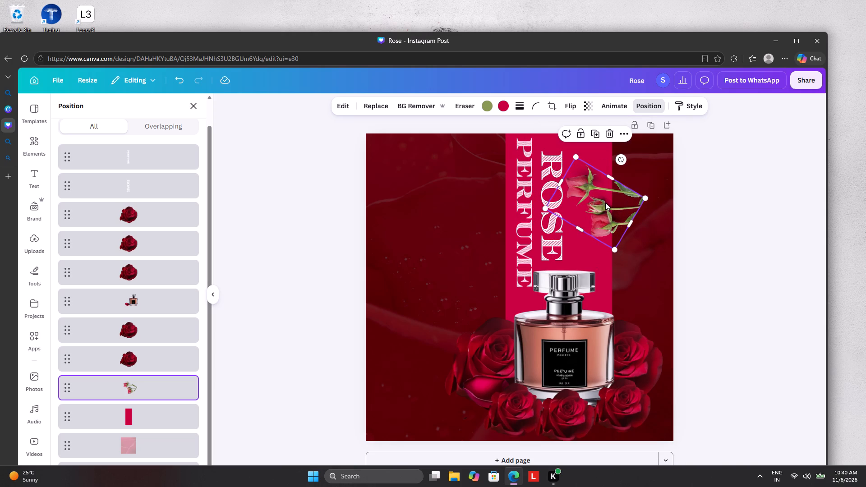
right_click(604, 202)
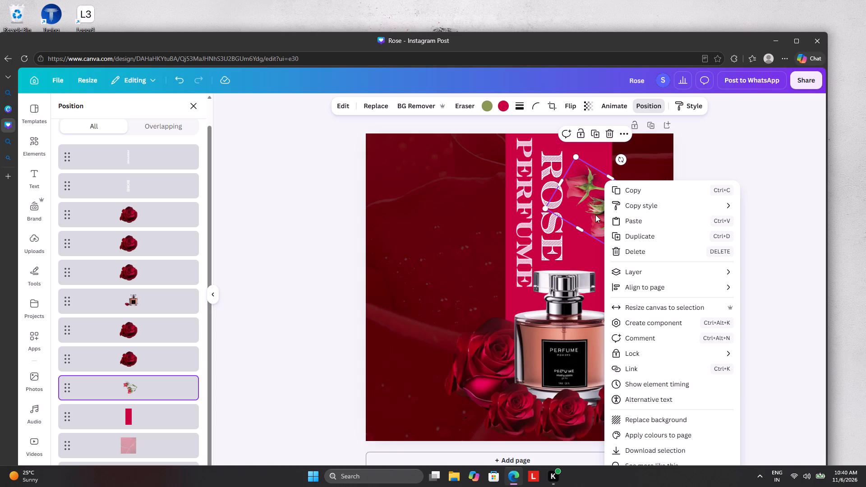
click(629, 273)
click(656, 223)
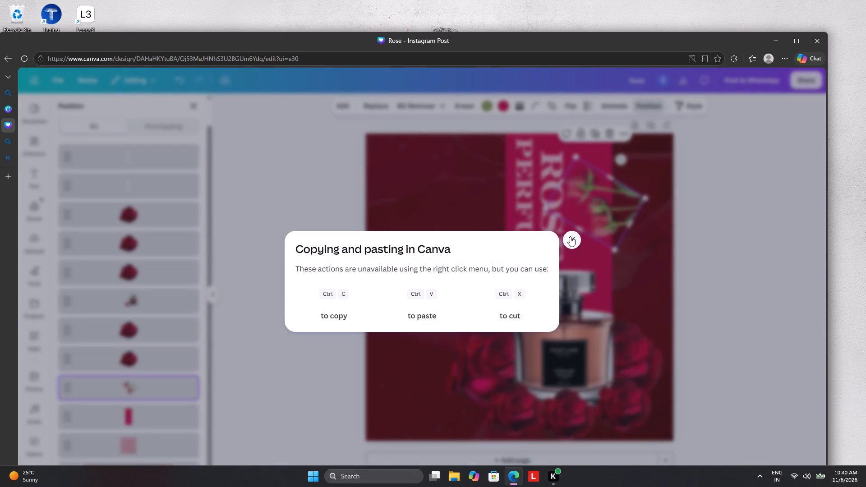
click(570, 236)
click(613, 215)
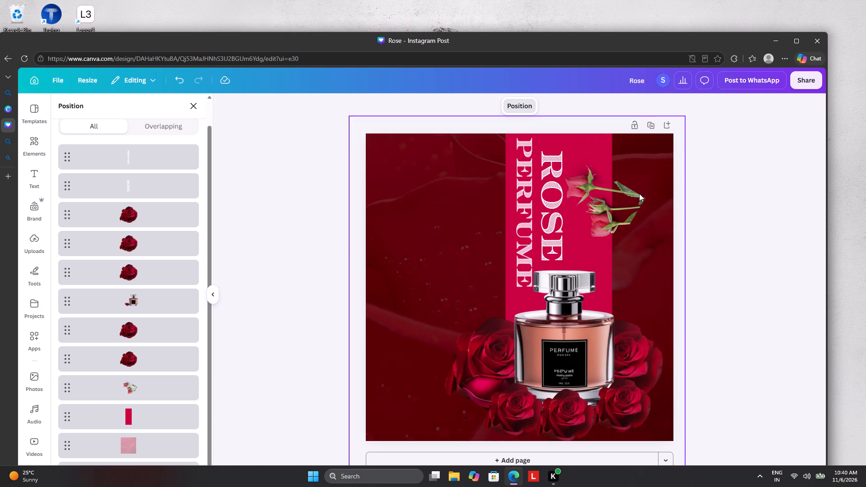
Adjust the rosebuds' crop and size so they are closely framed, and place them beside the top of ROSE on the crimson stripe.
click(640, 197)
drag(645, 196, 617, 207)
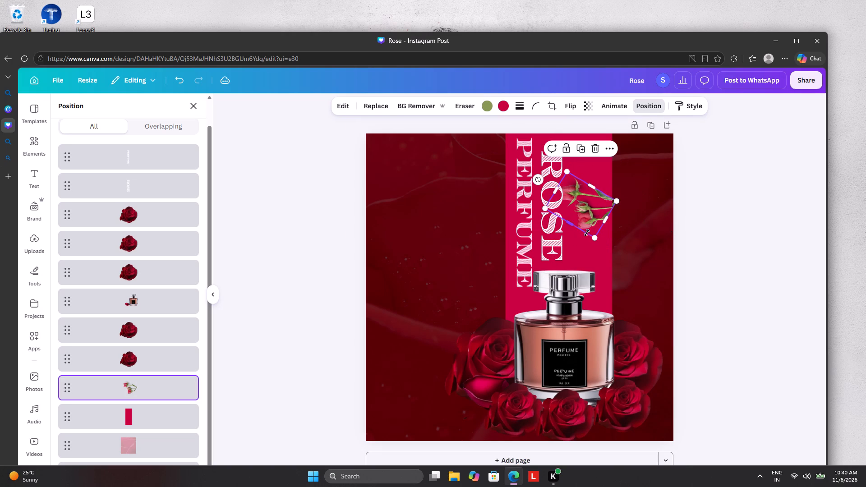
drag(571, 224, 547, 257)
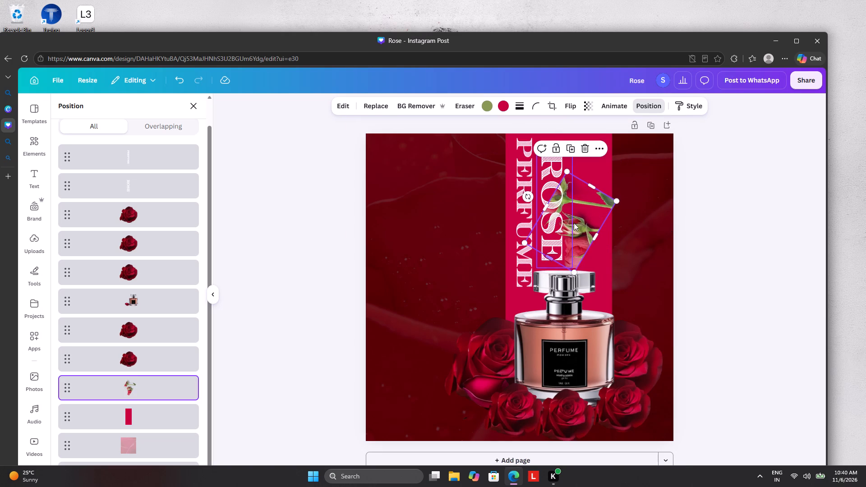
drag(576, 219, 589, 212)
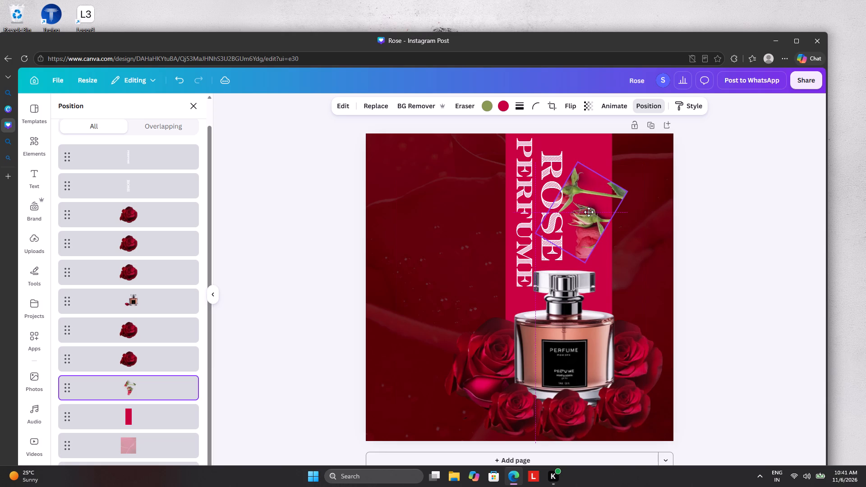
drag(589, 212, 597, 225)
drag(565, 211, 552, 193)
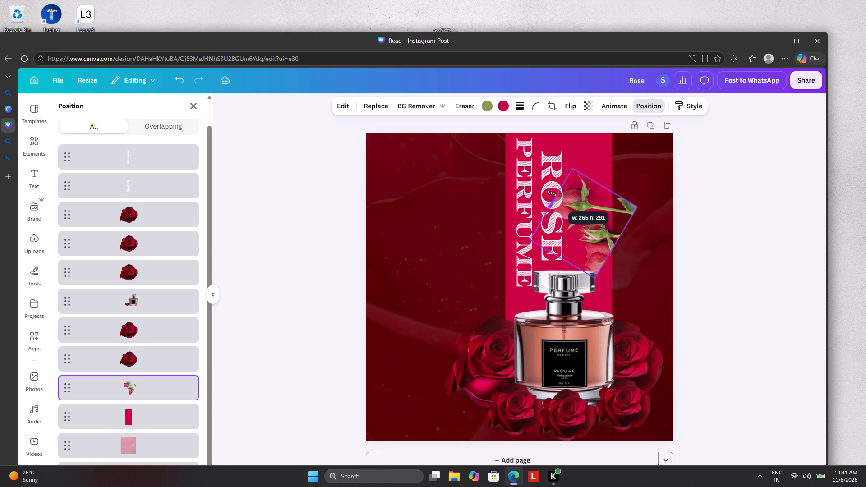
drag(552, 193, 548, 191)
drag(584, 206, 598, 201)
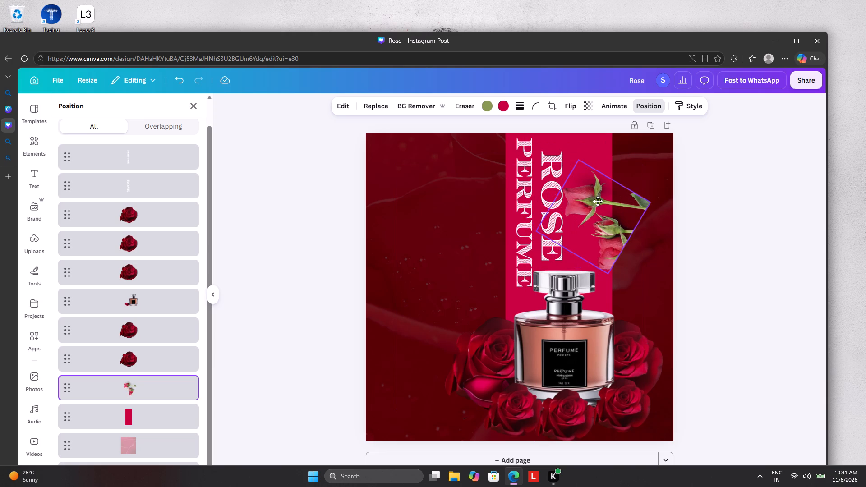
drag(598, 201, 587, 188)
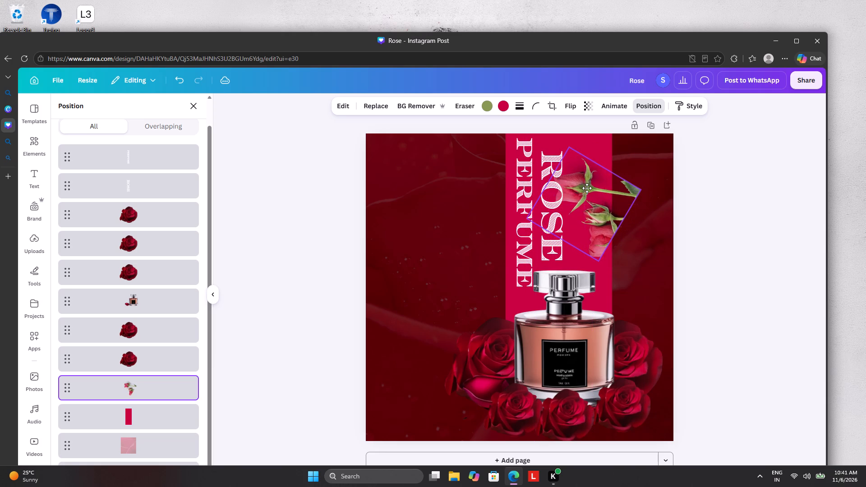
drag(587, 188, 580, 196)
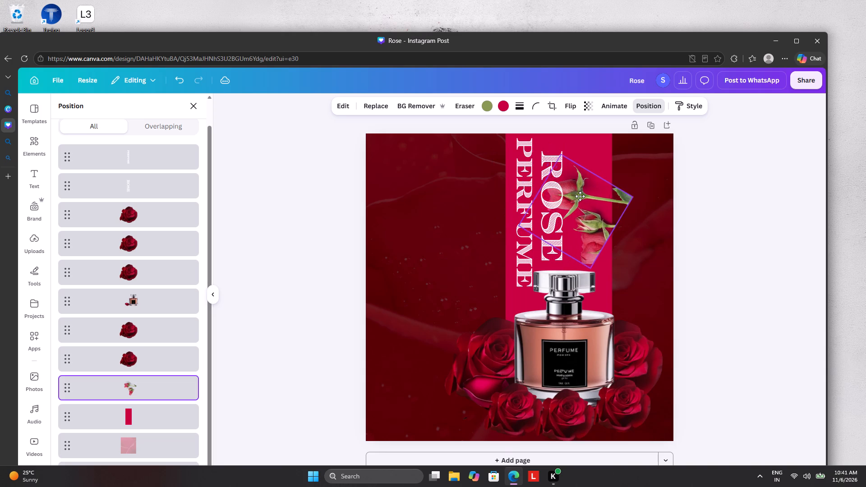
drag(580, 196, 595, 192)
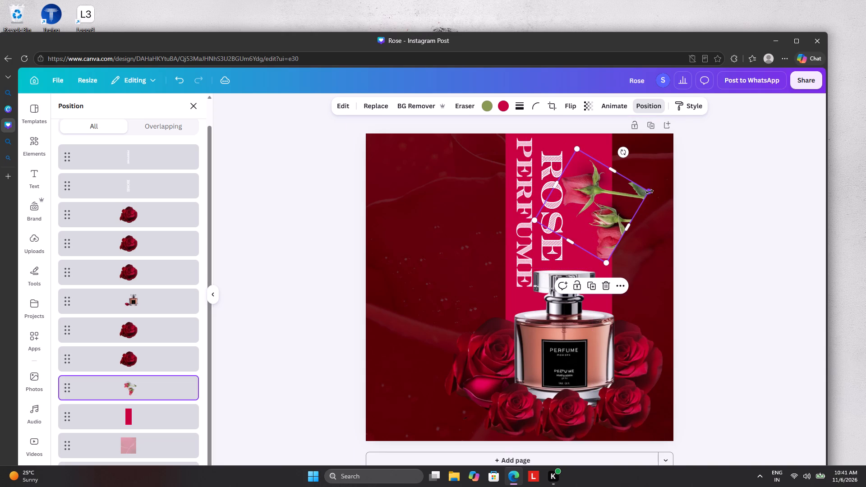
drag(650, 192, 613, 196)
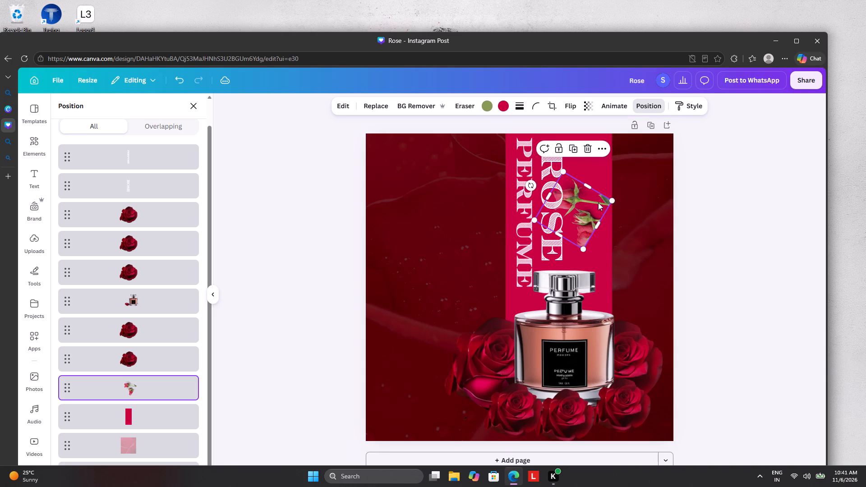
drag(587, 209, 596, 175)
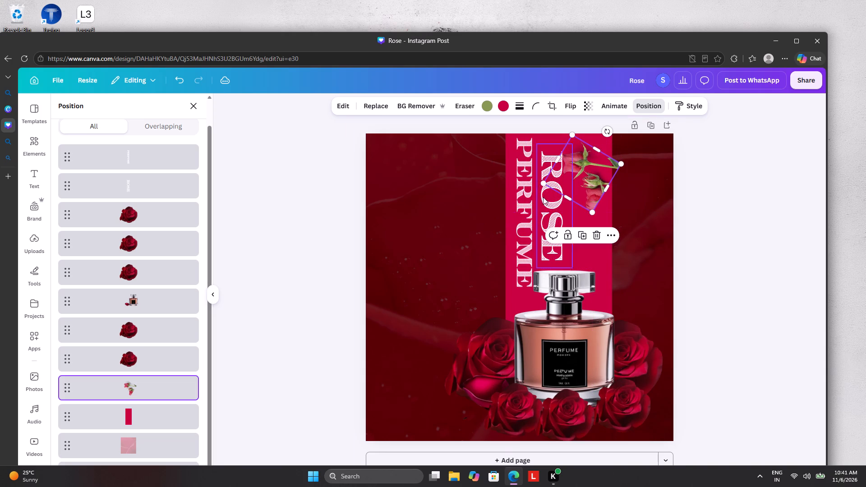
click(294, 189)
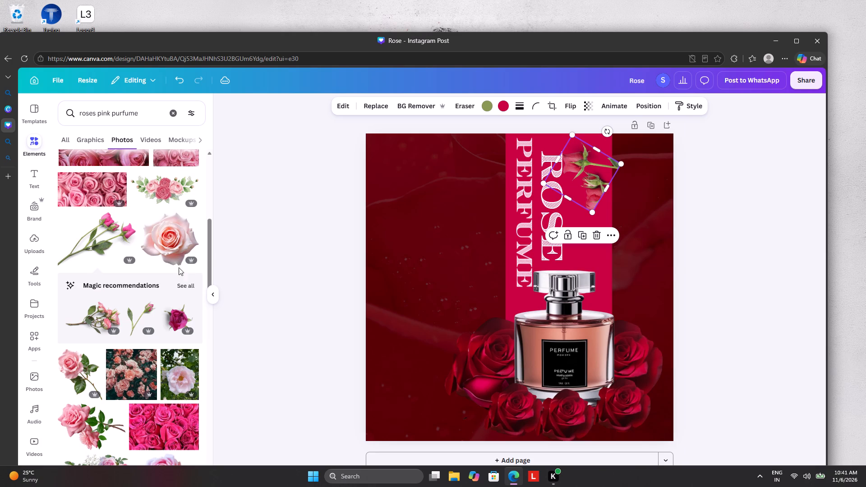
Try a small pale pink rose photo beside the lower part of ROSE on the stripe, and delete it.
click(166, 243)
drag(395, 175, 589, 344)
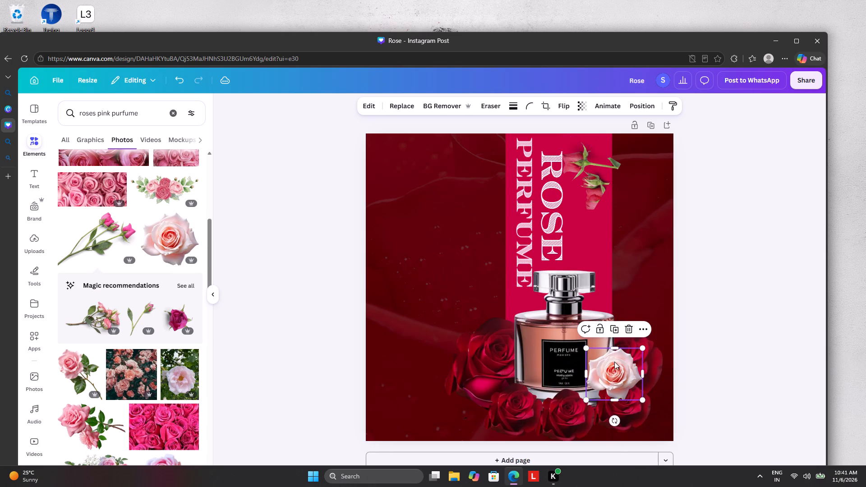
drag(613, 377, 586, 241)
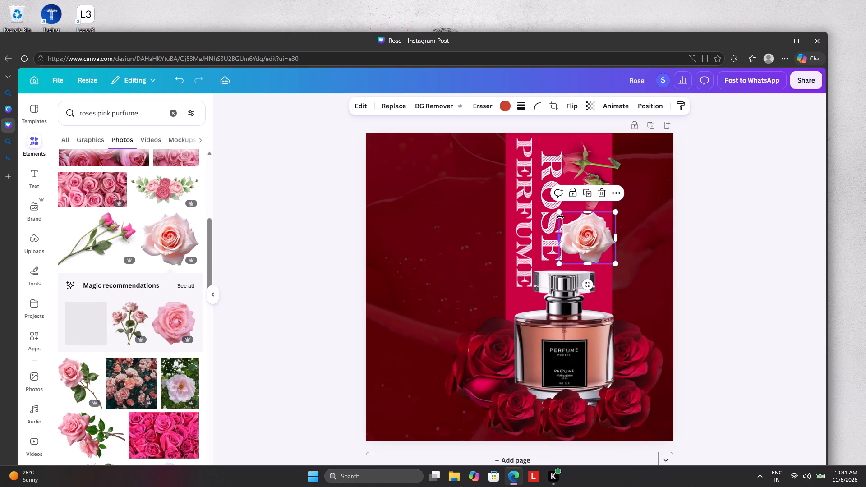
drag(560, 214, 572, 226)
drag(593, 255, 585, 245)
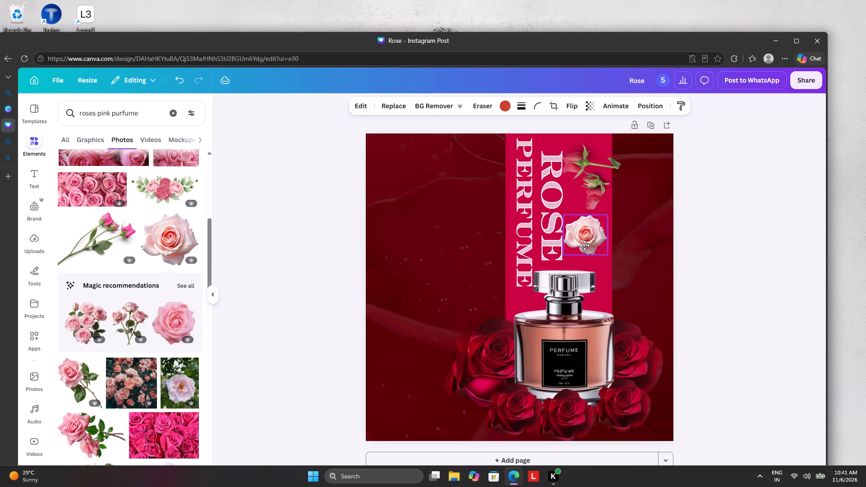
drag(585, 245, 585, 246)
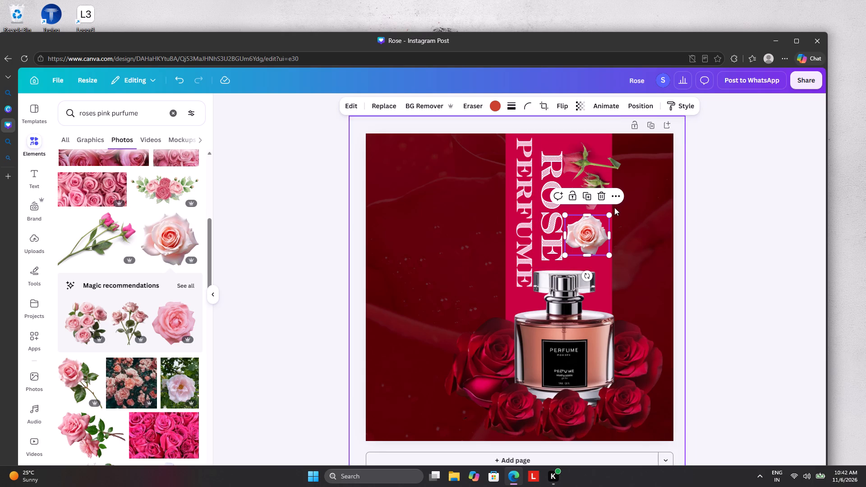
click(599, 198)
Shrink the rosebuds further, rotate them to about 177°, and tuck them into the crimson stripe's top-right corner.
drag(593, 178, 598, 199)
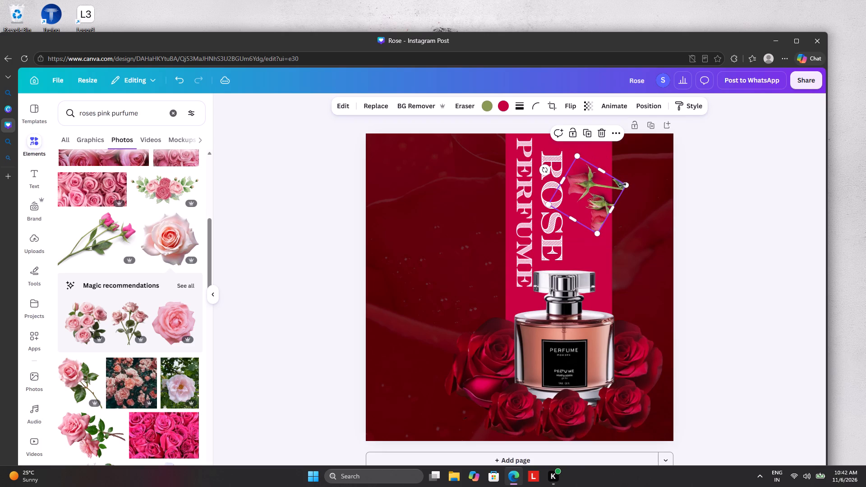
drag(624, 184, 608, 189)
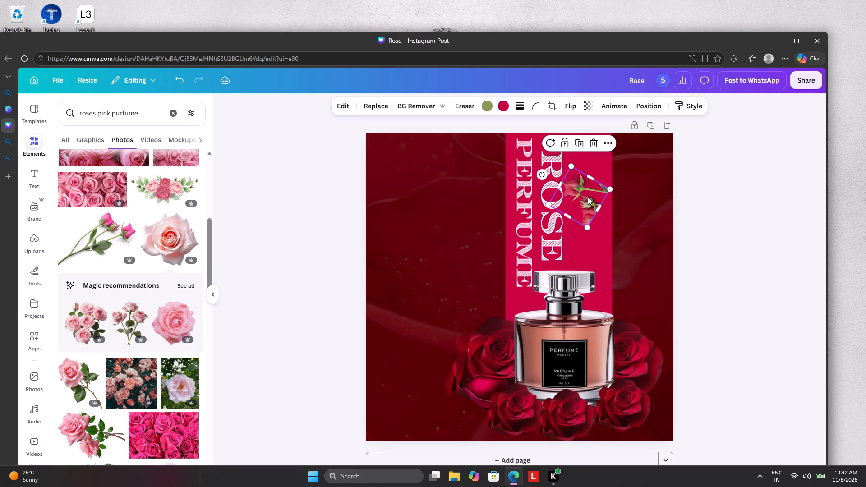
drag(588, 197, 594, 155)
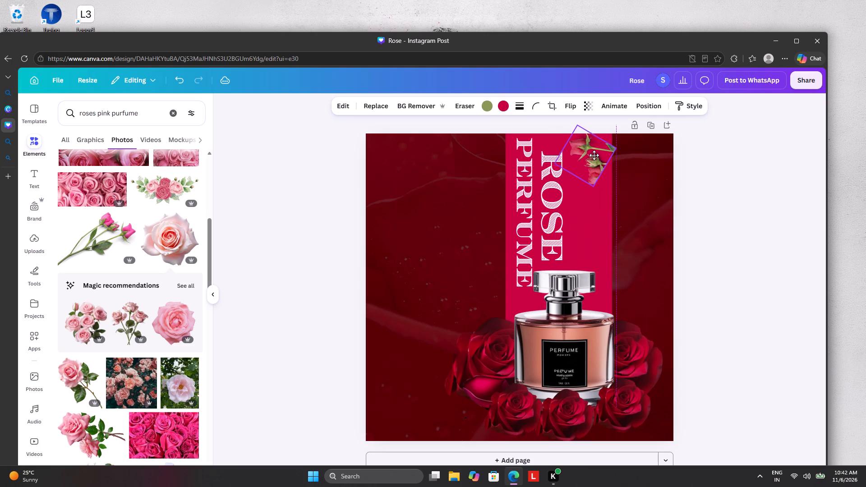
drag(594, 155, 595, 157)
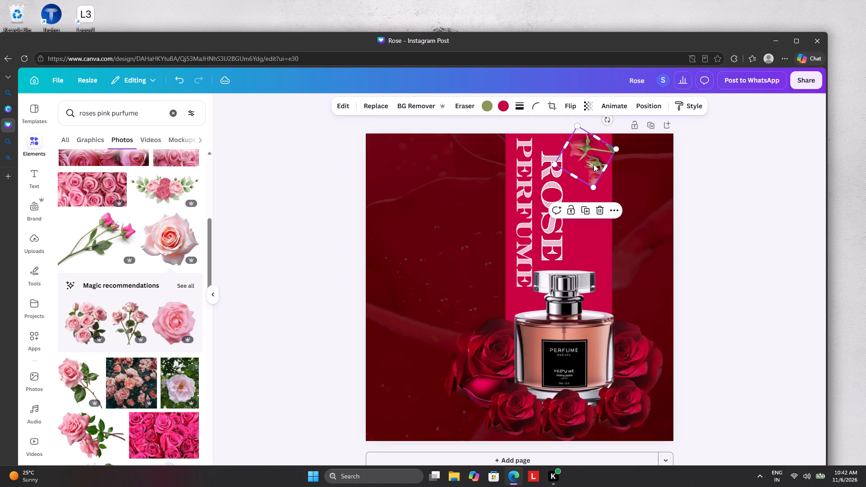
drag(608, 121, 585, 110)
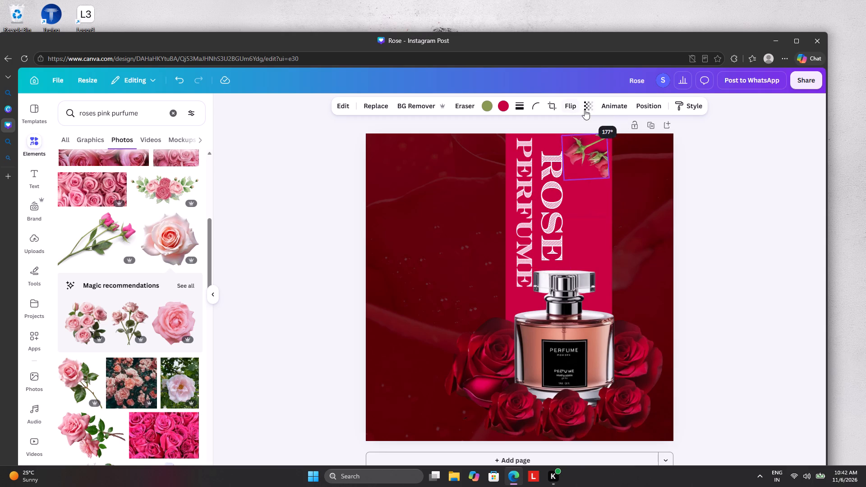
drag(585, 110, 584, 110)
drag(591, 162, 597, 160)
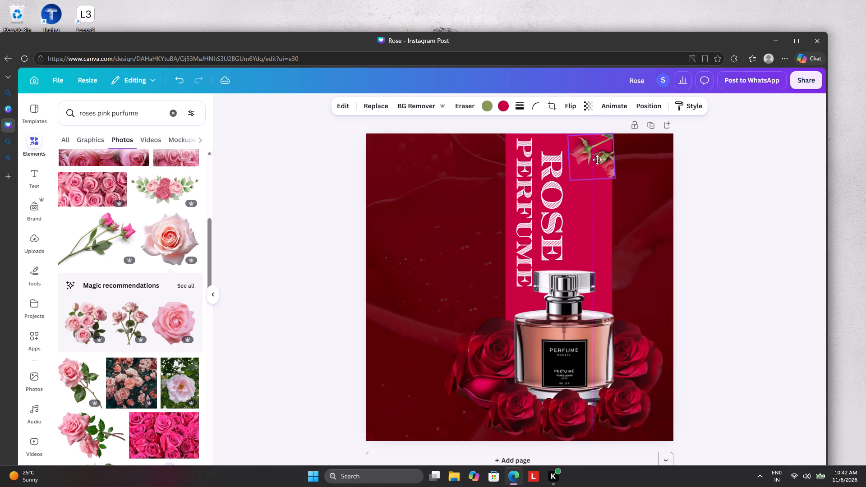
drag(597, 160, 595, 158)
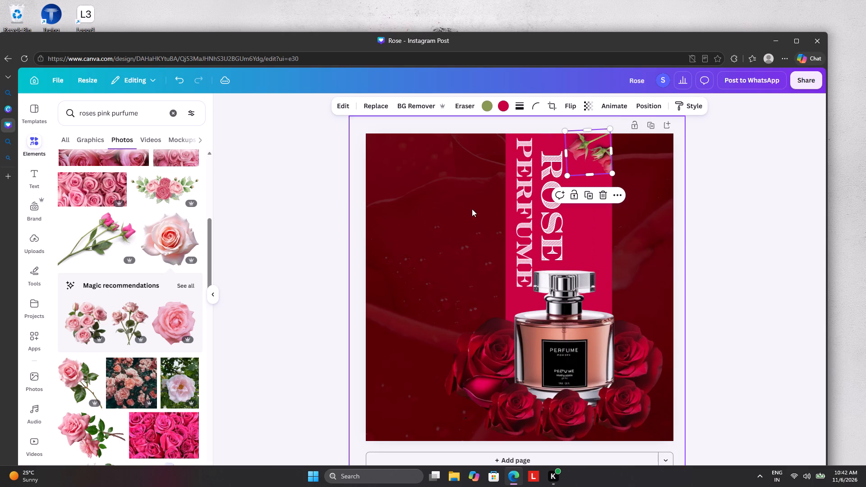
click(300, 225)
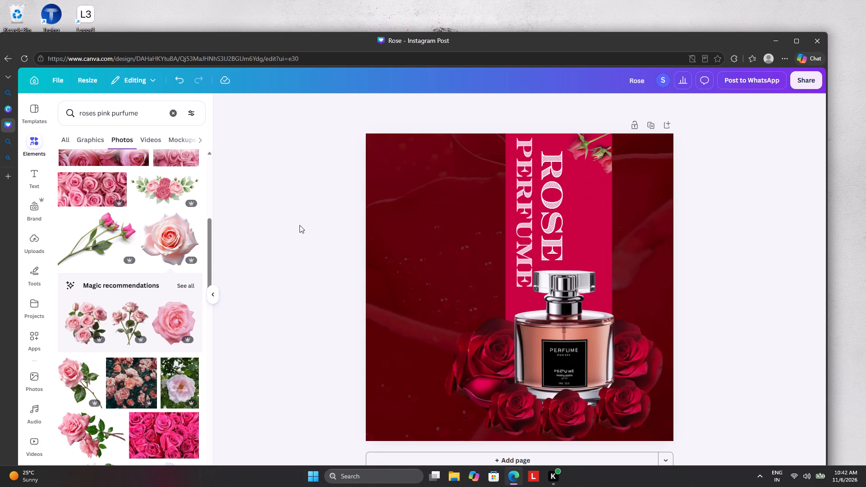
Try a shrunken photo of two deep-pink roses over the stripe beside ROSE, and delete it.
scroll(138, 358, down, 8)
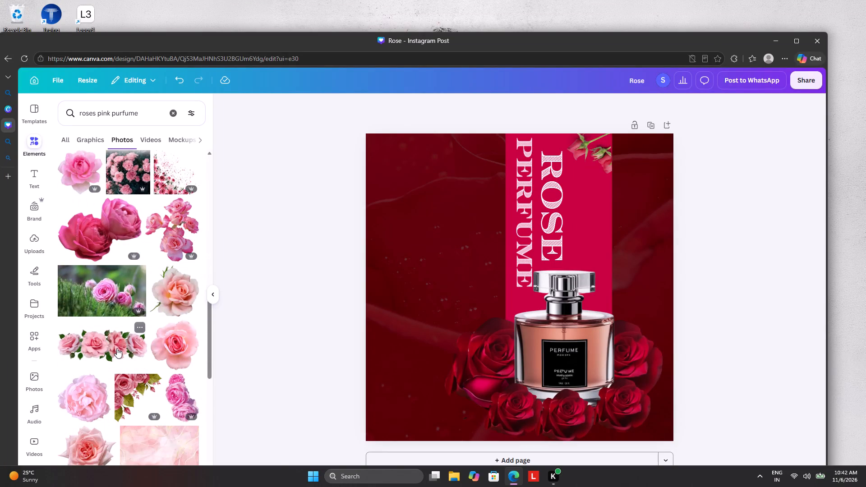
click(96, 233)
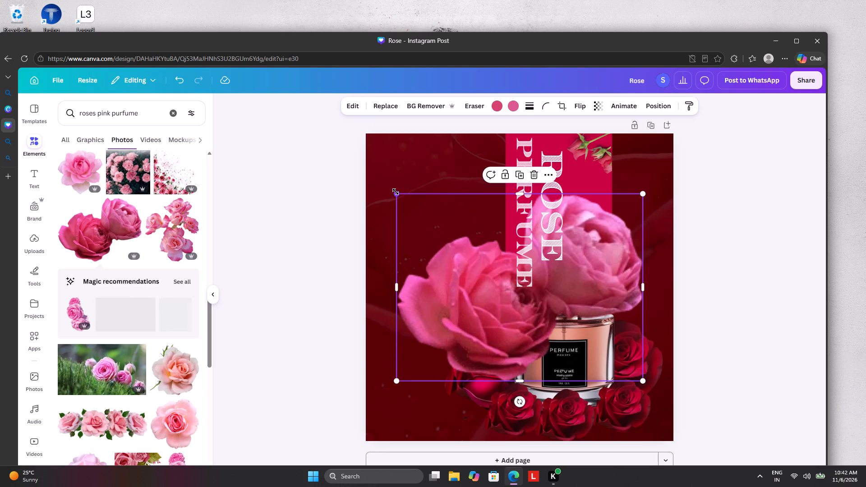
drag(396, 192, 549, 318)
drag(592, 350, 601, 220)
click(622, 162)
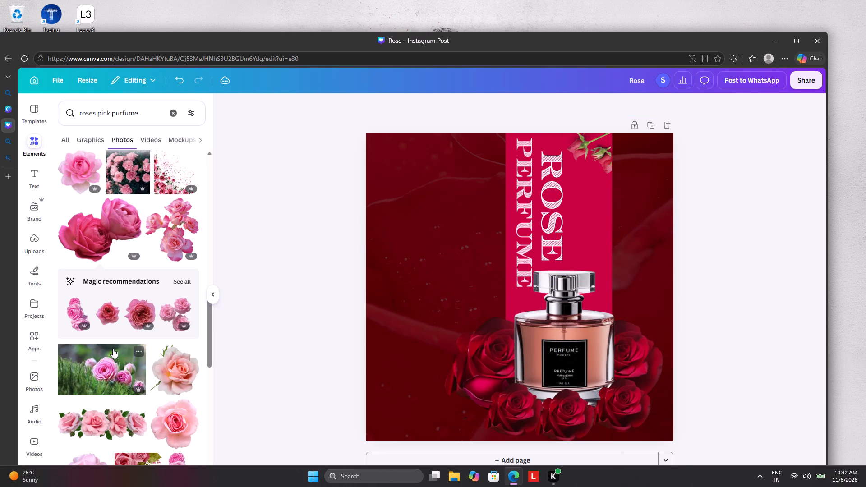
Add the photo of scattered pink rose petals on white and remove its background.
scroll(113, 349, down, 7)
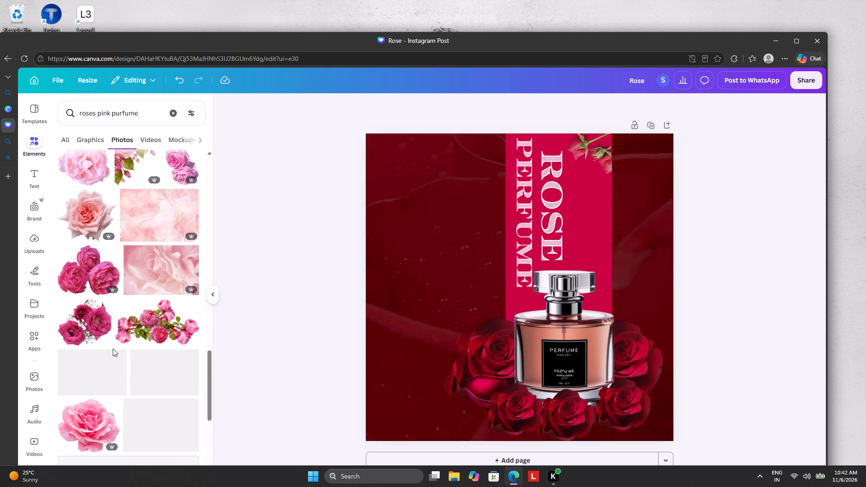
scroll(113, 349, down, 2)
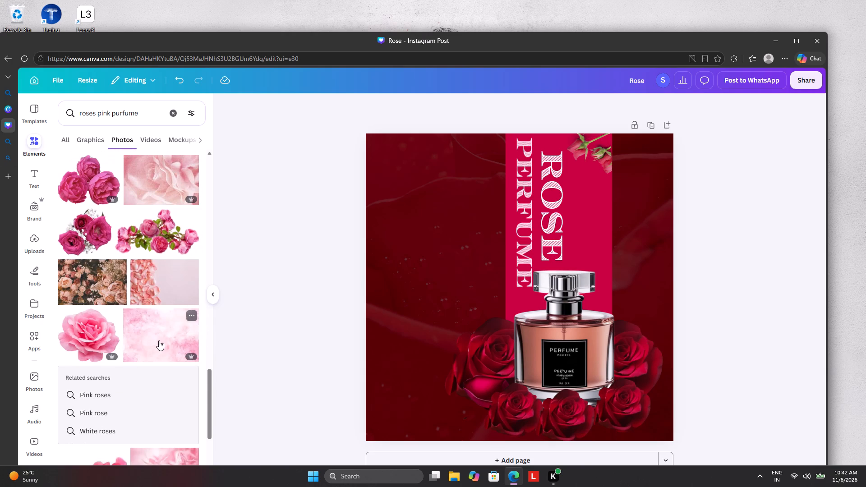
scroll(160, 340, down, 4)
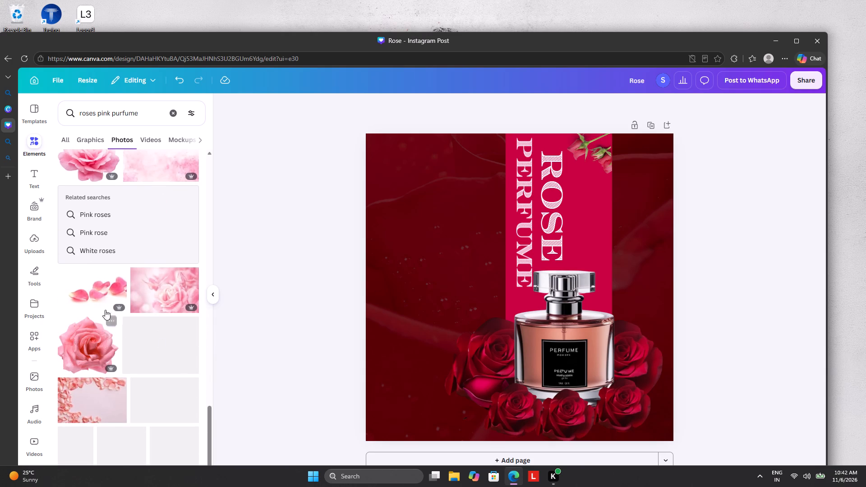
click(98, 294)
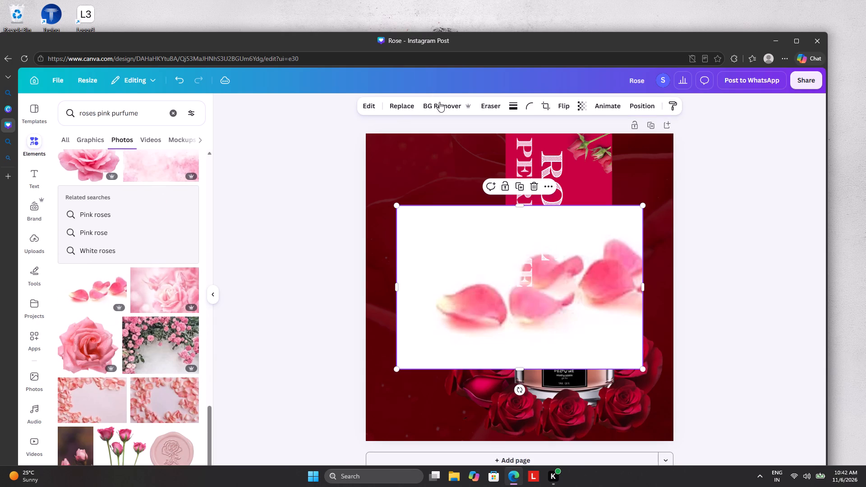
click(440, 104)
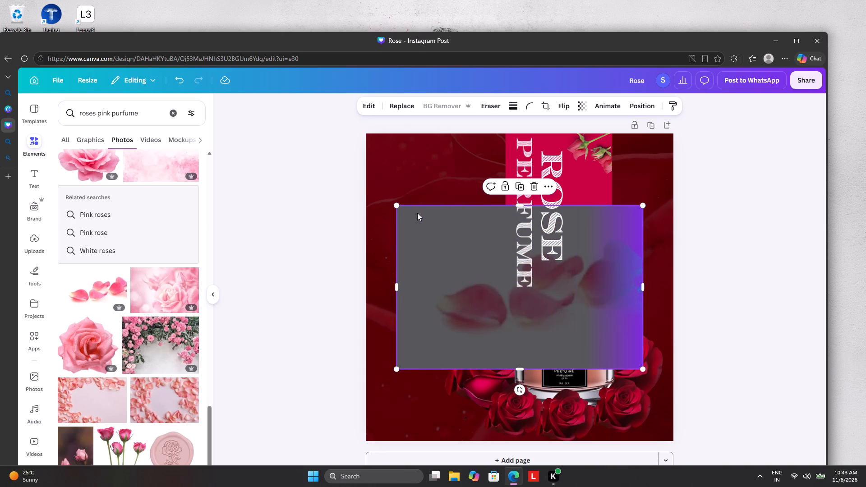
scroll(91, 408, down, 6)
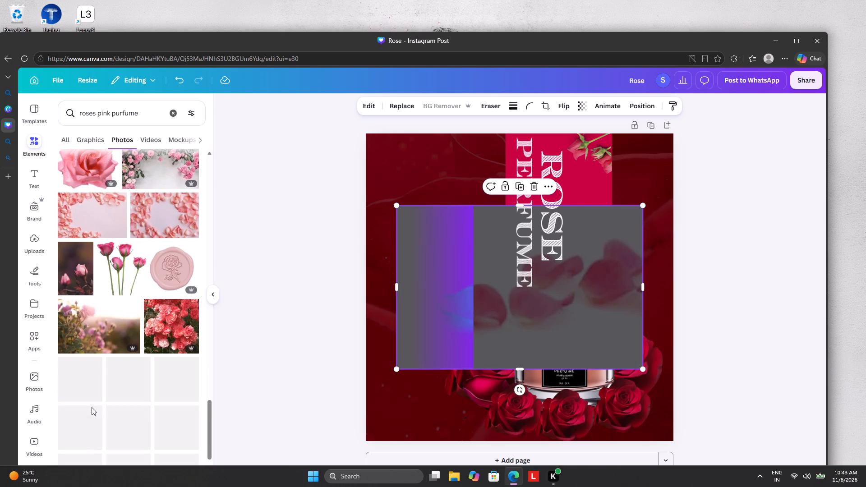
scroll(131, 360, down, 6)
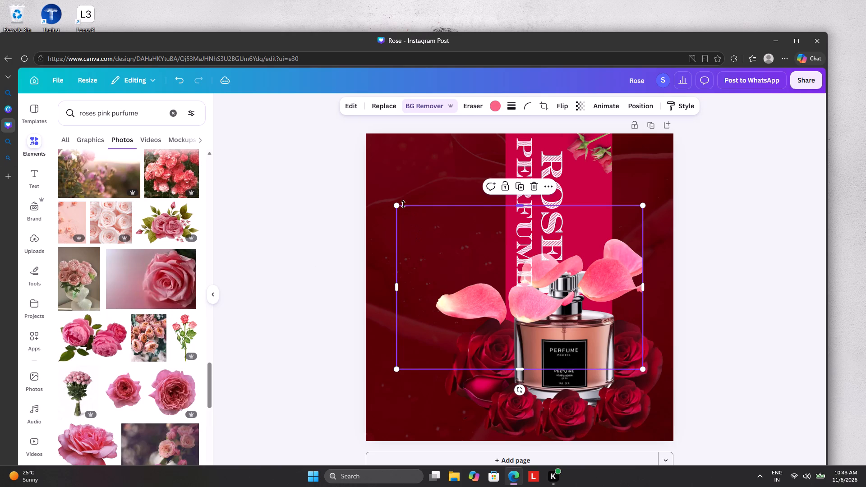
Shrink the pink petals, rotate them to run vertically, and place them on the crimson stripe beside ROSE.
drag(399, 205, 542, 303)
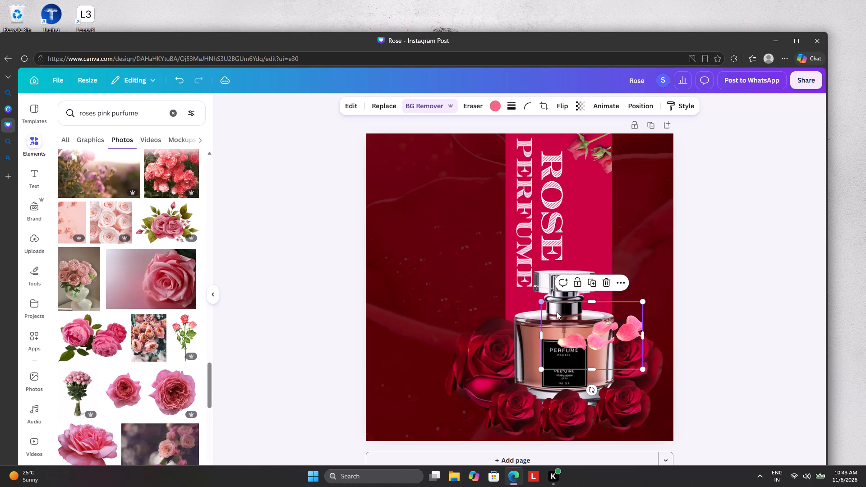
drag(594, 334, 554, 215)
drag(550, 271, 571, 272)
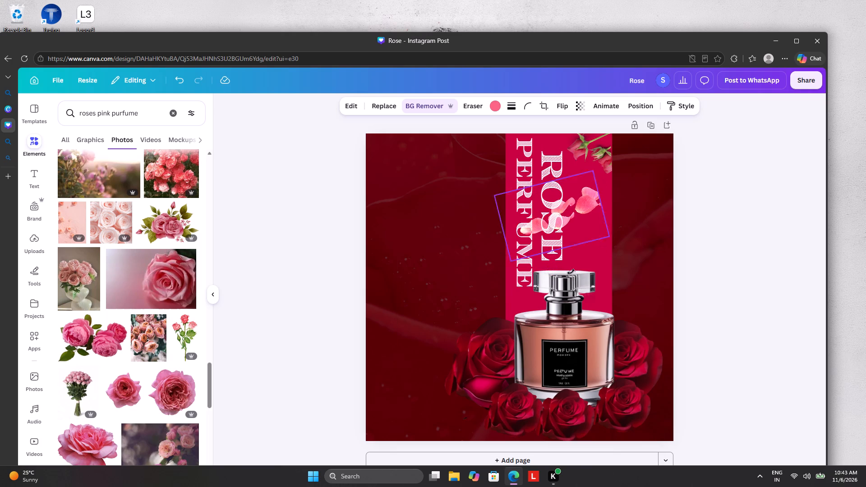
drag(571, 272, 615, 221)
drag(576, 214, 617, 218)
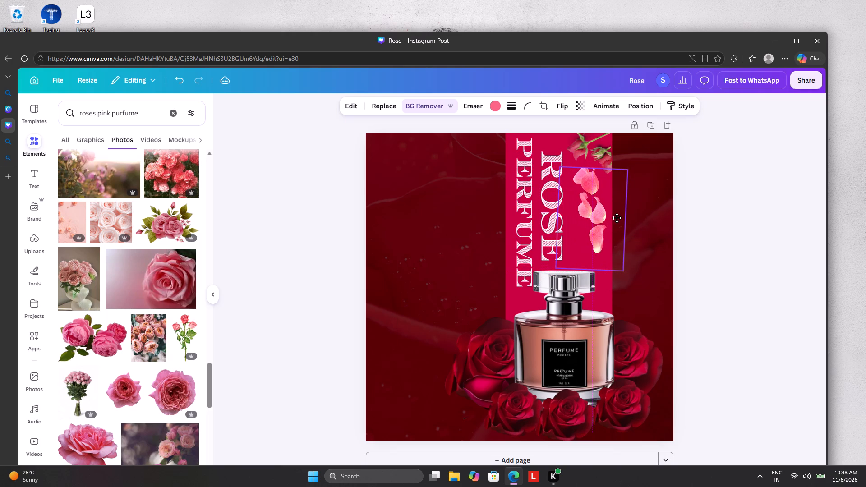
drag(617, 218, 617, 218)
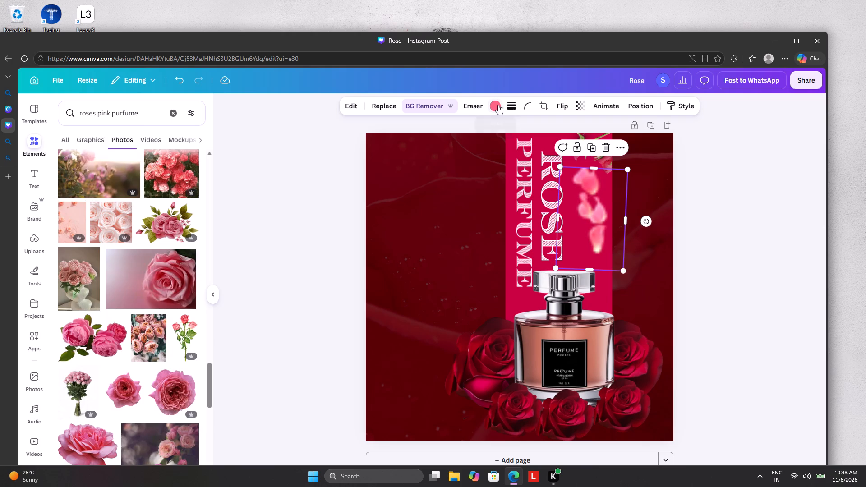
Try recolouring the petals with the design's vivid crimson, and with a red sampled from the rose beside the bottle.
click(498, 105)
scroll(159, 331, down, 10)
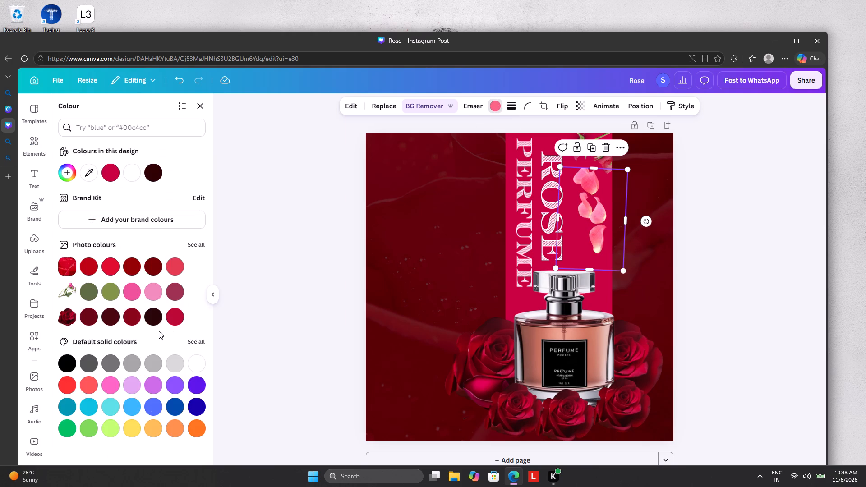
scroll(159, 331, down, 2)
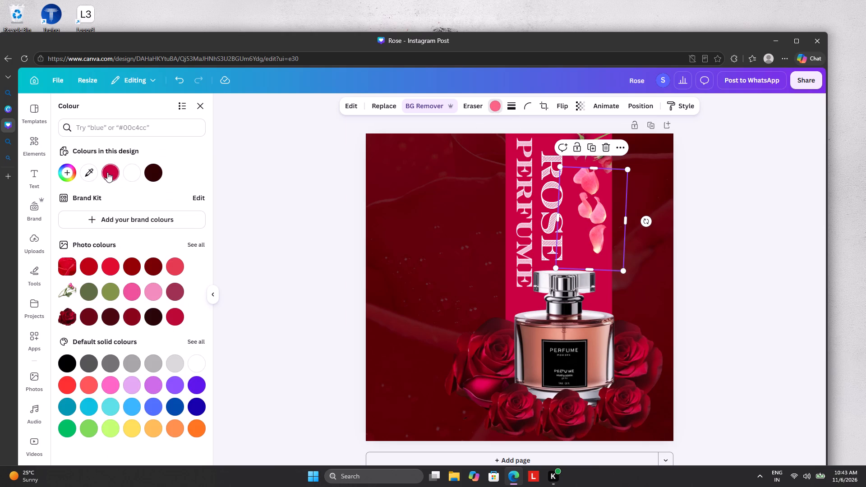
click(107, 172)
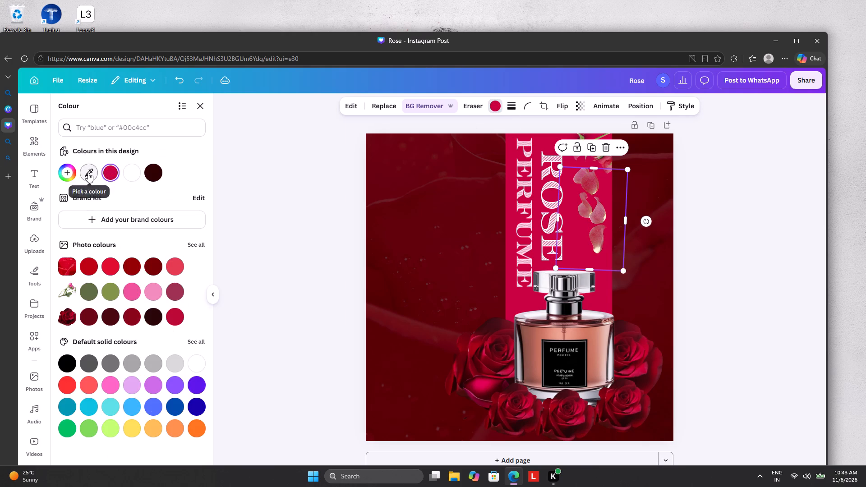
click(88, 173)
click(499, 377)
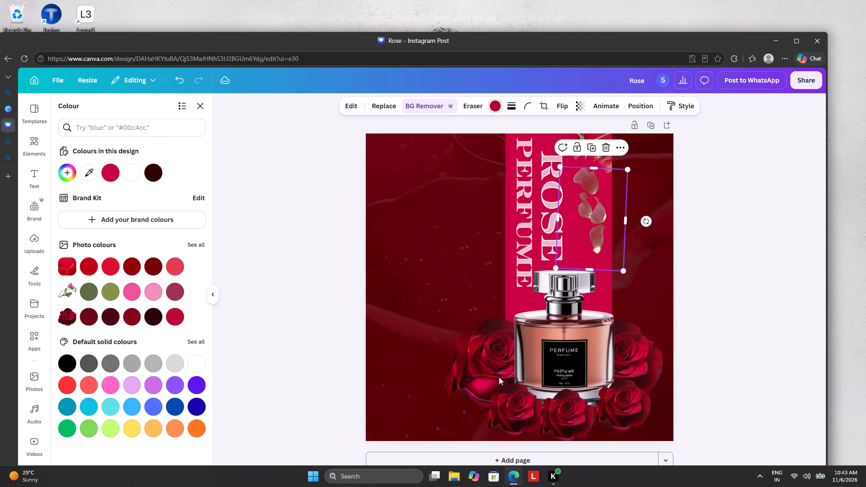
Duplicate the recoloured petals, and delete both the copy and the original.
click(597, 148)
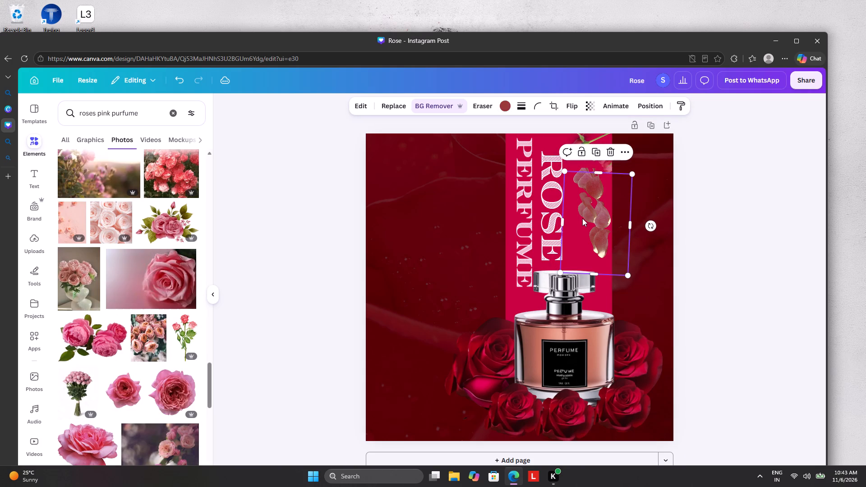
click(609, 150)
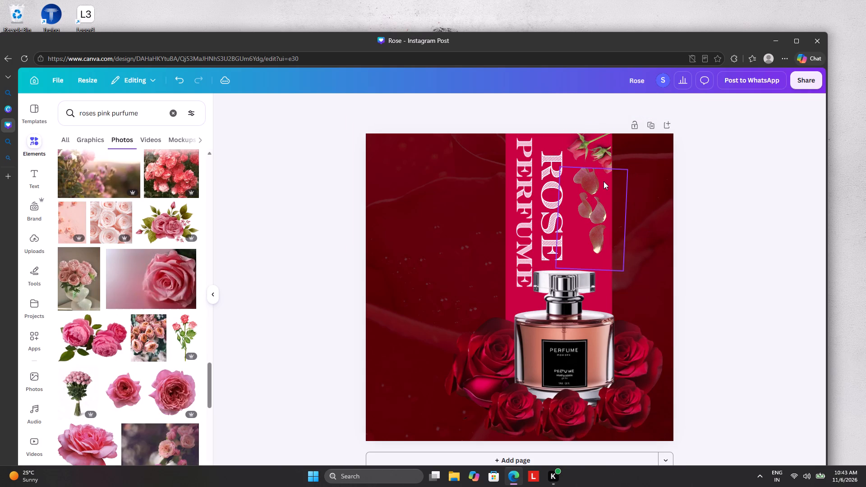
click(603, 181)
click(603, 146)
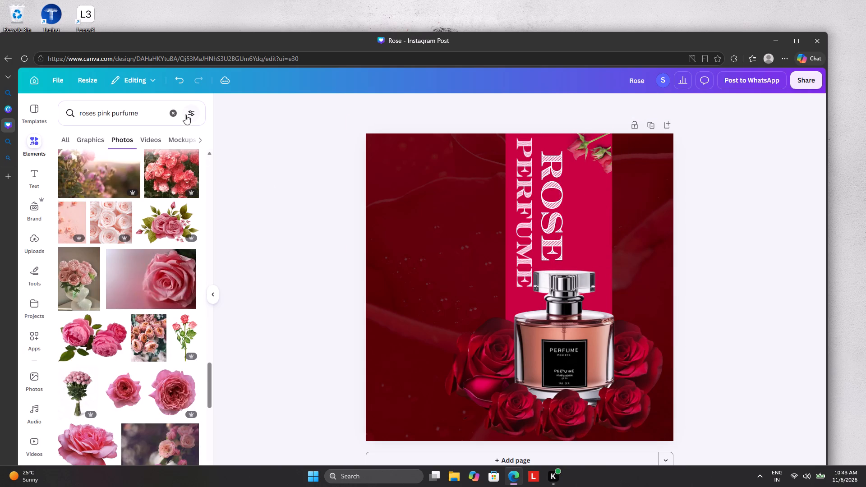
Search the elements for "rose red" and show all the matching graphics.
click(181, 113)
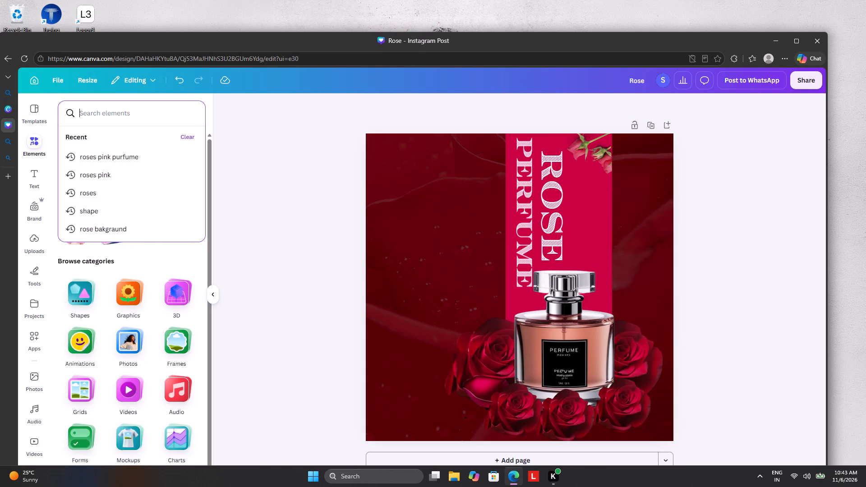
text(rose pi)
key(m)
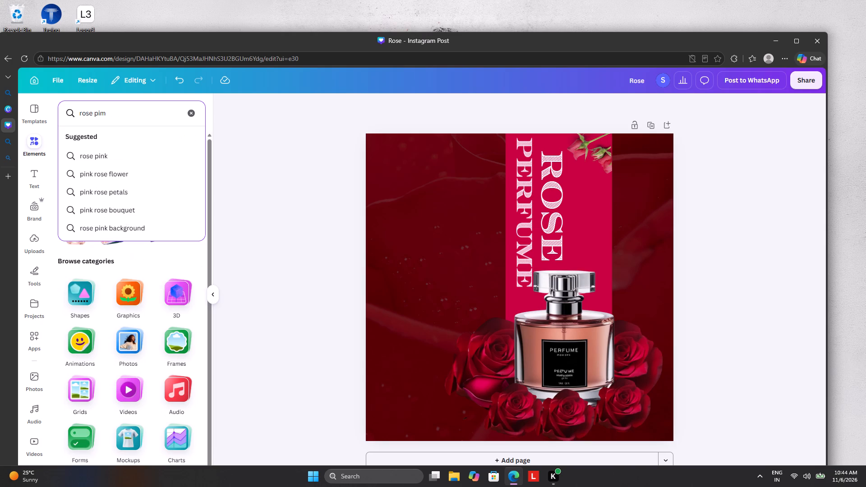
key(BackSpace)
key(n)
key(k)
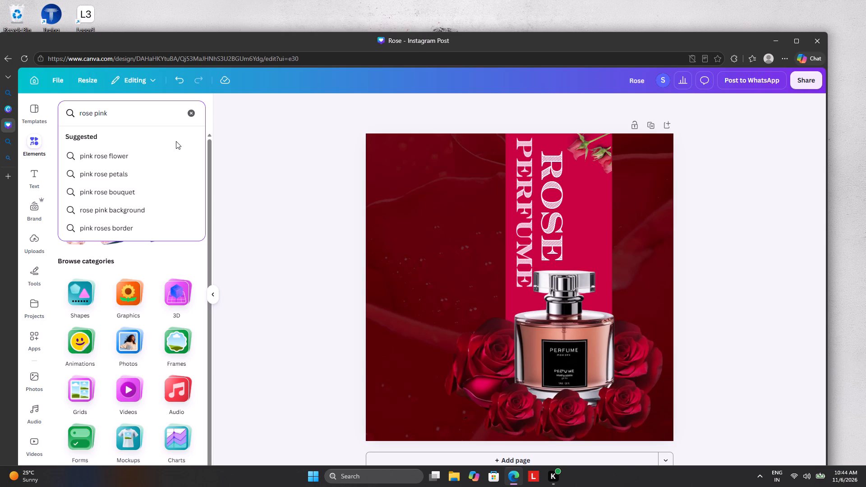
key(BackSpace)
key(BackSpace)
key(BackSpace)
key(BackSpace)
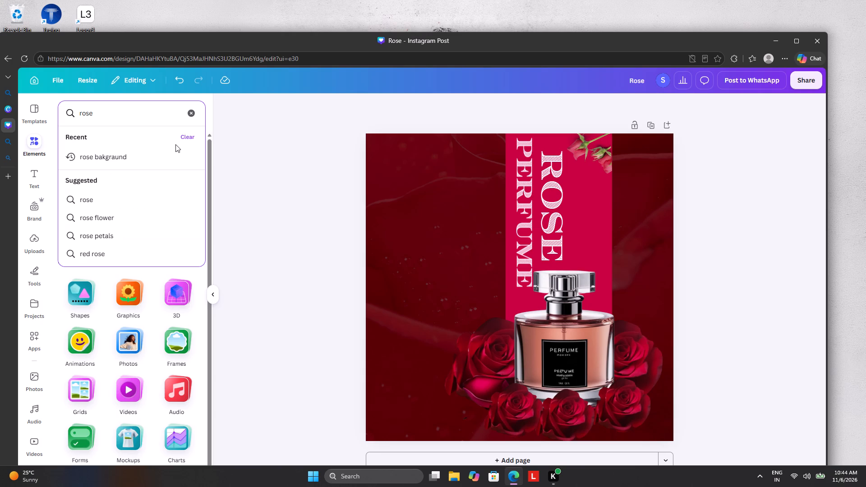
text(red)
key(Return)
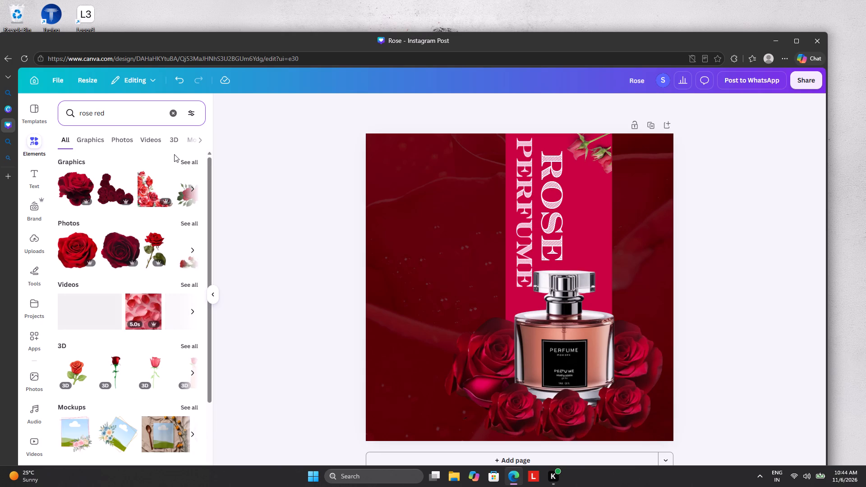
click(187, 162)
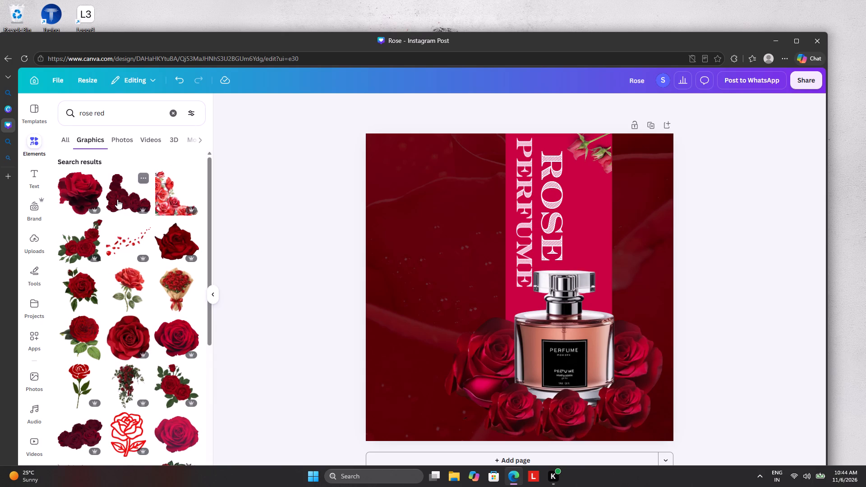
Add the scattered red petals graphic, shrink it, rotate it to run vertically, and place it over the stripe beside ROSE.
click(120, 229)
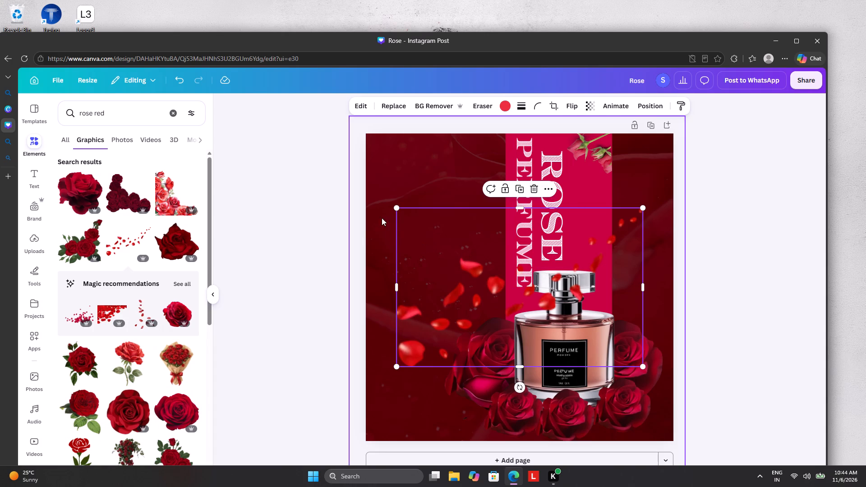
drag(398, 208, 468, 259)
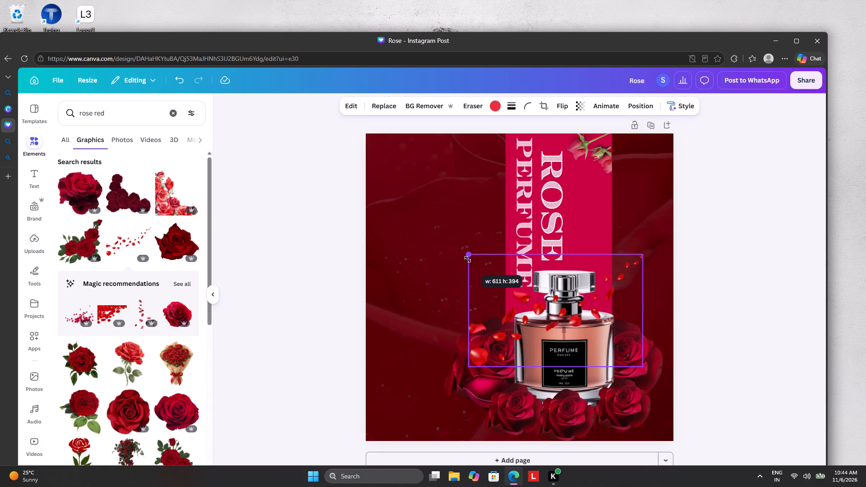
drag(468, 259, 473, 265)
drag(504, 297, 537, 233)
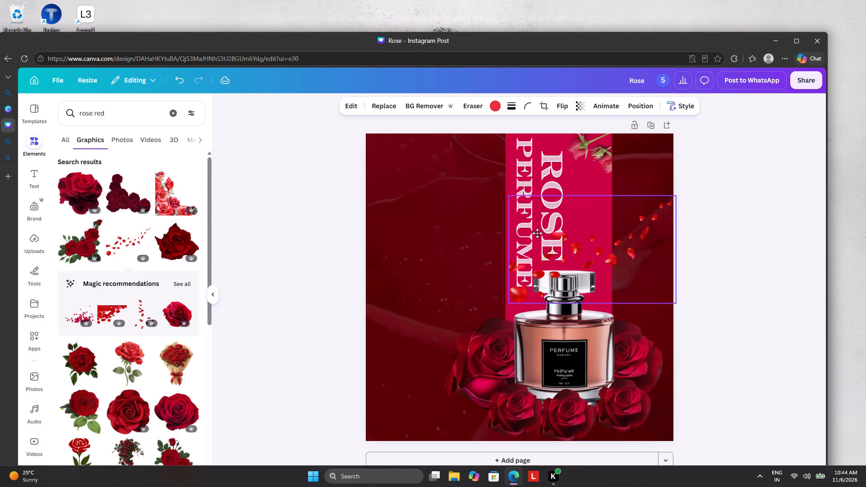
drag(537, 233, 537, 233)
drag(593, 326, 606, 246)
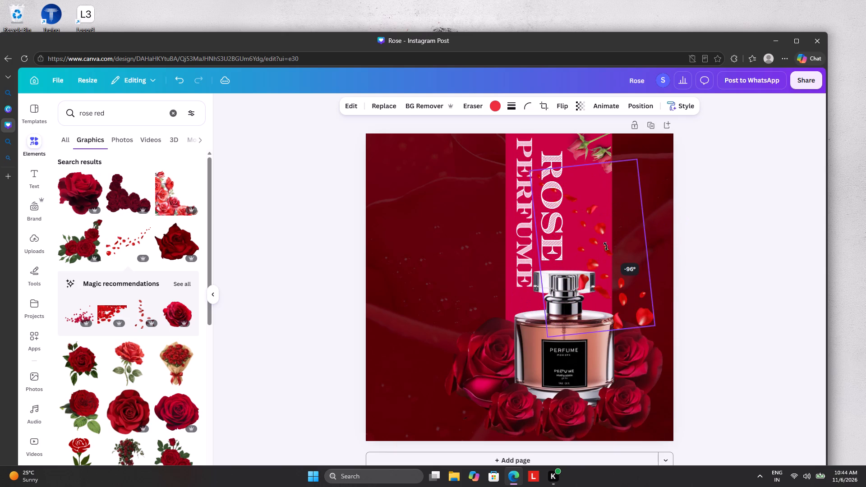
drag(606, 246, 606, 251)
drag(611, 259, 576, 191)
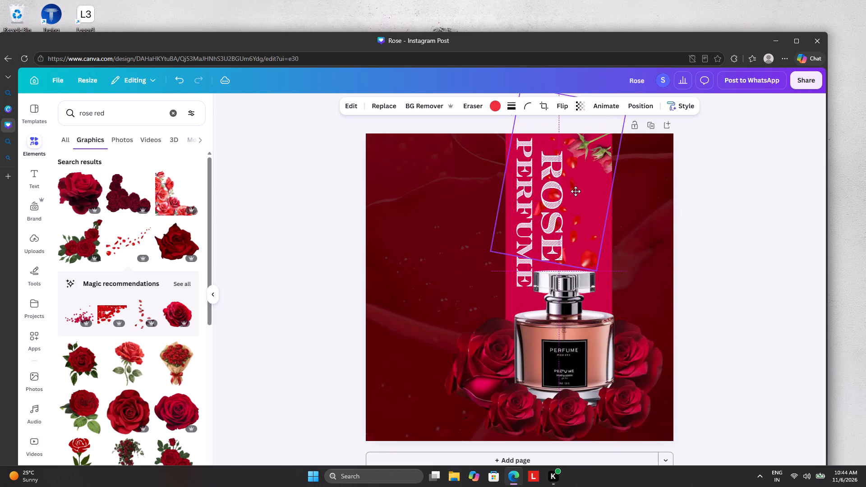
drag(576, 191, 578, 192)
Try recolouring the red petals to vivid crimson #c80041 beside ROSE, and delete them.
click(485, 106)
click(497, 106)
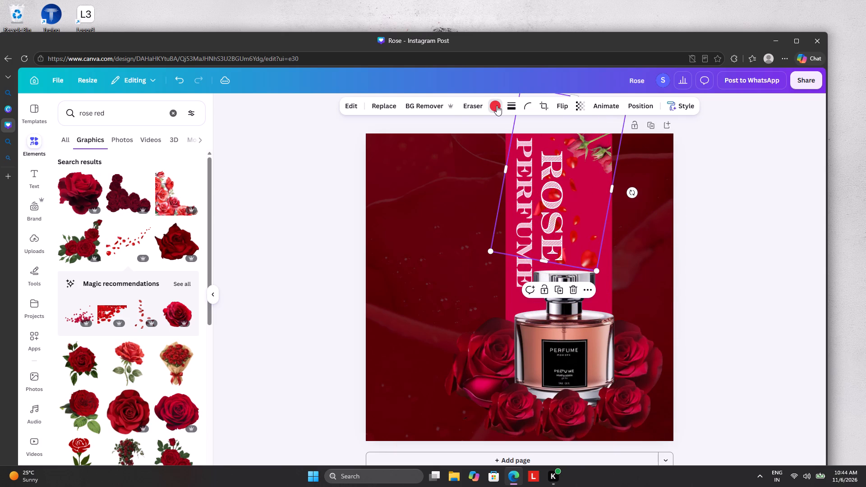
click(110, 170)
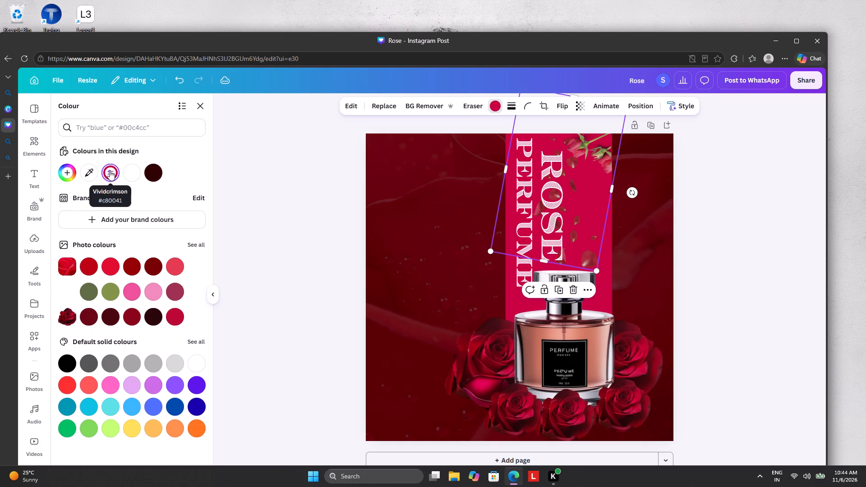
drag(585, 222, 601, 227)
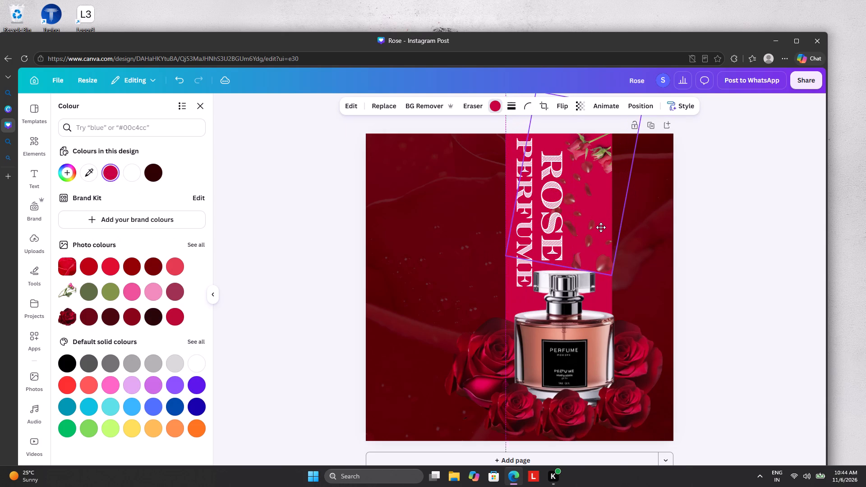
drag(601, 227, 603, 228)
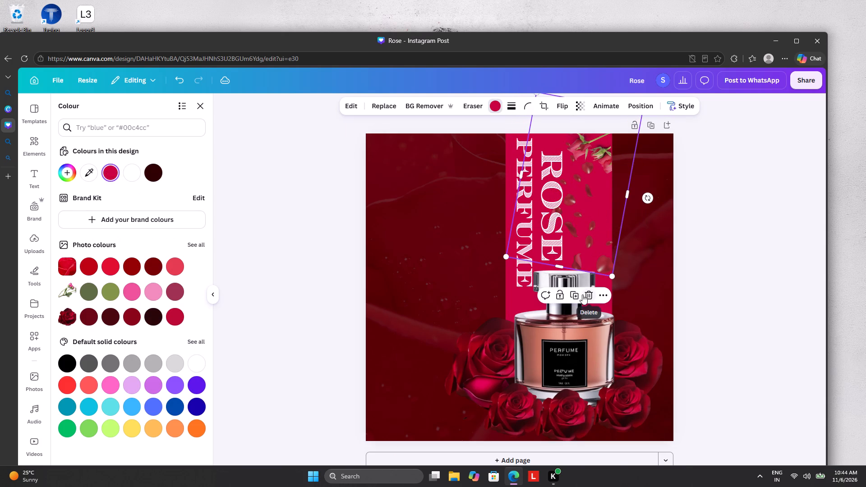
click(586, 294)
Browse the "rose red" graphics for another decoration suited to the crimson stripe.
scroll(153, 300, down, 4)
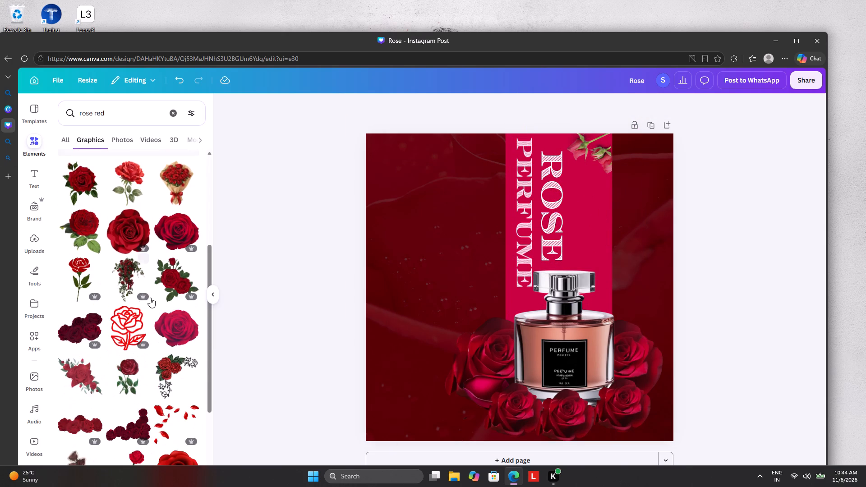
scroll(150, 298, down, 3)
scroll(124, 330, down, 2)
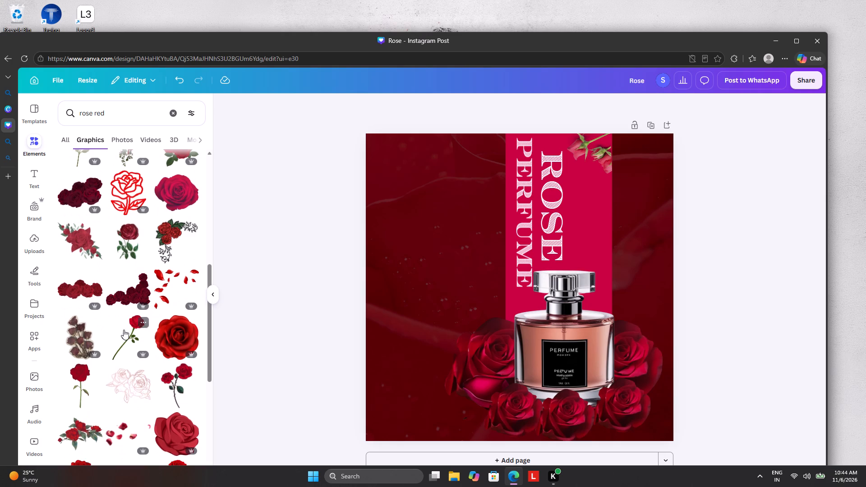
scroll(124, 330, down, 6)
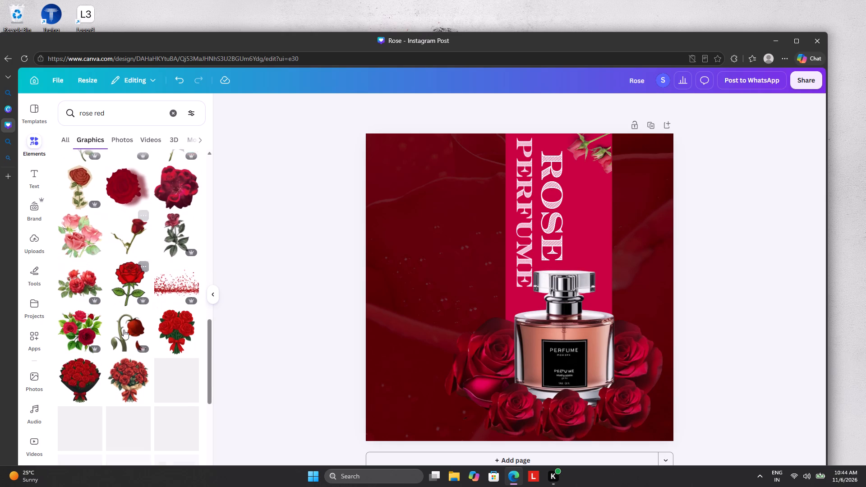
scroll(138, 293, down, 4)
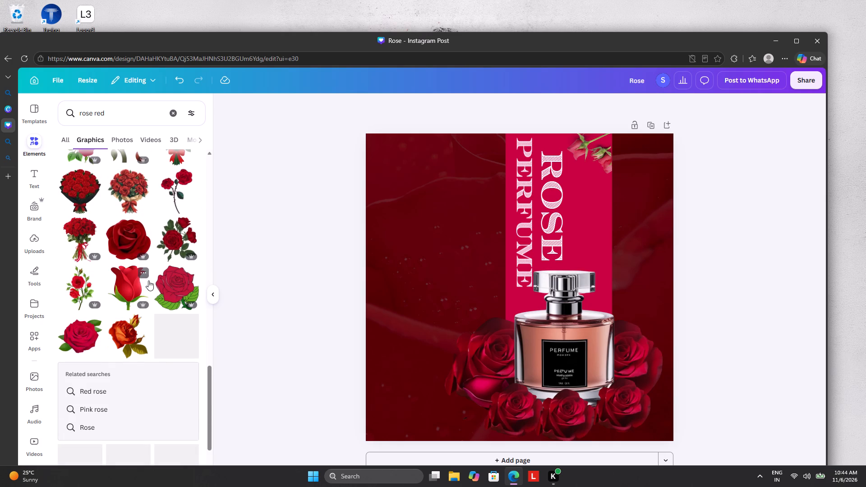
scroll(147, 239, down, 4)
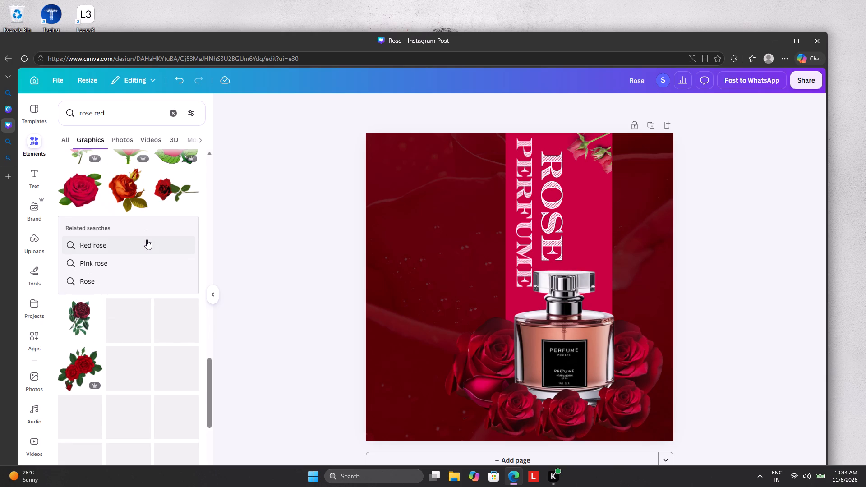
scroll(147, 239, down, 4)
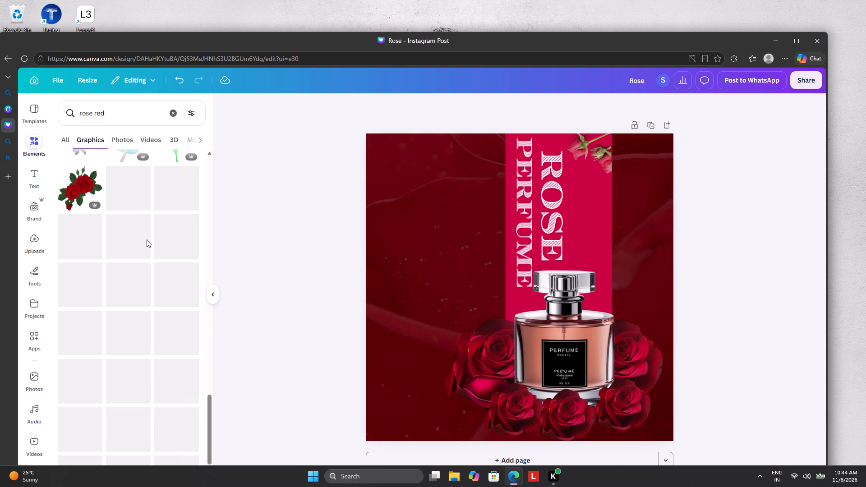
scroll(157, 224, down, 4)
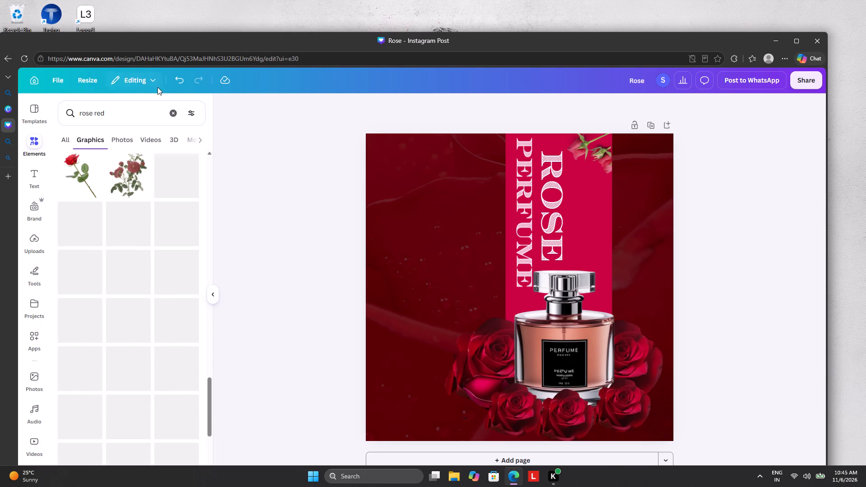
Search the elements for "pieces of rose" and show the matching photos.
click(174, 114)
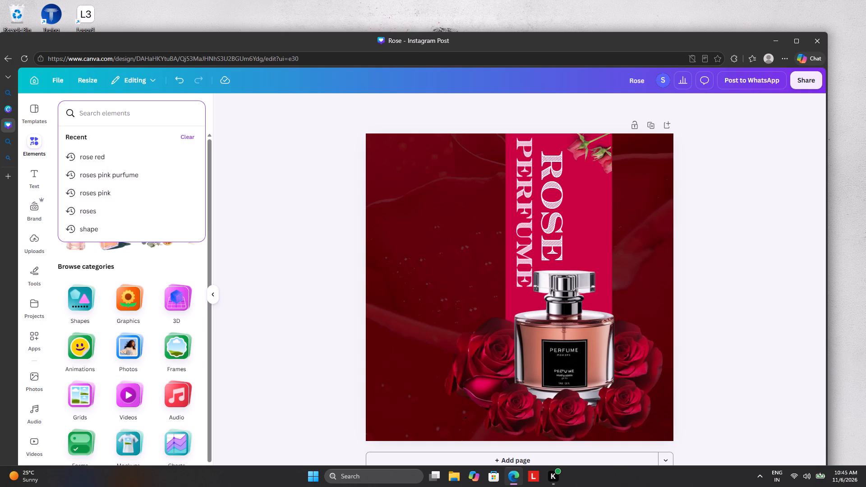
text(pi)
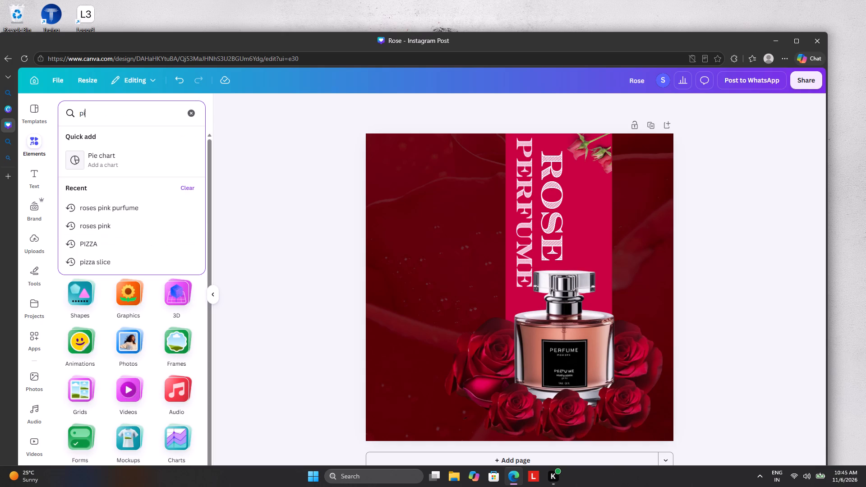
key(e)
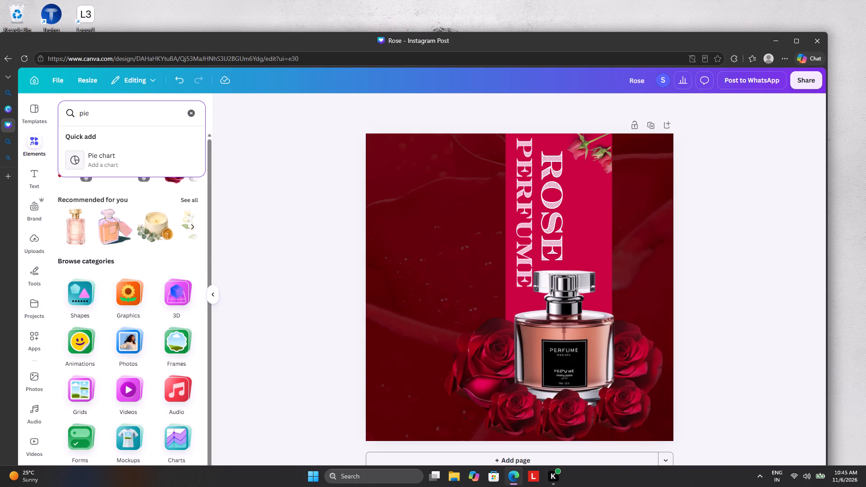
key(c)
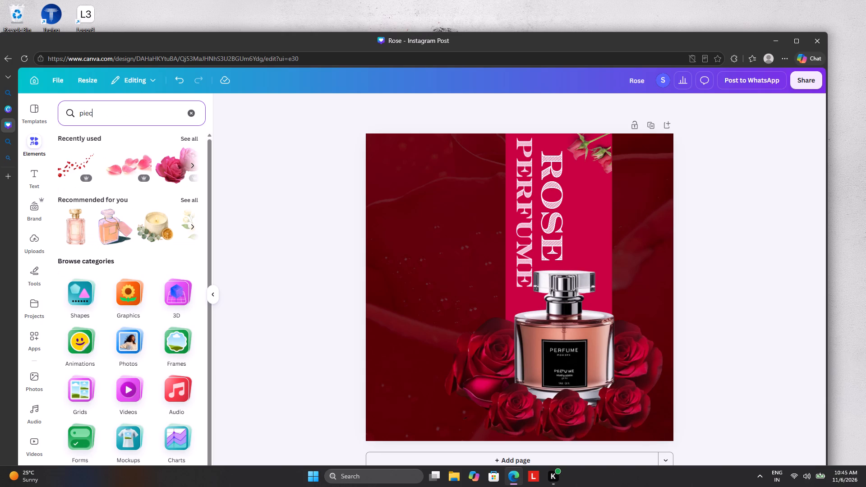
text(es)
key(space)
text(of)
key(space)
text(rose)
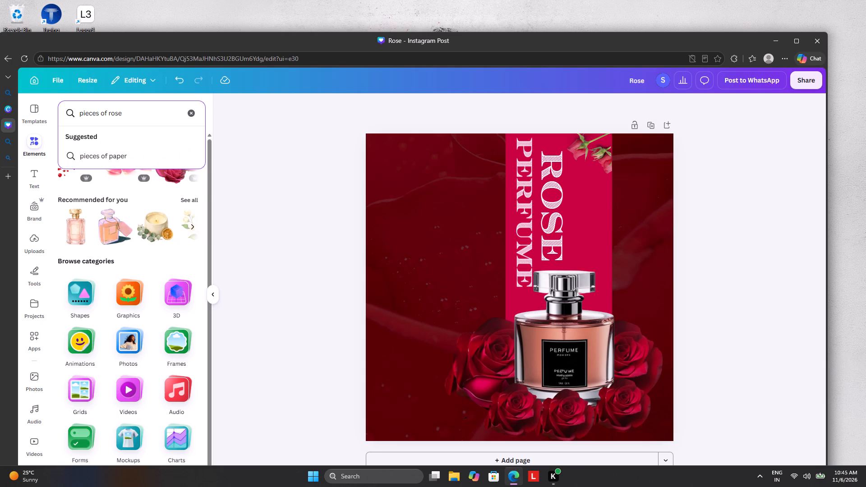
key(space)
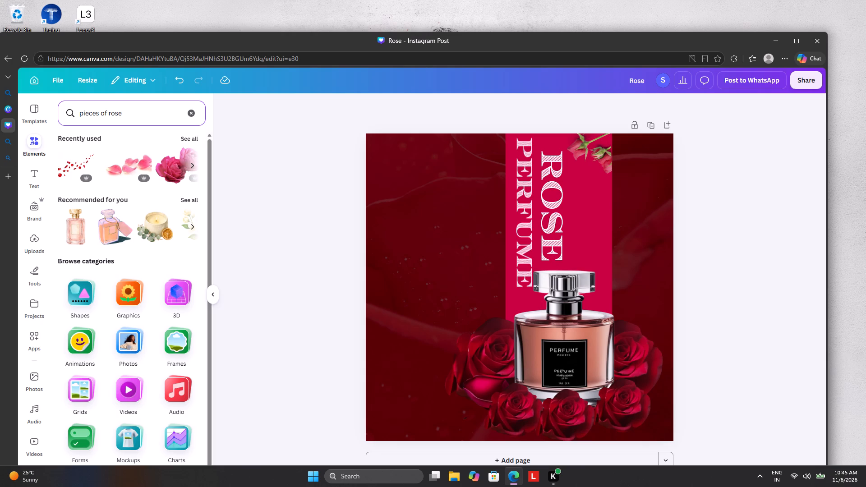
key(Return)
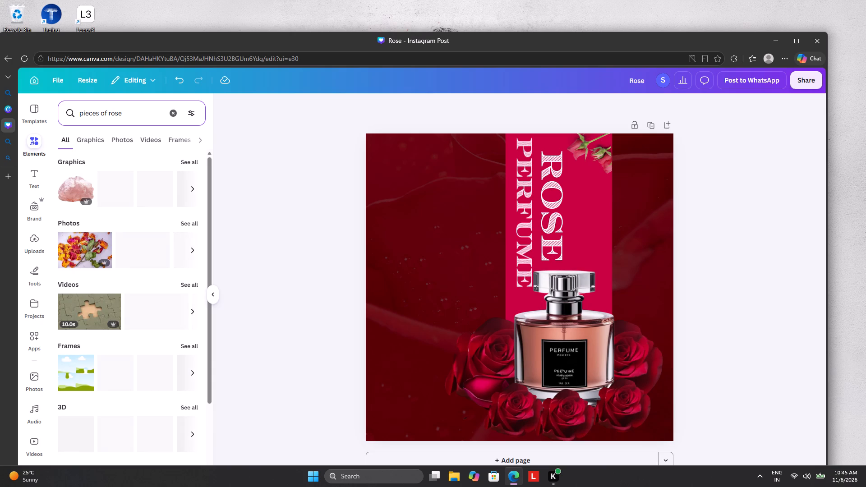
click(182, 159)
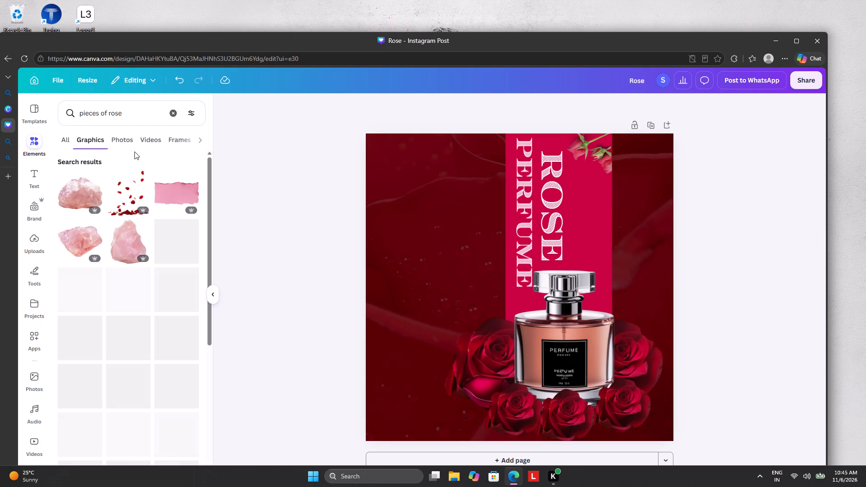
click(124, 142)
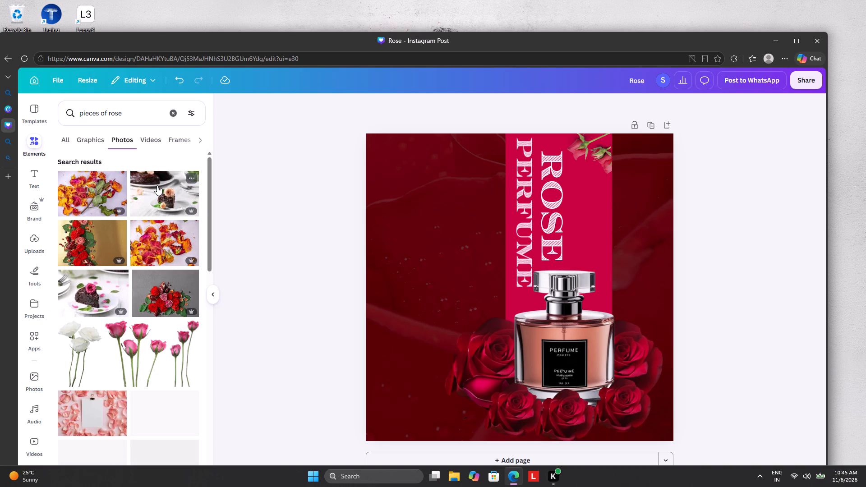
Add the scattered pink-red rose petals cutout photo and place it across the design's upper part, over the titles and stripe.
scroll(159, 267, down, 5)
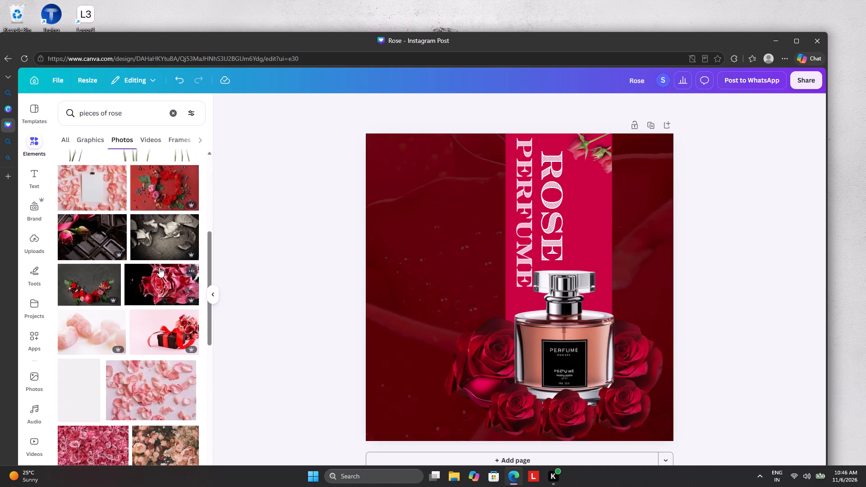
scroll(159, 267, down, 8)
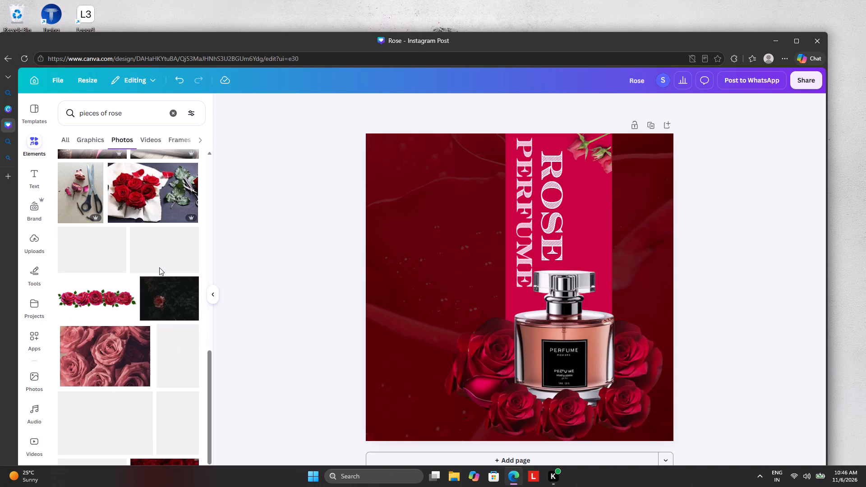
scroll(159, 267, down, 6)
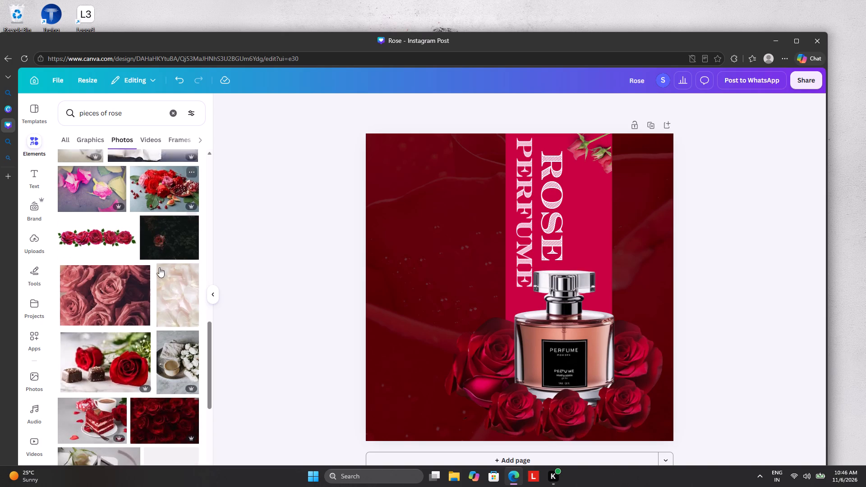
scroll(159, 267, down, 5)
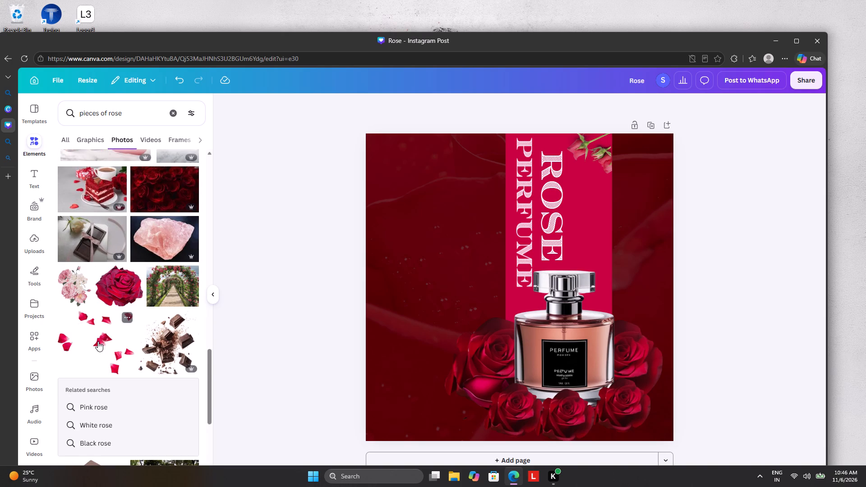
click(97, 342)
drag(419, 273, 391, 289)
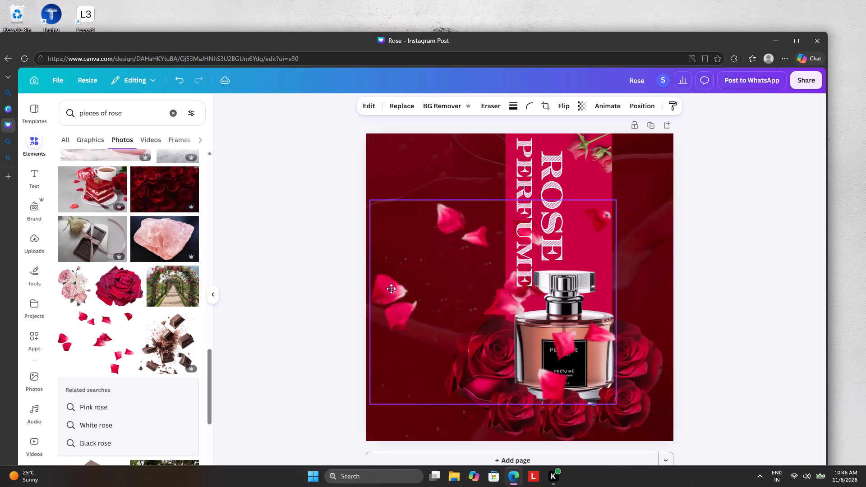
drag(391, 289, 438, 253)
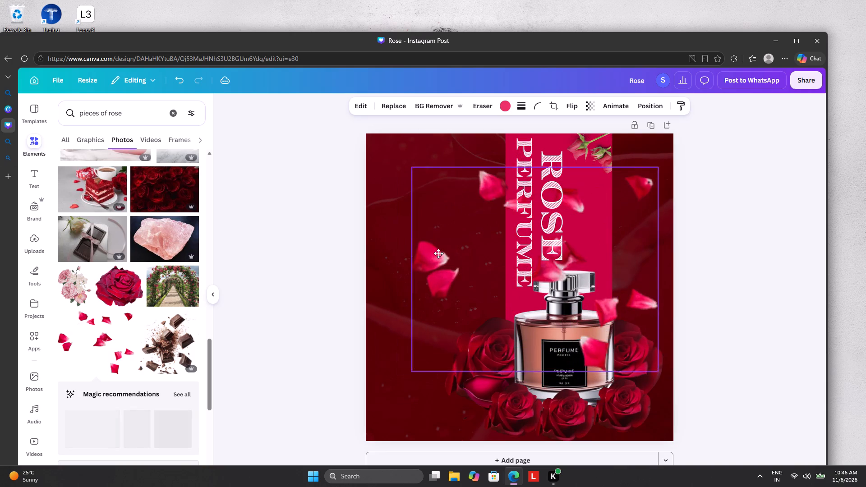
drag(438, 253, 445, 234)
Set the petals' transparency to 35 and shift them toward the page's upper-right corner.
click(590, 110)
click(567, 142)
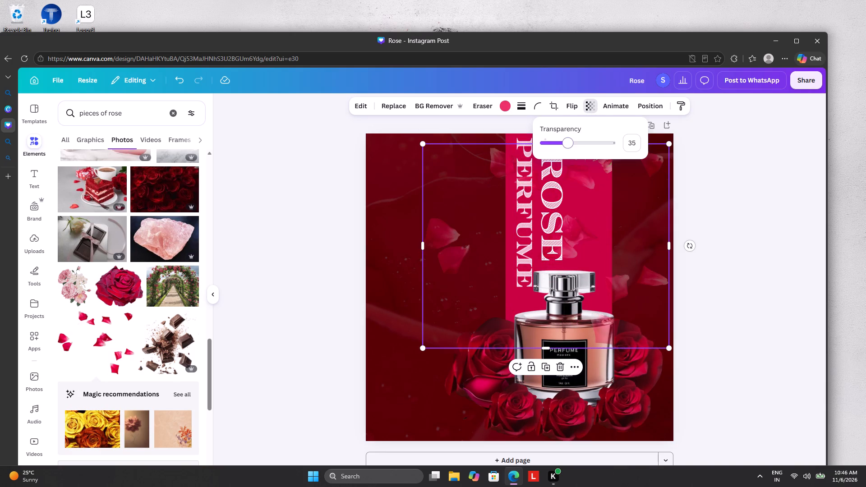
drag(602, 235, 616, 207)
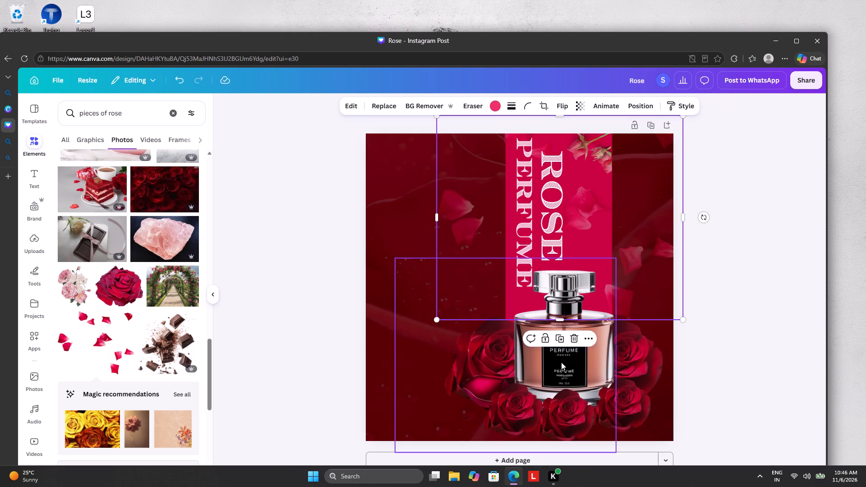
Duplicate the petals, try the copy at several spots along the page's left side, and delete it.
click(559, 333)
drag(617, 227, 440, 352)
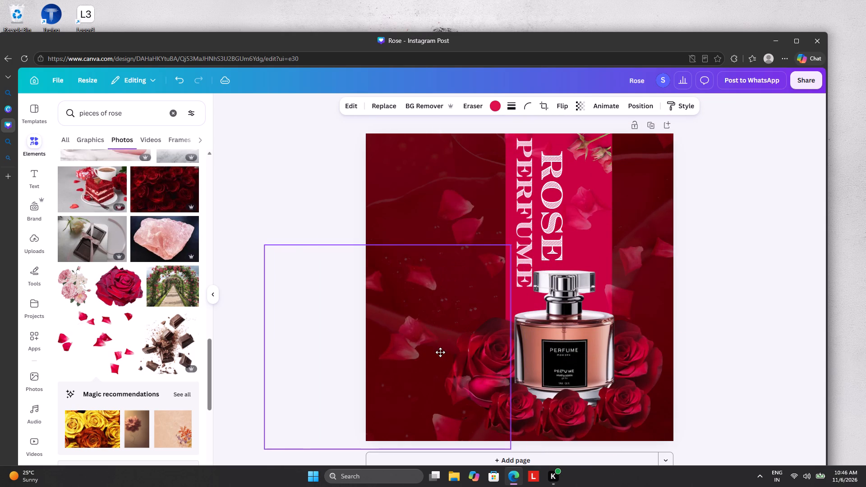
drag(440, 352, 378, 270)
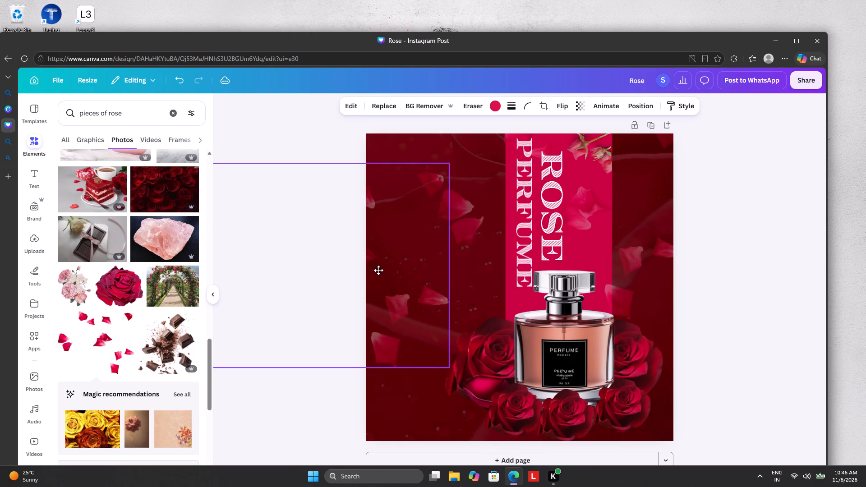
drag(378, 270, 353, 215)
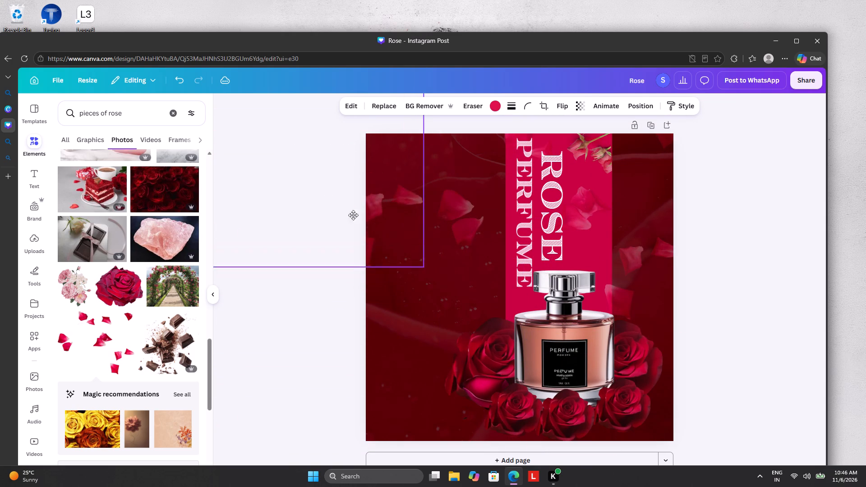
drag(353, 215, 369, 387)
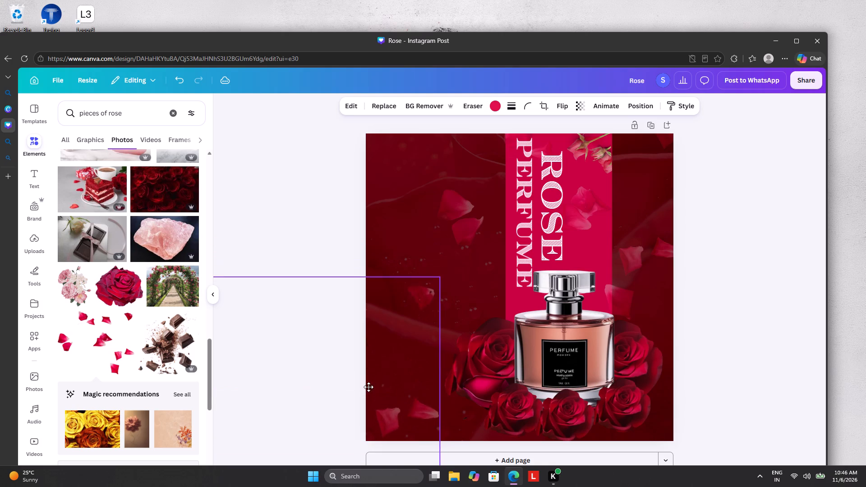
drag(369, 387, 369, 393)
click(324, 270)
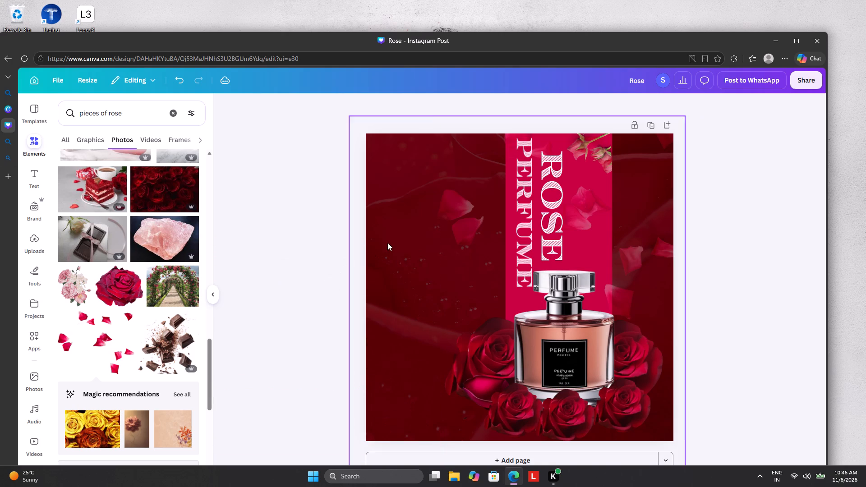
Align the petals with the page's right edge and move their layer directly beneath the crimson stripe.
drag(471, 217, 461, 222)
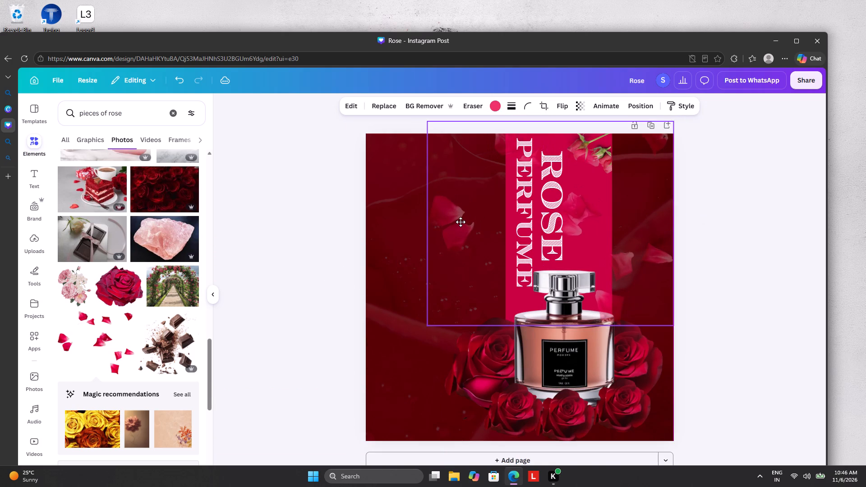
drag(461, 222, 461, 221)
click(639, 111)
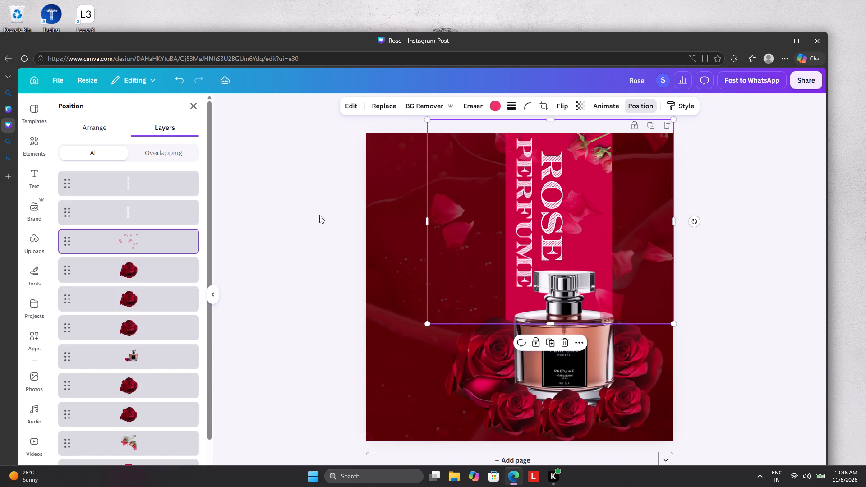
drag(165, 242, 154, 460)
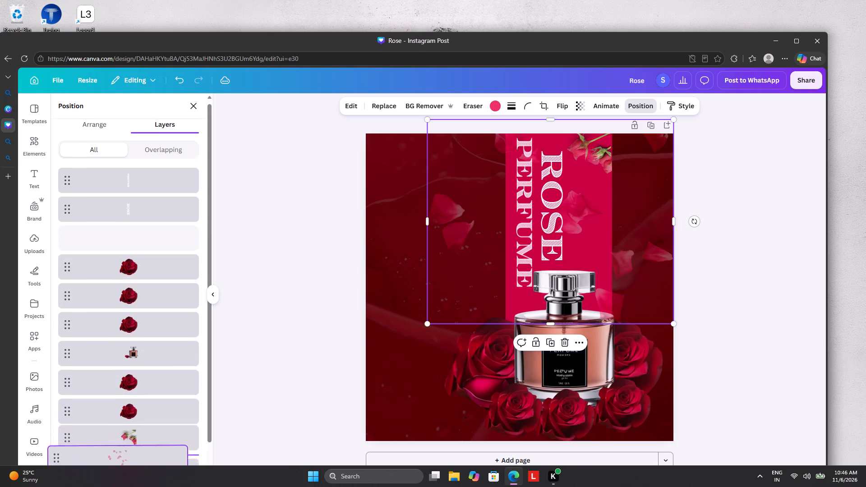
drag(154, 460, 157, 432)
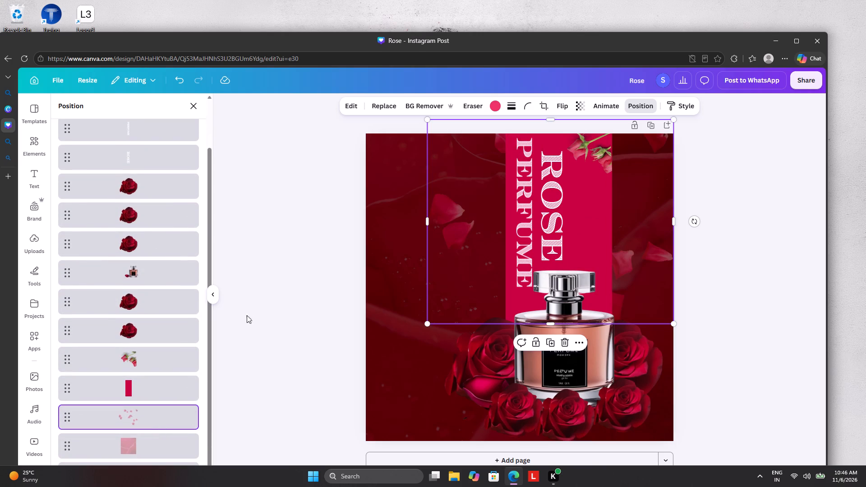
Shrink the petals to about 600 by 500, move them over the stripe, and layer them directly above it.
drag(428, 122, 521, 165)
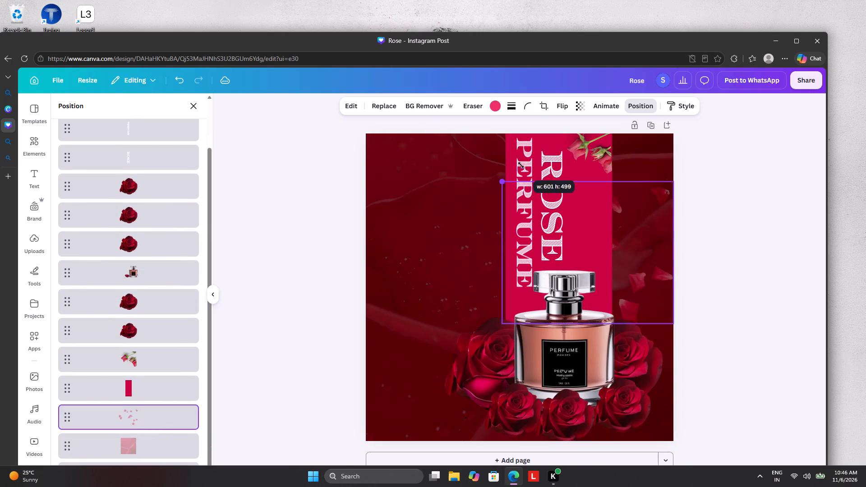
drag(521, 165, 523, 166)
drag(658, 298, 602, 269)
drag(161, 410, 157, 369)
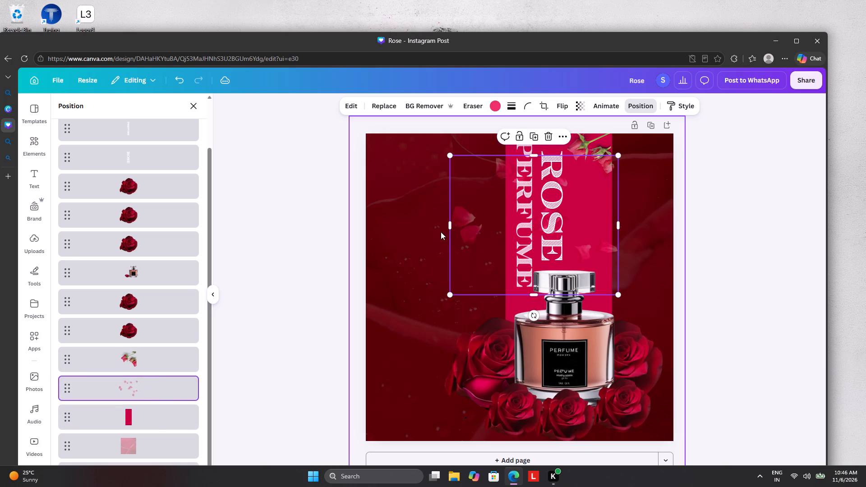
Crop the petals' left side to about the stripe's width and align their right edge with the stripe's.
drag(447, 229, 502, 234)
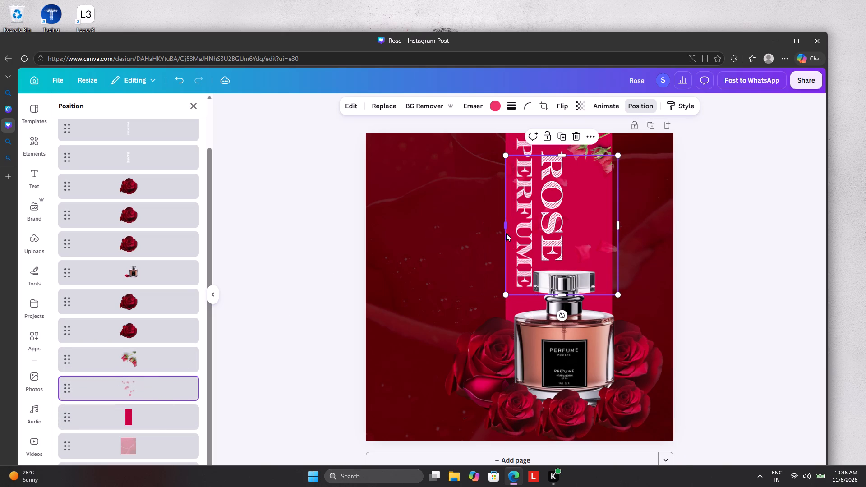
drag(585, 227, 580, 227)
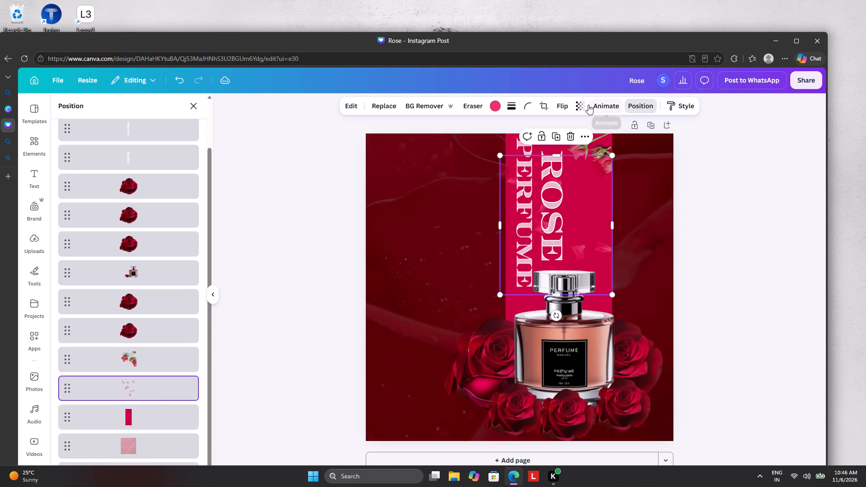
Set the transparency of the petals over the stripe to 100.
click(583, 104)
click(571, 142)
drag(571, 142, 599, 140)
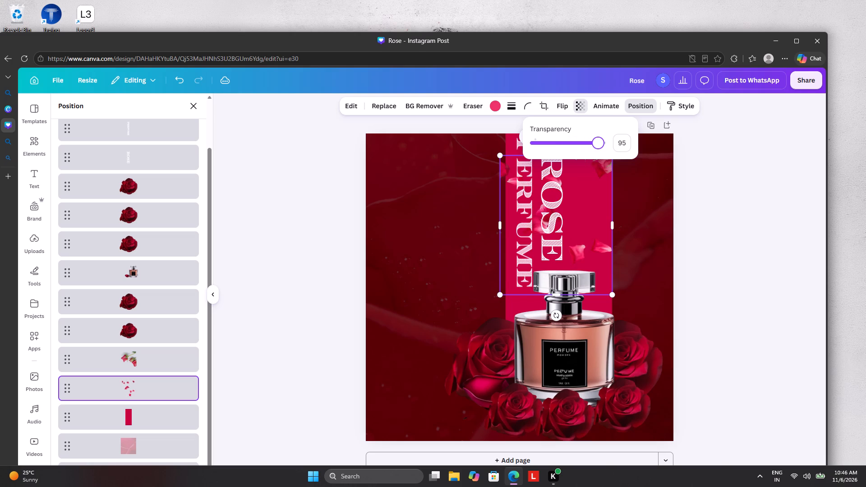
drag(599, 140, 604, 140)
click(729, 216)
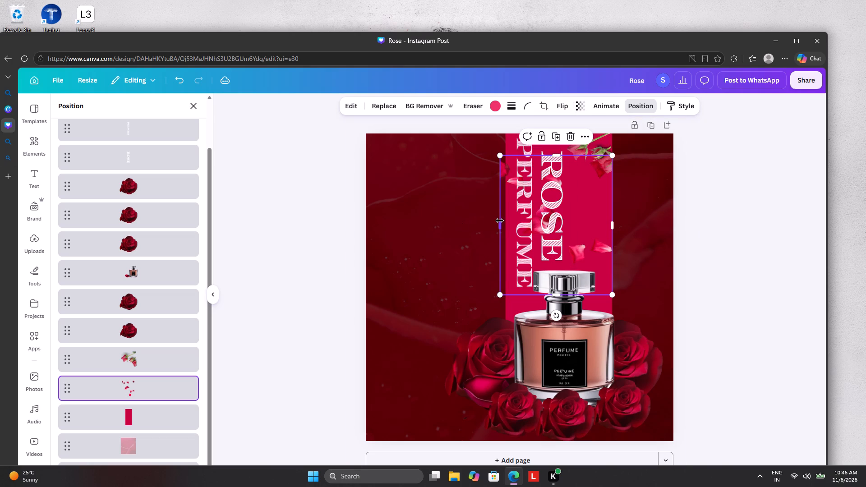
Crop the left side of the petals over the stripe to meet the crimson stripe's left edge.
drag(500, 222, 505, 223)
click(700, 218)
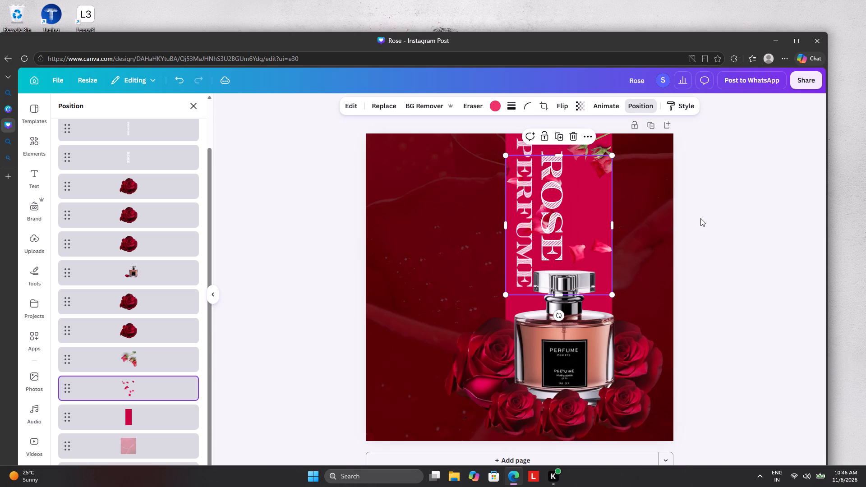
click(700, 218)
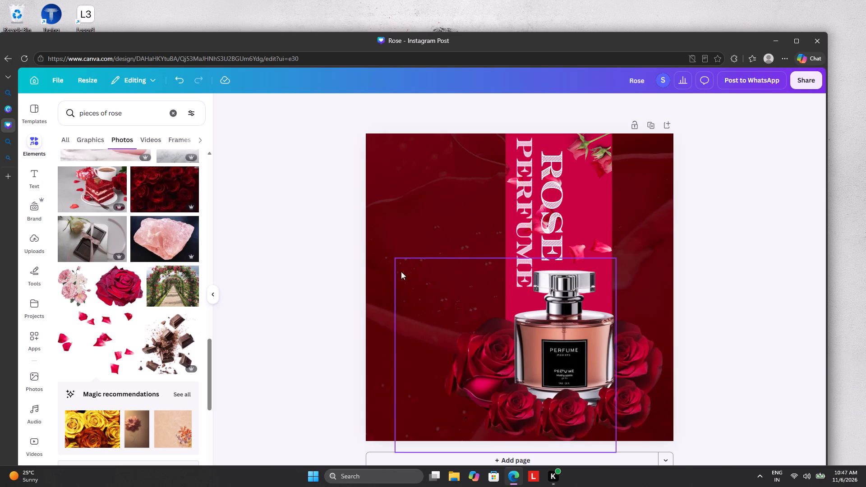
Search the elements for "rose red" and show the photo results.
scroll(129, 283, down, 6)
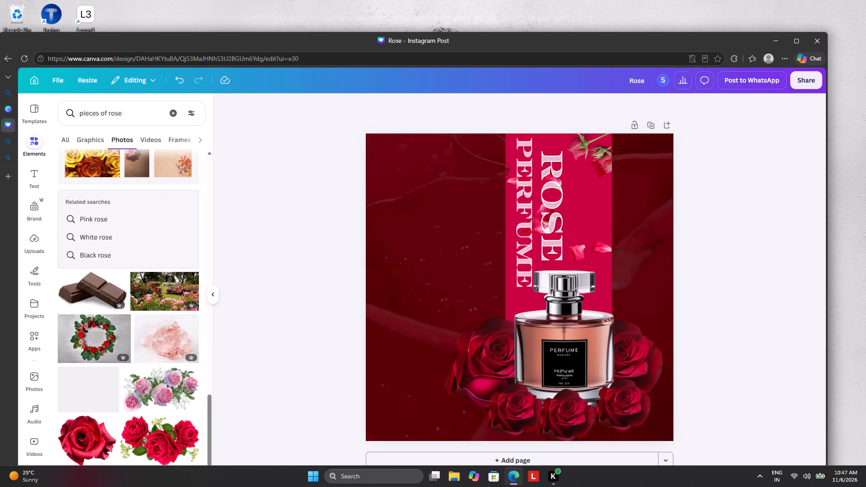
scroll(111, 230, up, 3)
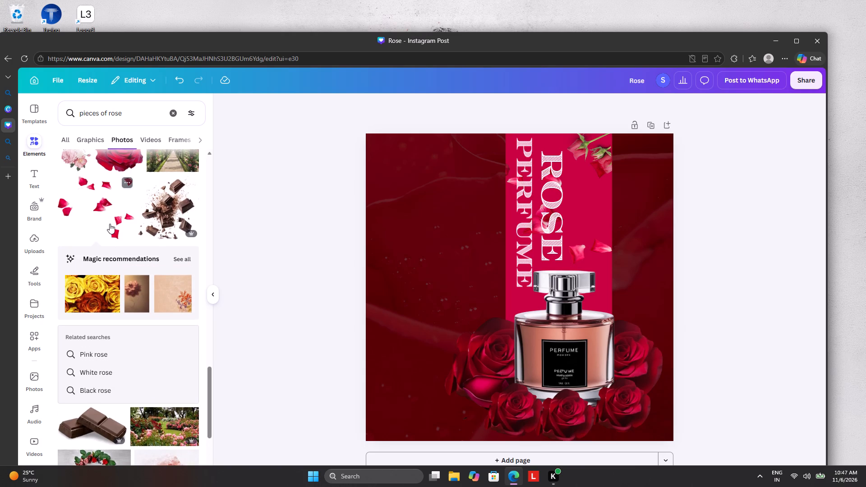
click(172, 113)
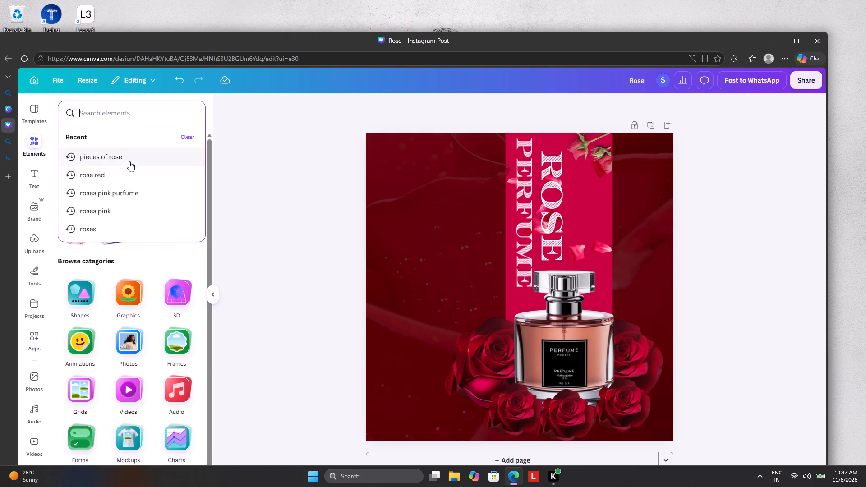
click(129, 174)
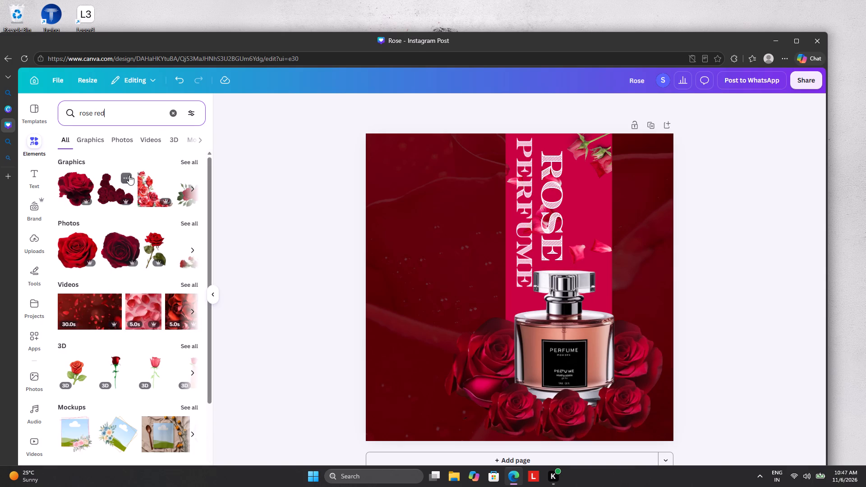
click(183, 160)
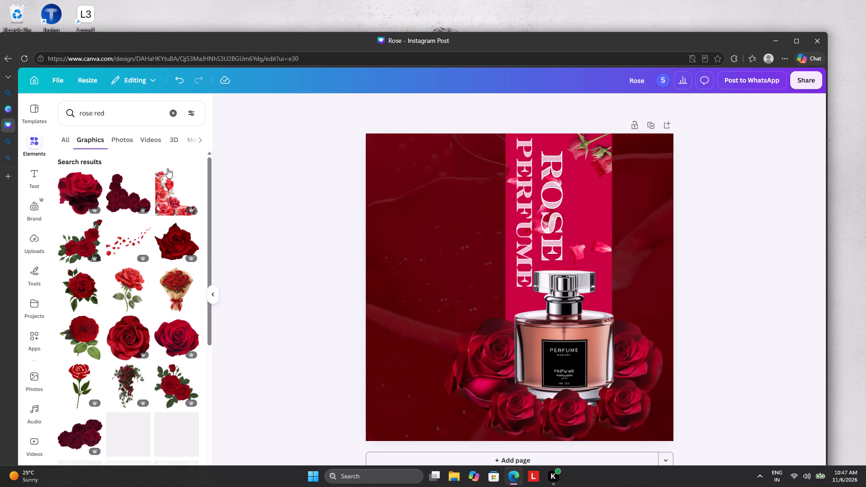
click(120, 138)
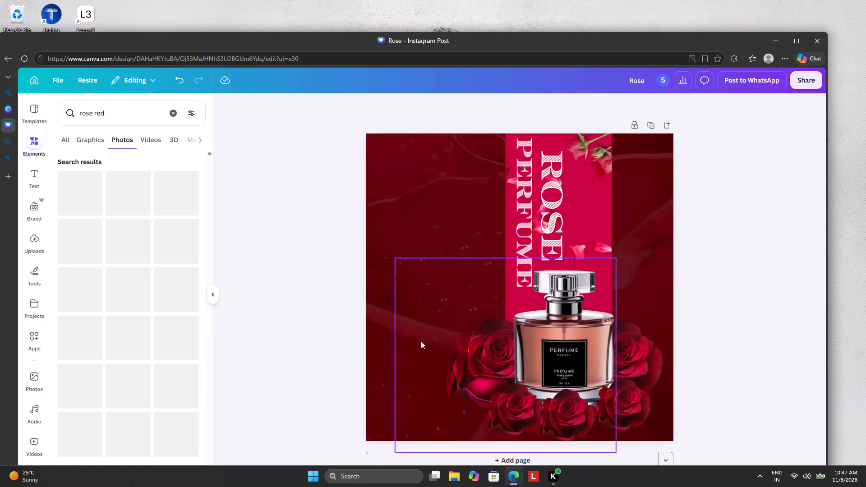
Shrink the perfume bottle image slightly to about 771 by 678.
click(461, 332)
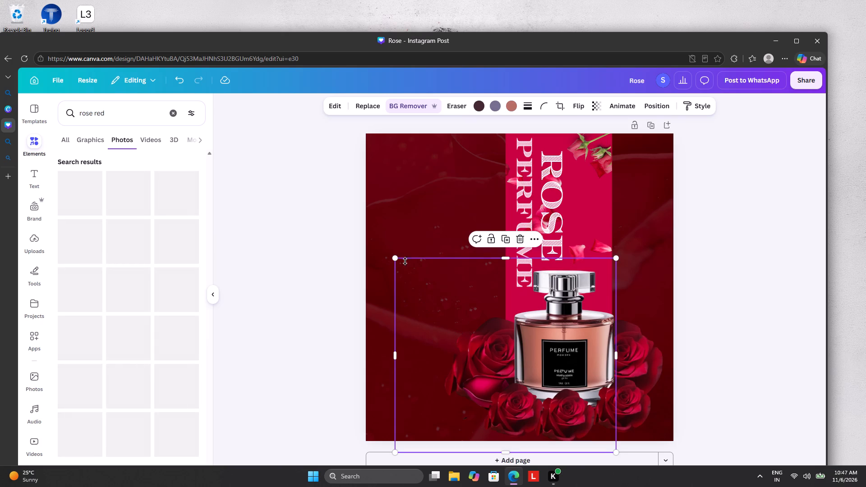
drag(396, 260, 396, 265)
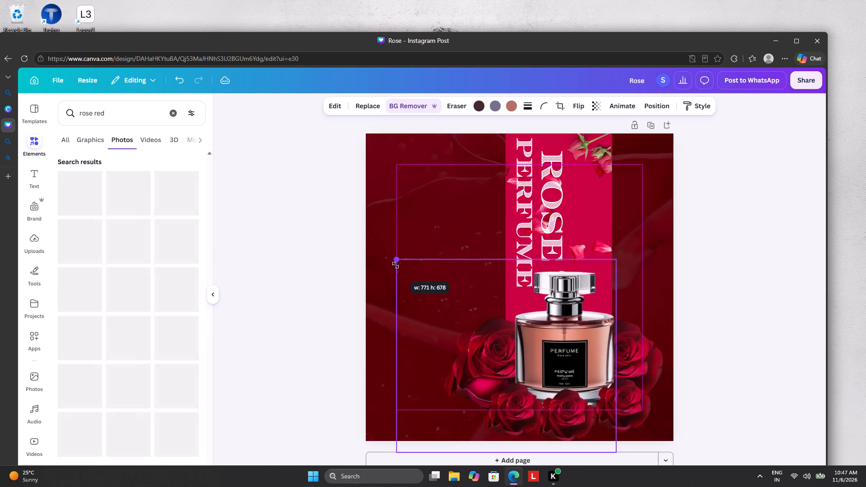
drag(396, 265, 392, 265)
click(315, 287)
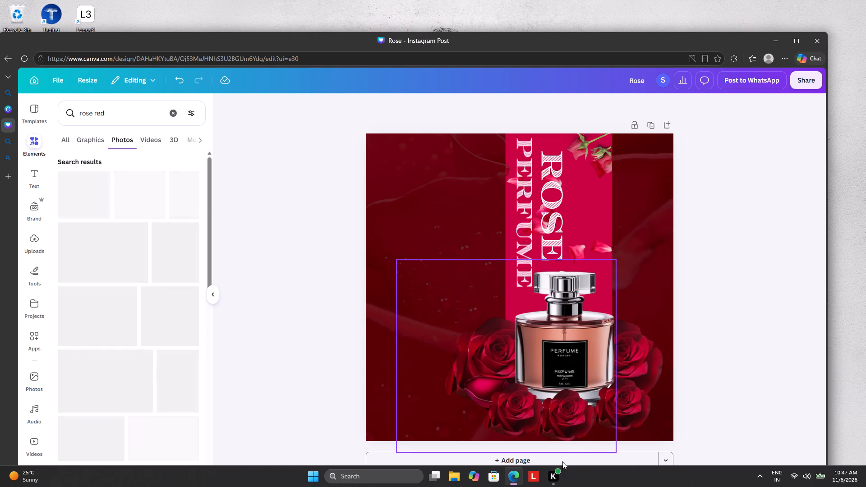
Add the photo of loose falling red petals from the results and place it over the page's upper-left area.
scroll(95, 333, down, 5)
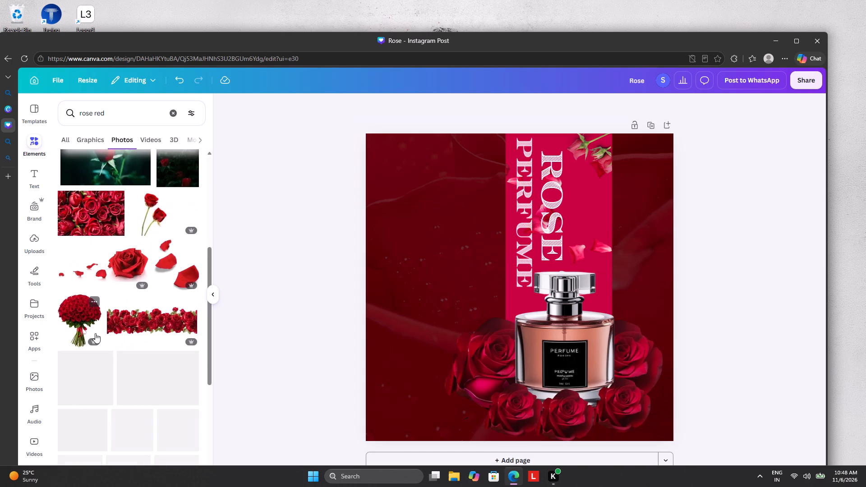
scroll(95, 328, down, 5)
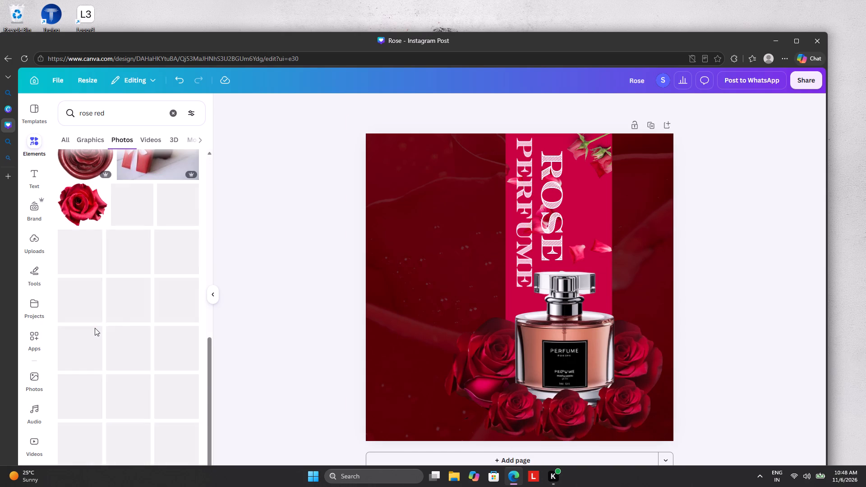
scroll(95, 328, down, 4)
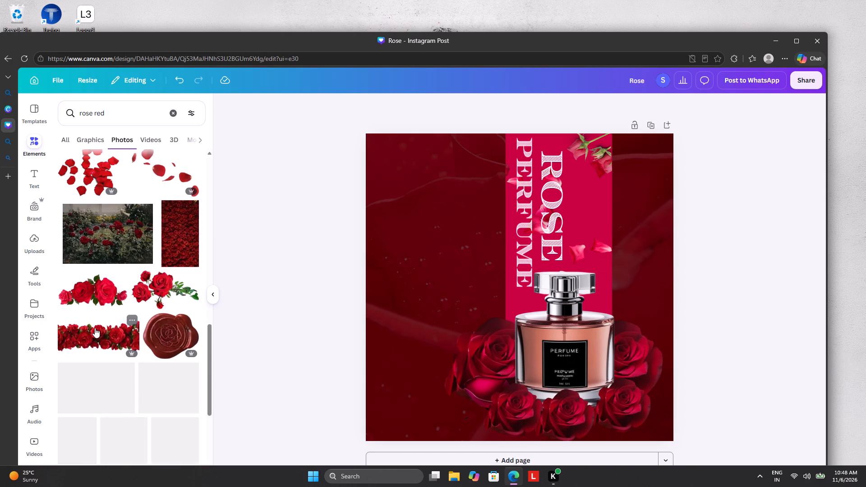
scroll(96, 285, up, 1)
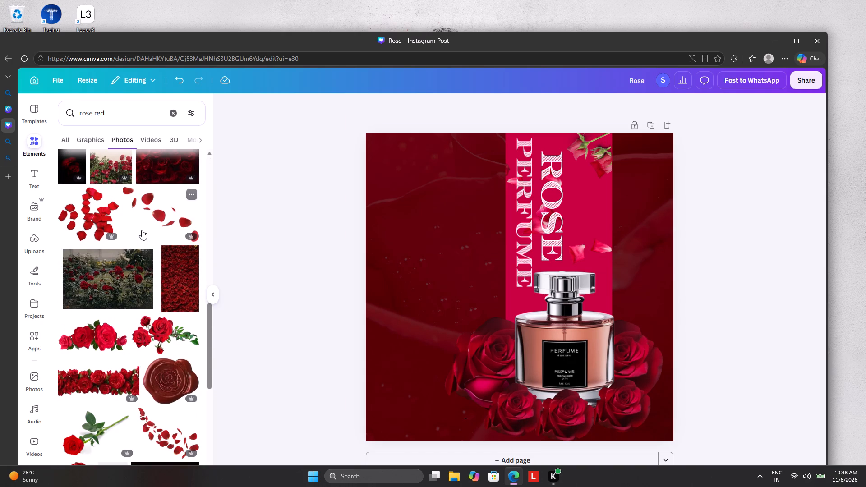
click(142, 230)
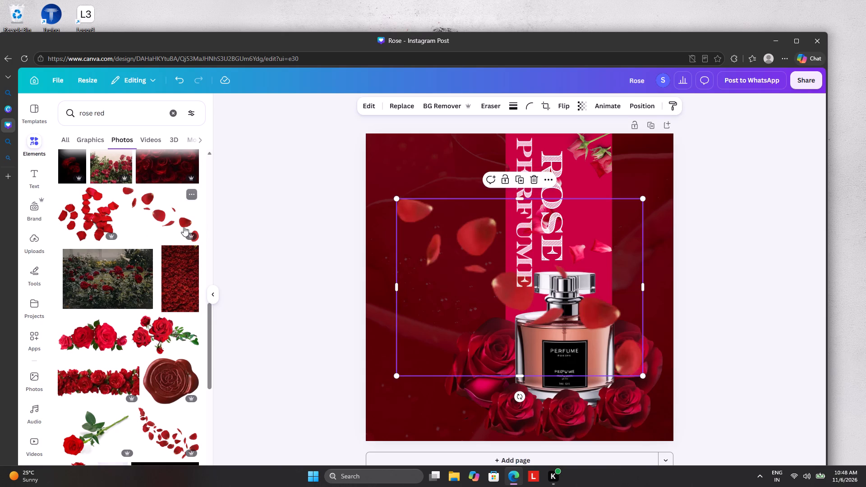
drag(465, 289, 443, 288)
drag(451, 308, 451, 311)
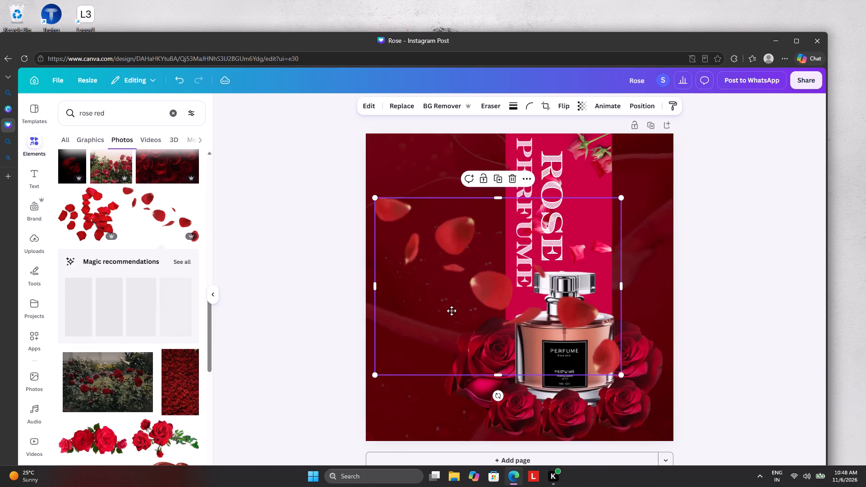
drag(451, 311, 422, 243)
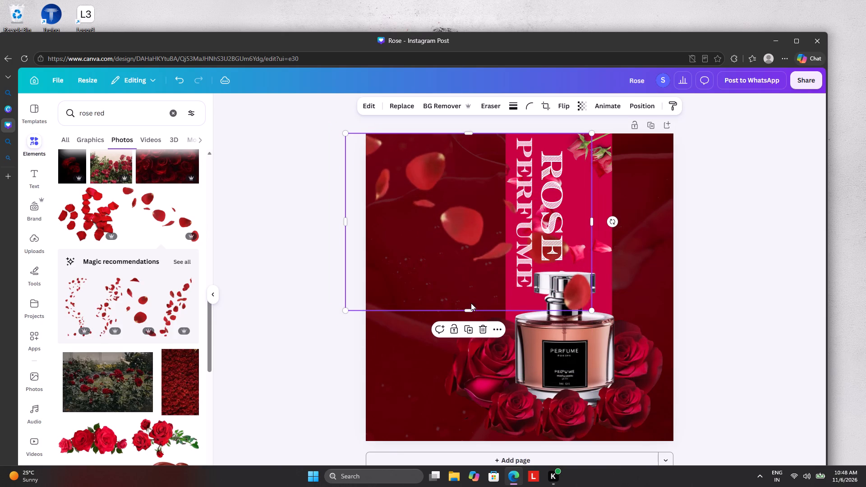
Rotate the falling petals clockwise until they run roughly vertically and move them along the page's left side.
drag(615, 219, 560, 314)
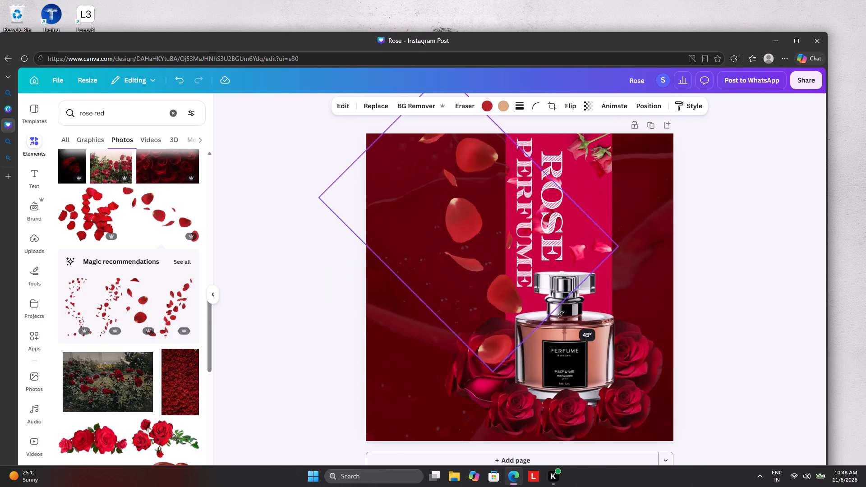
drag(560, 314, 535, 323)
drag(516, 289, 469, 303)
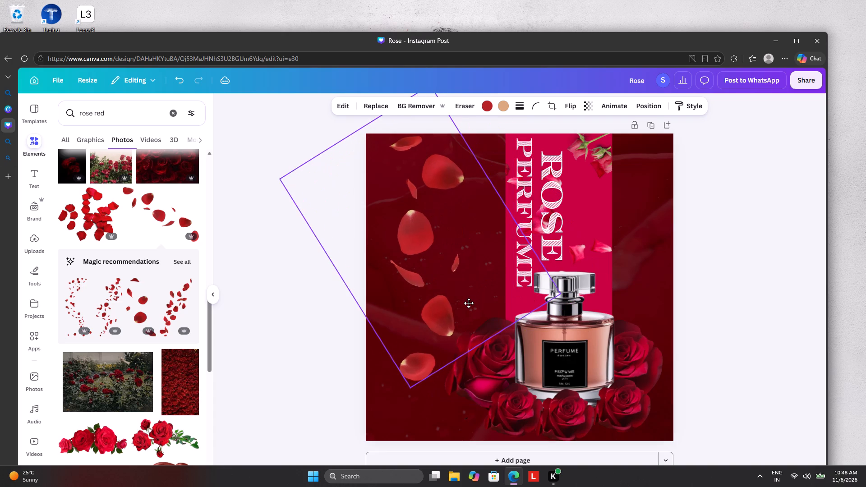
drag(469, 303, 460, 305)
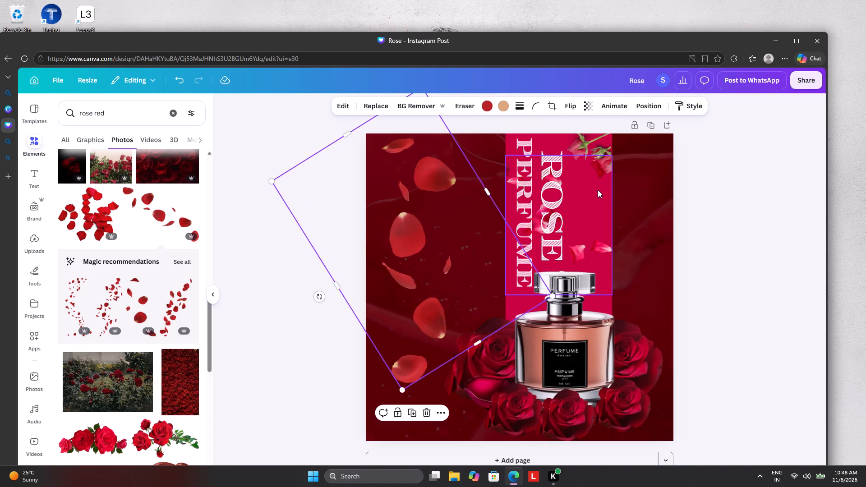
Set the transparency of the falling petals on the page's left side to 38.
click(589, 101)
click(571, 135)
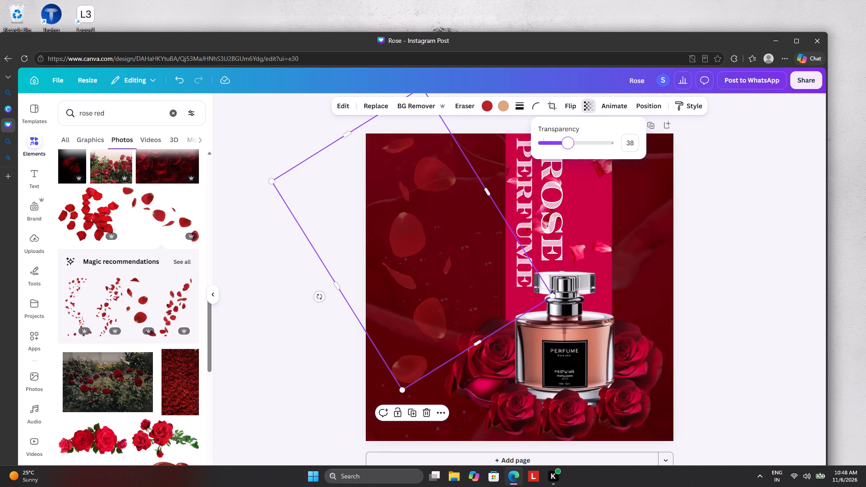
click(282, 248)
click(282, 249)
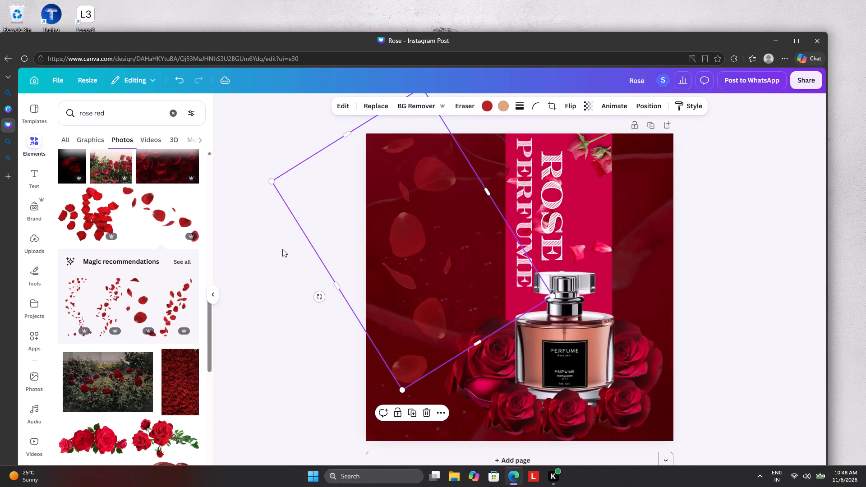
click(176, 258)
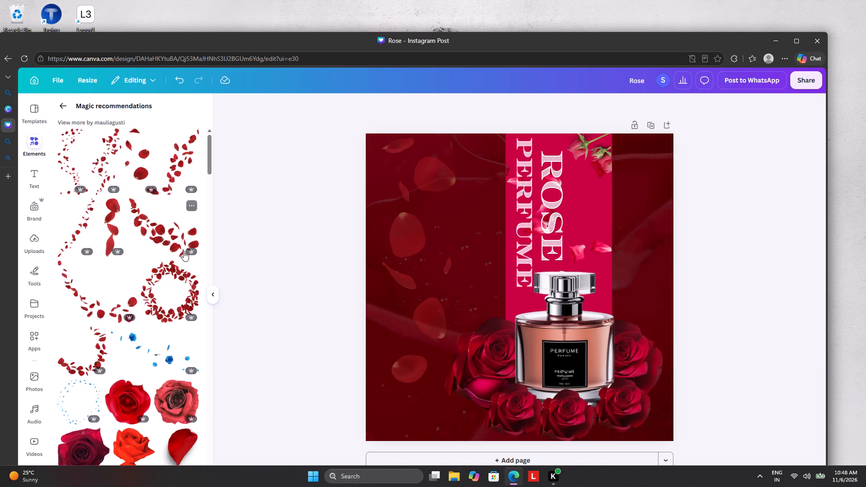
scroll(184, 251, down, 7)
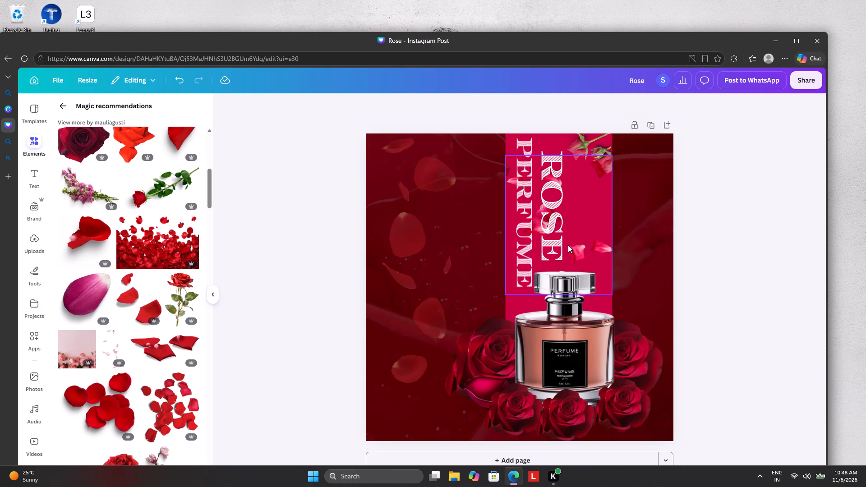
Move the rotated falling petals over the crimson stripe, above the bottle, with their transparency set to 100.
drag(428, 276, 569, 218)
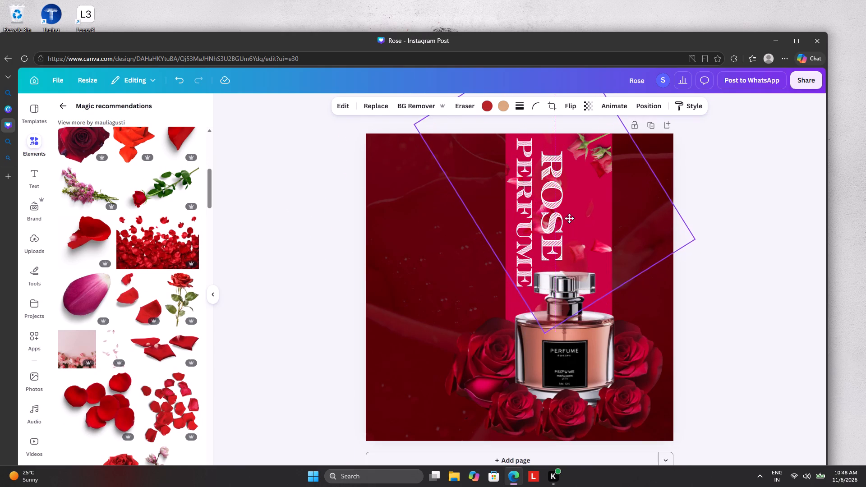
drag(569, 218, 569, 201)
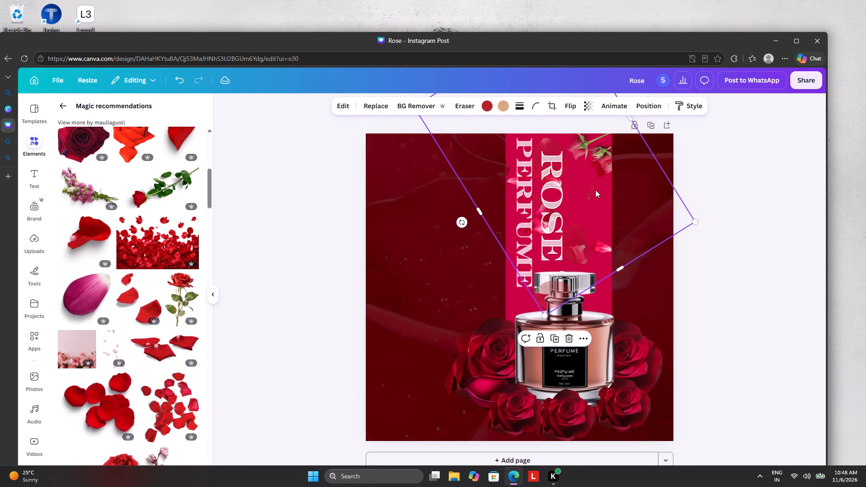
click(591, 107)
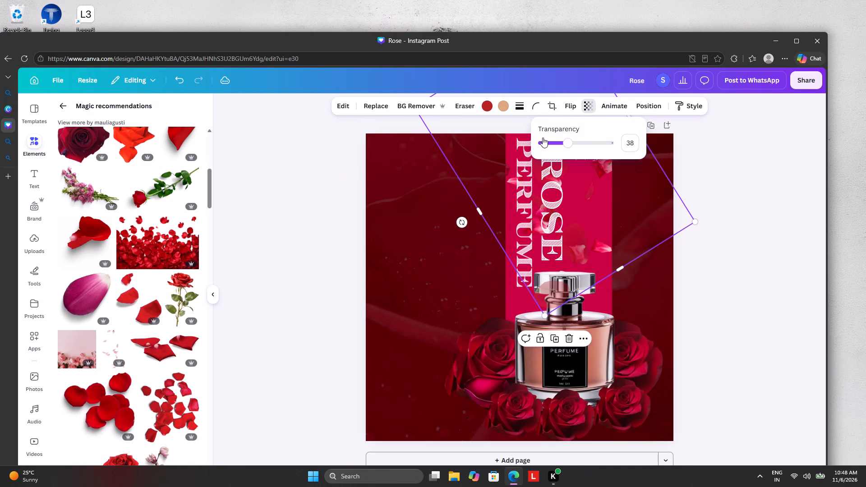
drag(566, 145, 649, 151)
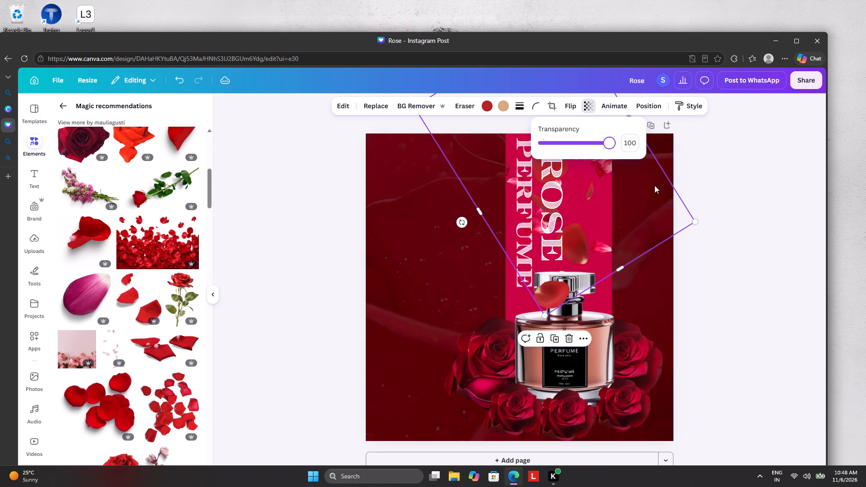
drag(654, 218, 663, 173)
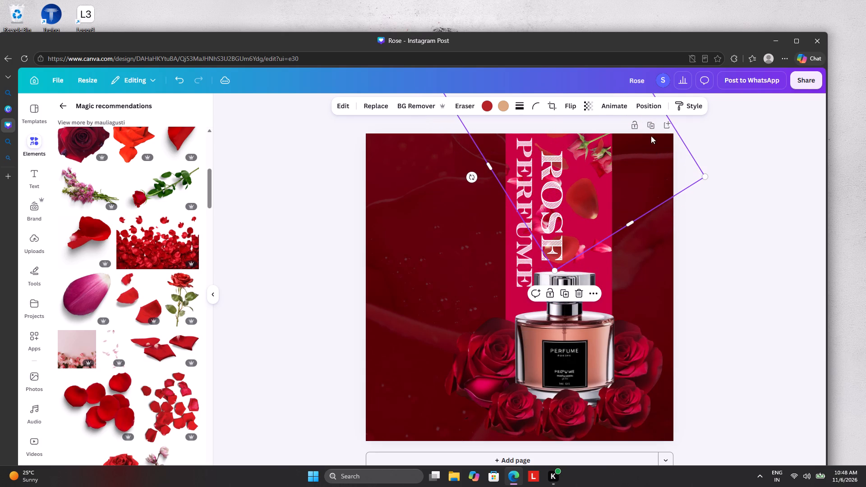
Move the rotated petals' layer directly above the crimson stripe, beneath the smaller petals' layer.
click(643, 101)
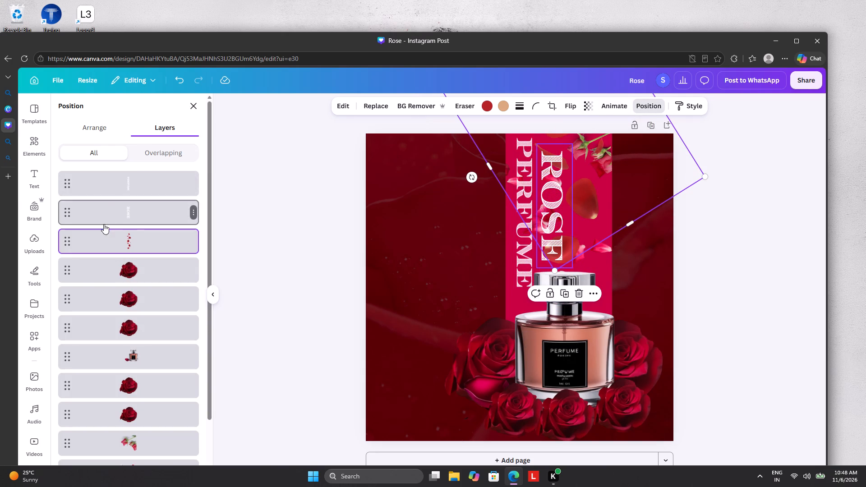
drag(104, 230, 111, 442)
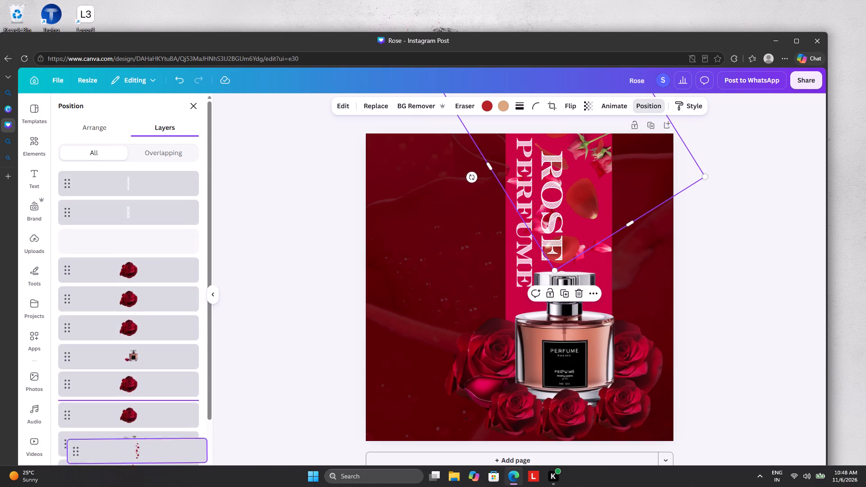
drag(111, 442, 99, 415)
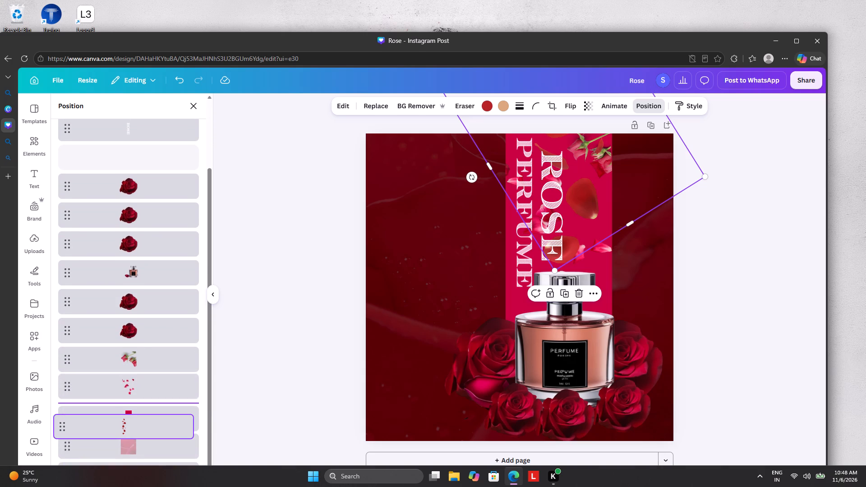
drag(99, 415, 103, 403)
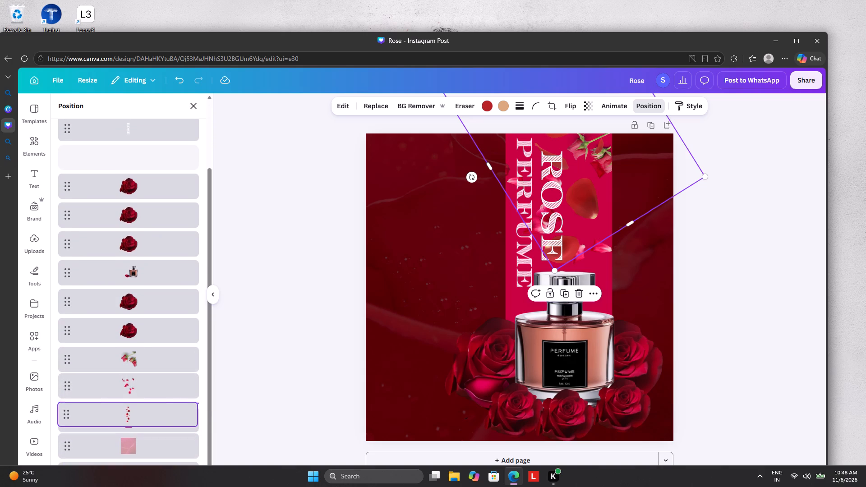
drag(103, 403, 103, 394)
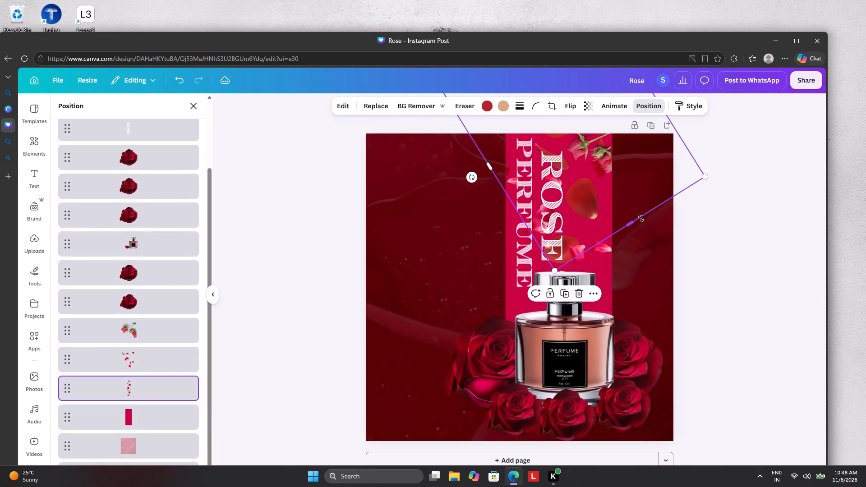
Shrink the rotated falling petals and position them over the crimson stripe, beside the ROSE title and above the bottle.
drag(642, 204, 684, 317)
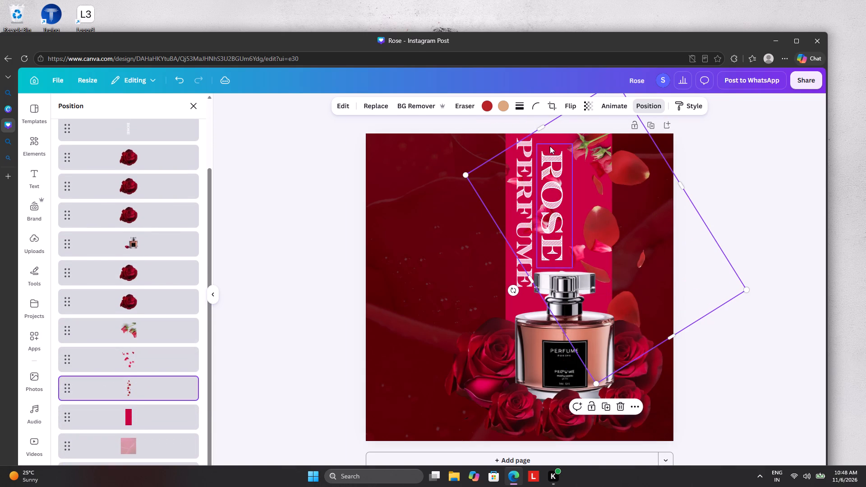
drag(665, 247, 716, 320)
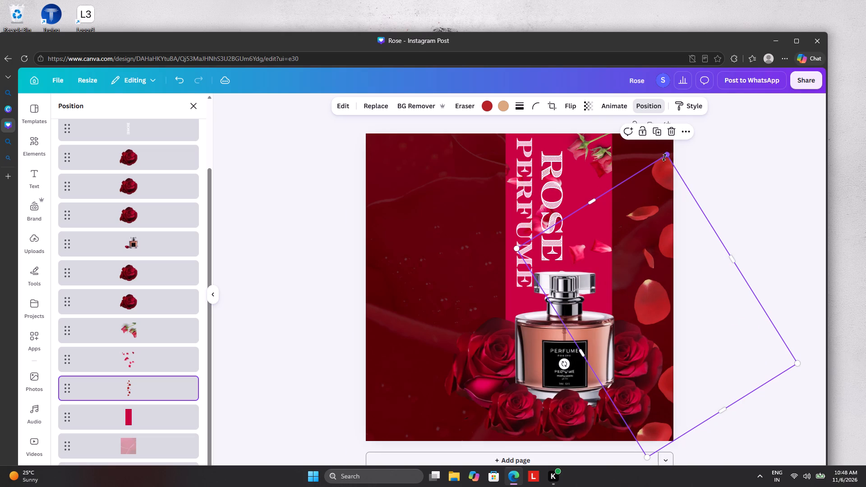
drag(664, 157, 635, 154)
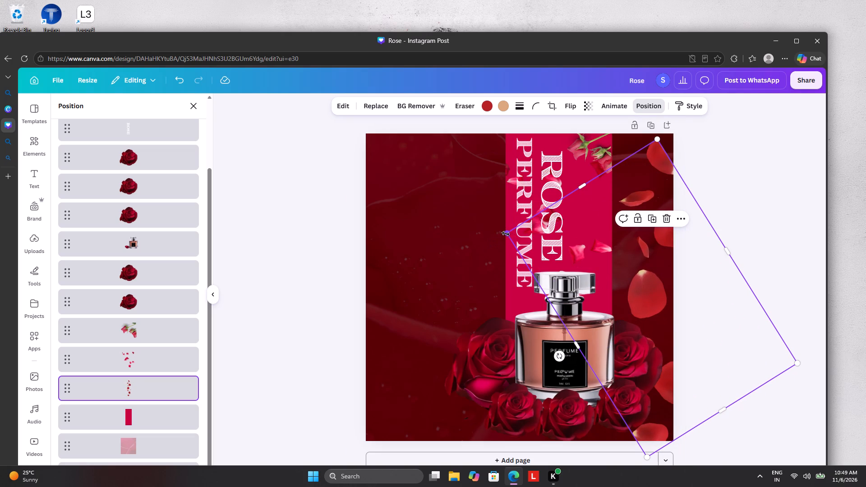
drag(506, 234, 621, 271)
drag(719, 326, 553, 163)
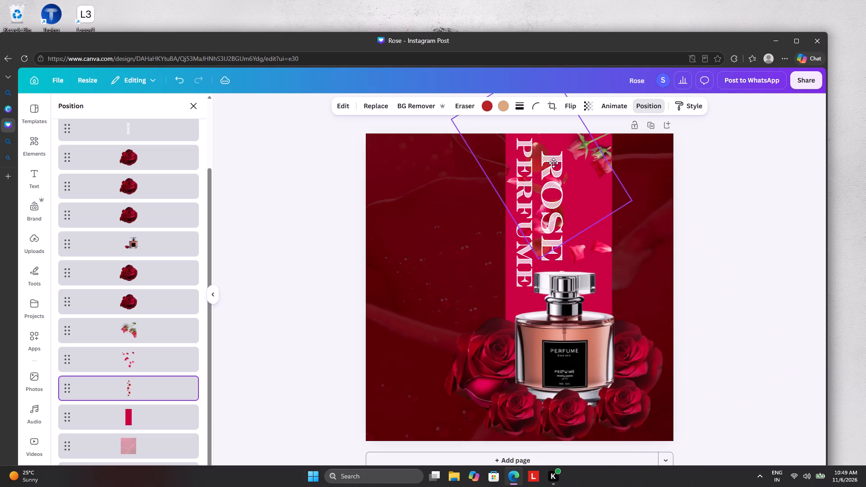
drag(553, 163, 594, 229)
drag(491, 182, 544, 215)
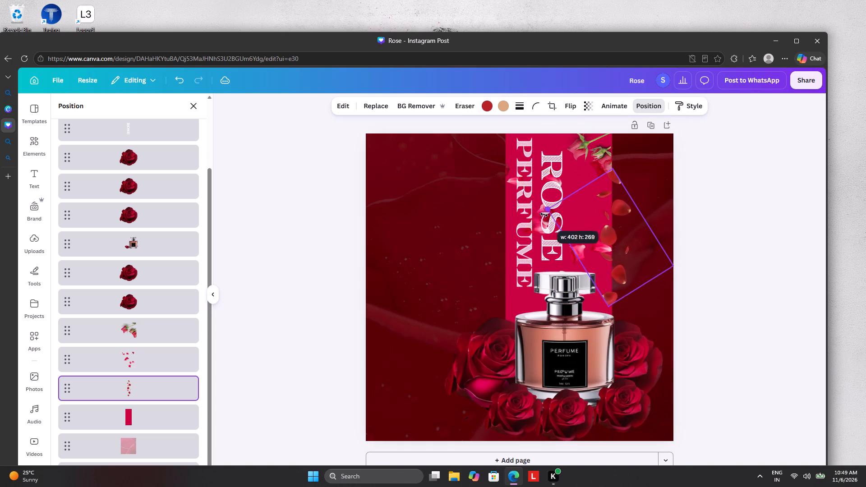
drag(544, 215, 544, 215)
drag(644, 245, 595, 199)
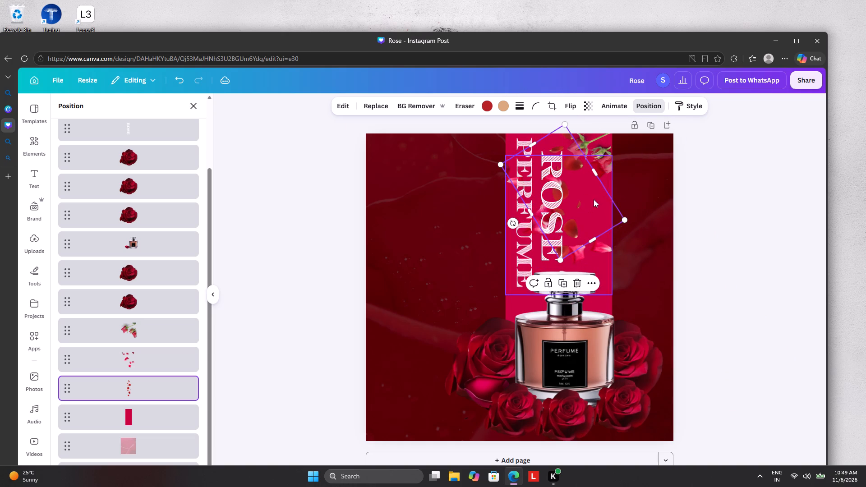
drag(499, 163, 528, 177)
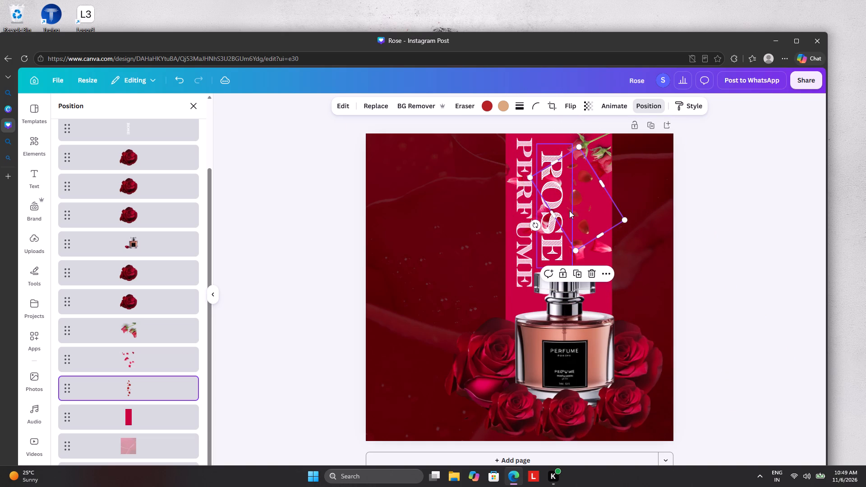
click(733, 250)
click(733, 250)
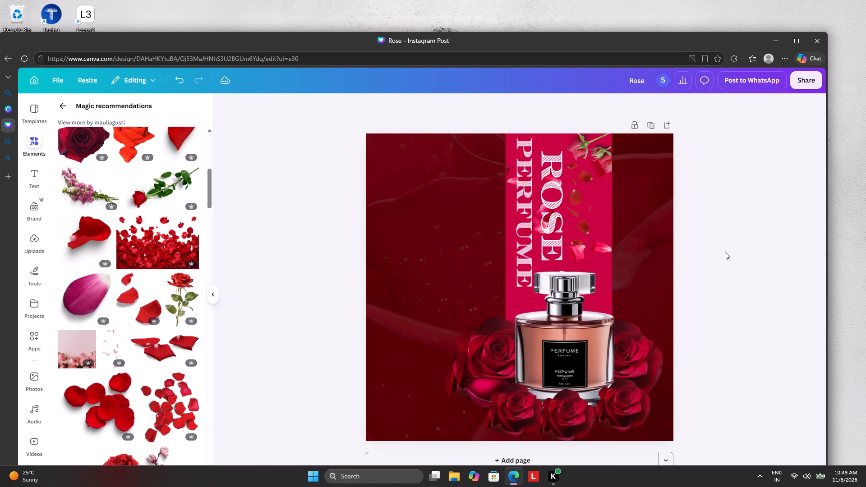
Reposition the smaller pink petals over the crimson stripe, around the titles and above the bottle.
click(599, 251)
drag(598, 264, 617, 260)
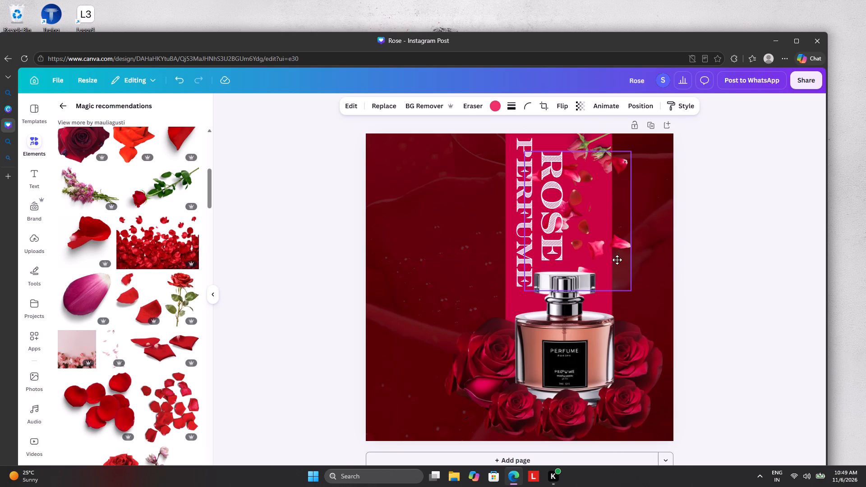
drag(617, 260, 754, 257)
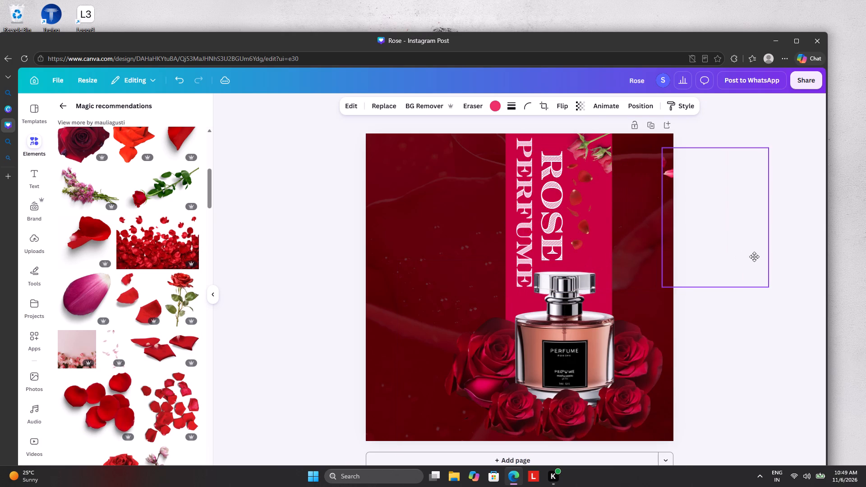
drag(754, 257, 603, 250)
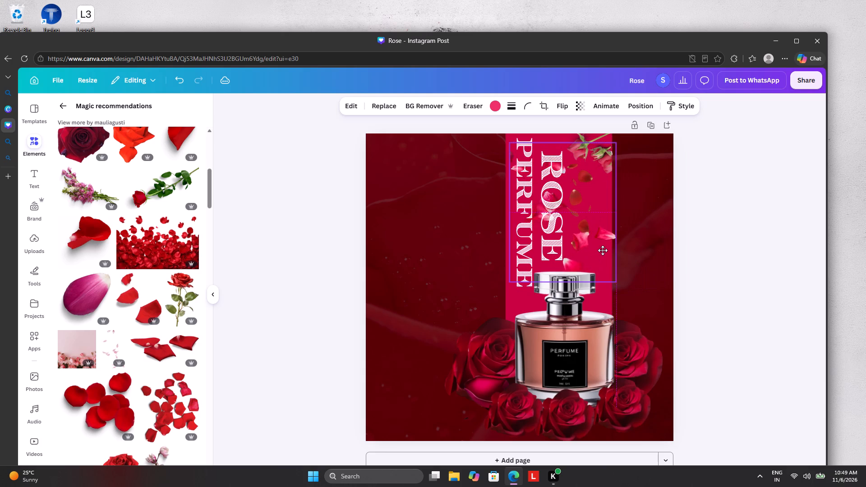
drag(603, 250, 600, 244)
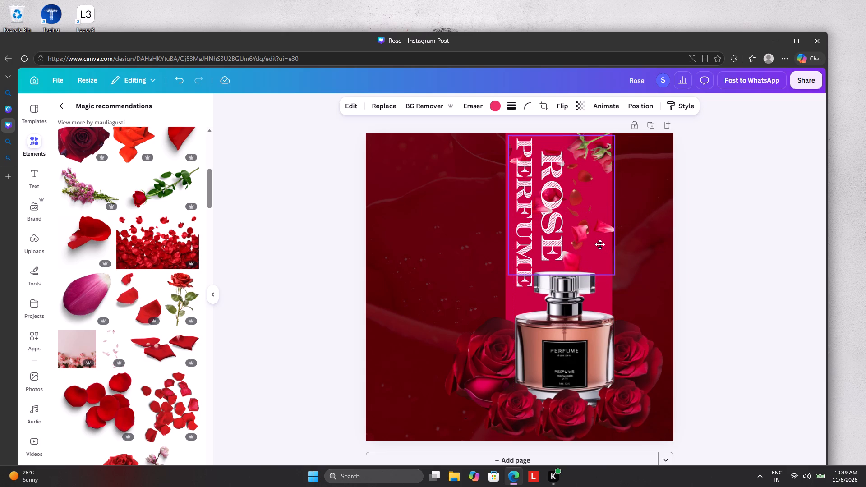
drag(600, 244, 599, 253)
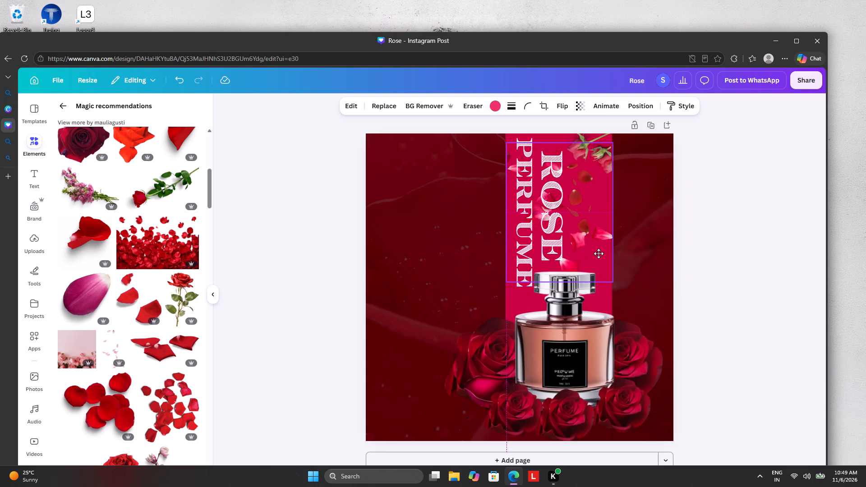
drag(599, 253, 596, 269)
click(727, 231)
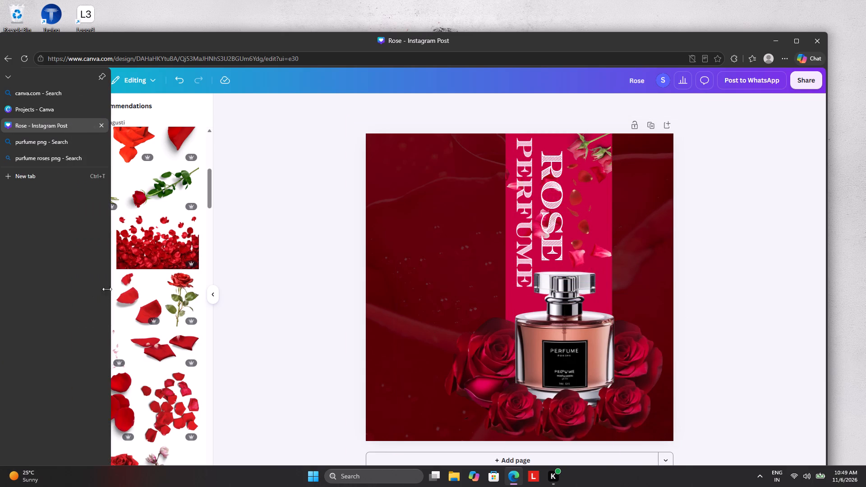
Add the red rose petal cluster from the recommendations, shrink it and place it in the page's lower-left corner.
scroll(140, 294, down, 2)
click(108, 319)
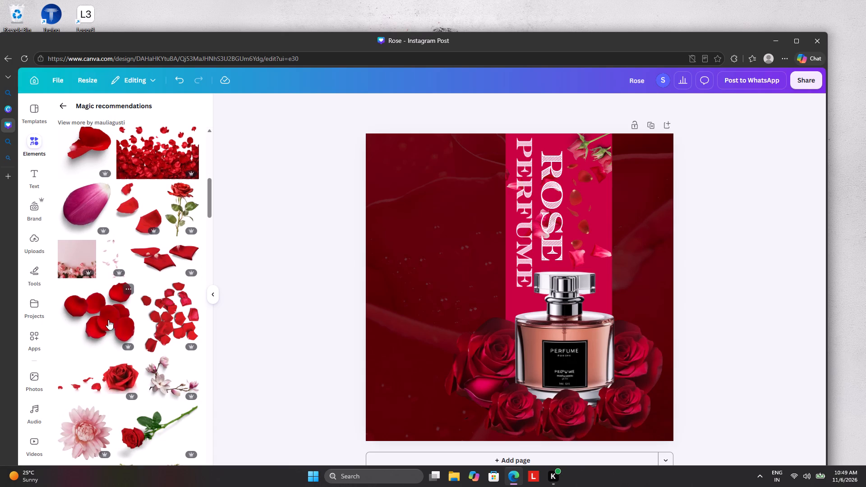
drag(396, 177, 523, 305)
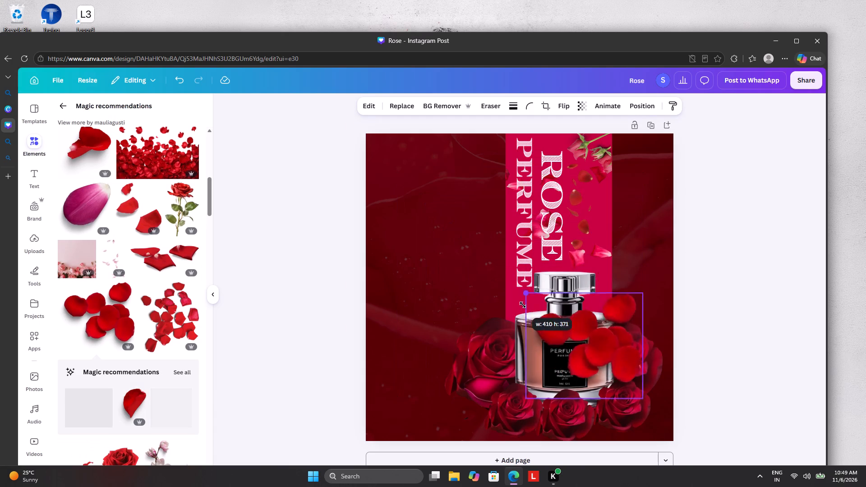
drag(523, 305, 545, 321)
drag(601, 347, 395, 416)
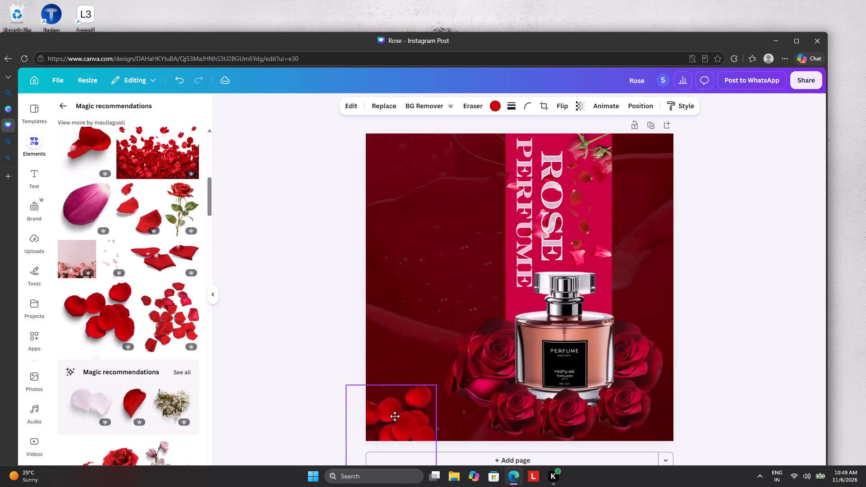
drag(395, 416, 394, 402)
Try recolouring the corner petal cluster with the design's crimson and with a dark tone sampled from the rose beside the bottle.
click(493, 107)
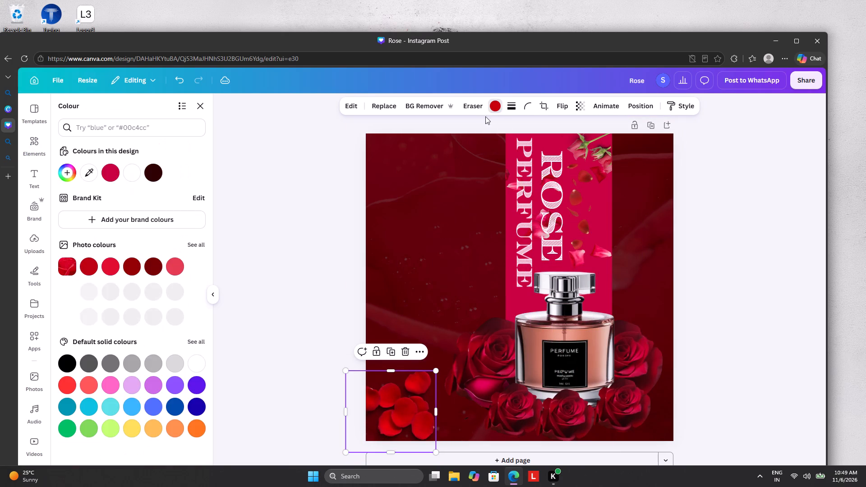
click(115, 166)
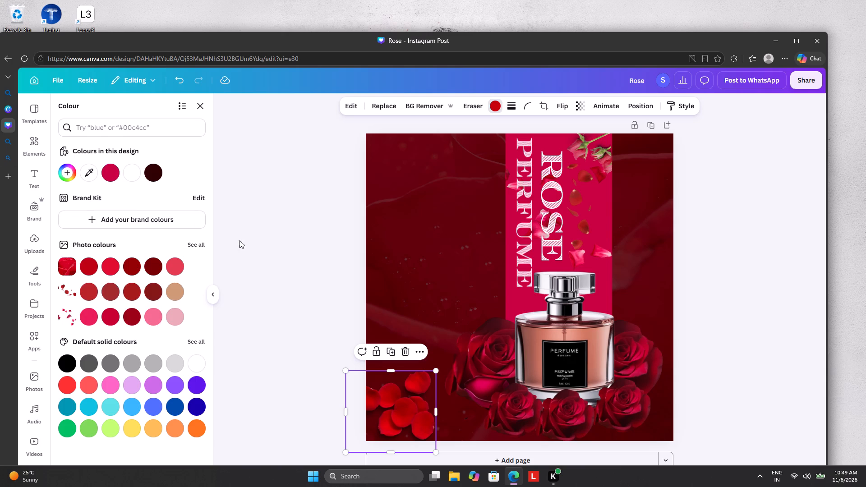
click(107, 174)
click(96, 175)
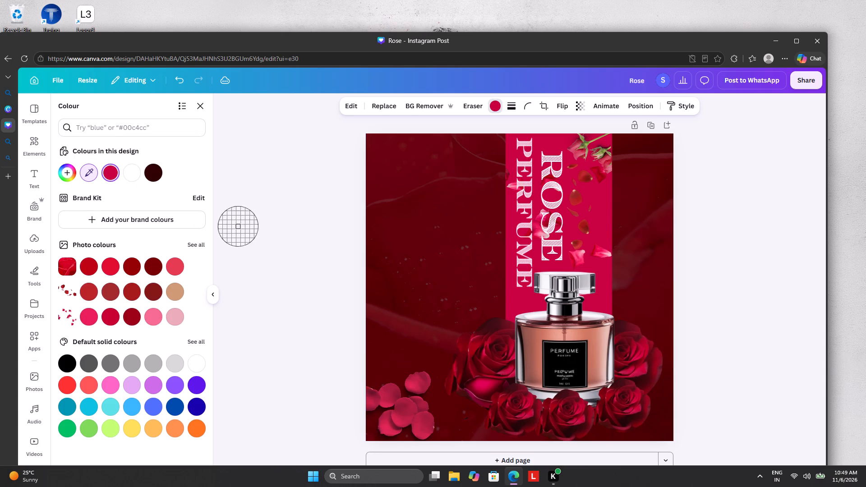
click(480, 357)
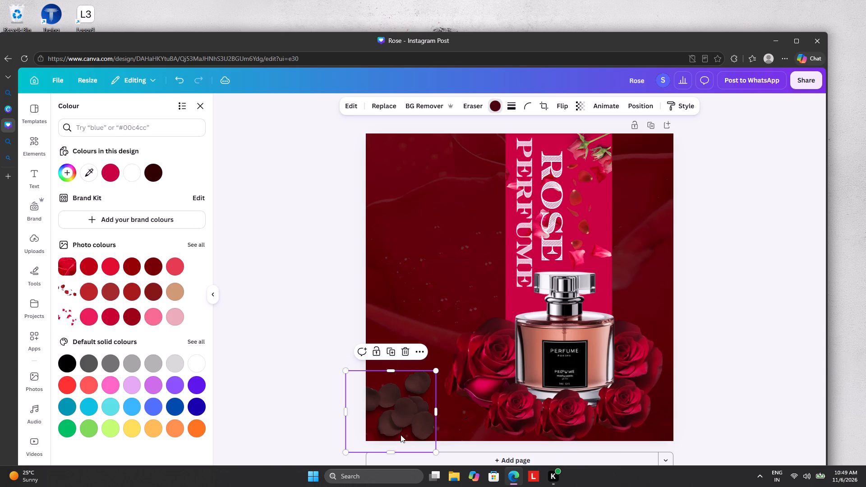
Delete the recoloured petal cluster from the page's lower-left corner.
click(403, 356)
Add the pale pink falling petals from the recommendations, try them over the stripe and park them at the page's left edge.
scroll(174, 285, down, 1)
click(111, 220)
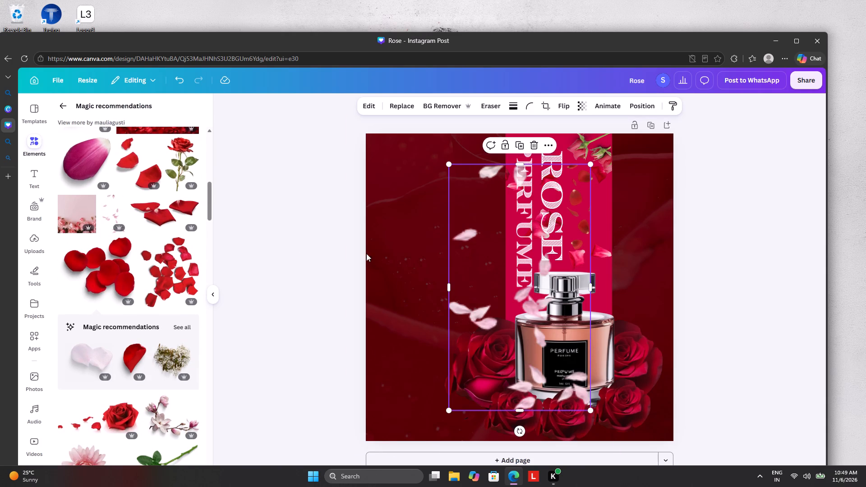
drag(490, 262, 399, 245)
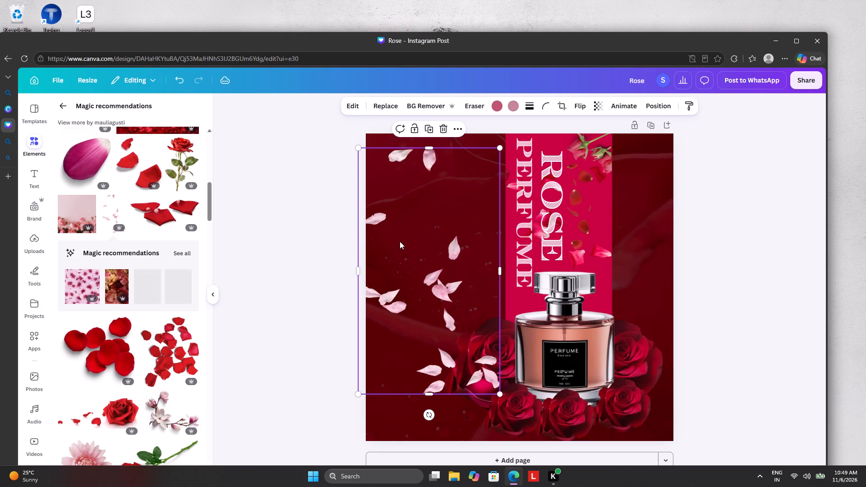
drag(400, 241, 535, 184)
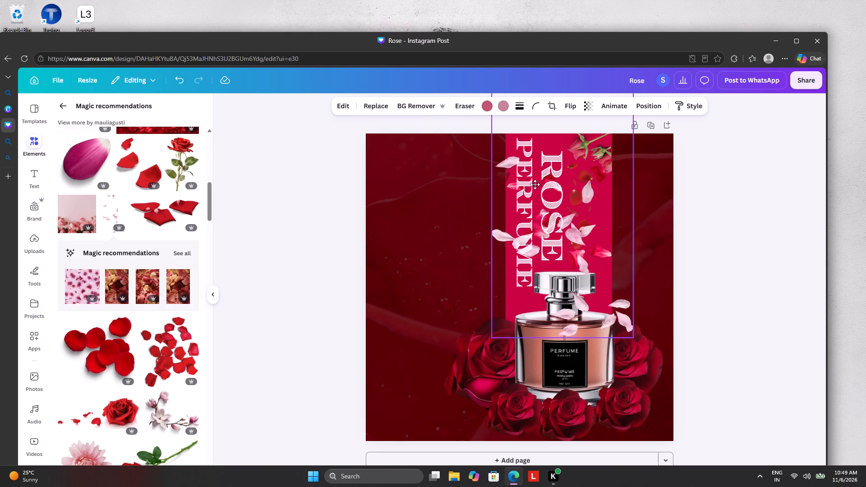
drag(535, 184, 540, 179)
drag(630, 253, 589, 262)
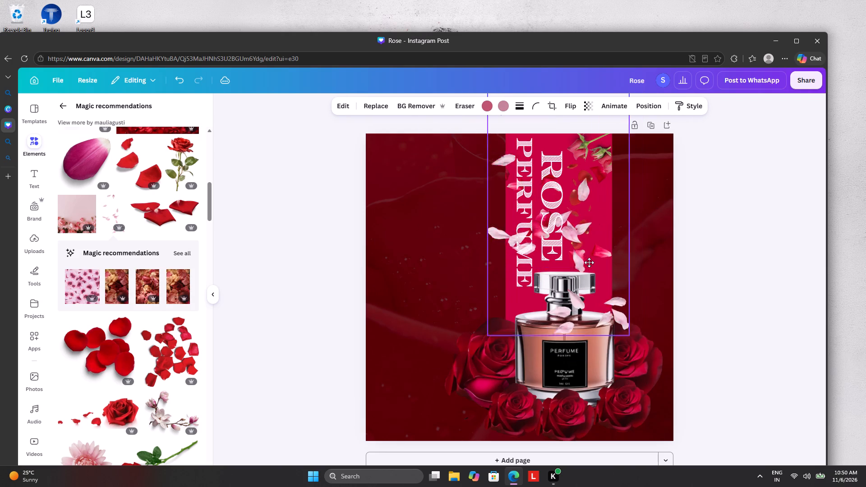
drag(589, 262, 398, 274)
Move both existing falling-petal images off the crimson stripe, completely outside the page.
drag(587, 224, 652, 225)
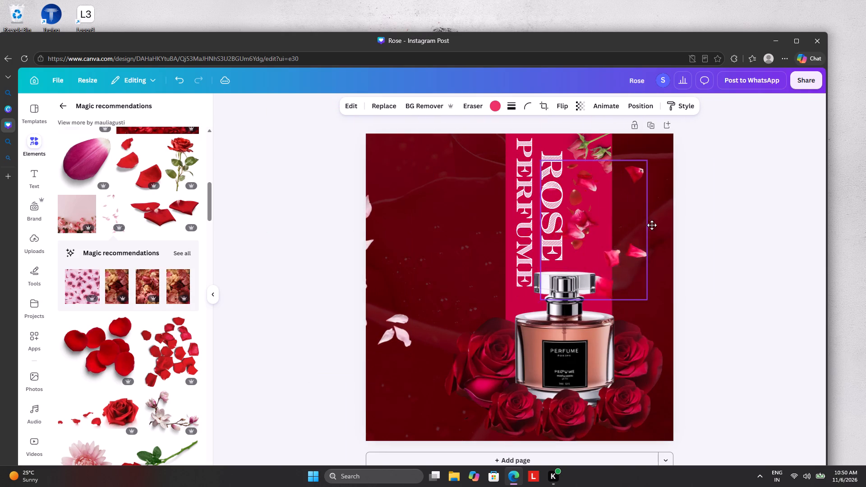
drag(652, 225, 844, 231)
drag(588, 221, 805, 230)
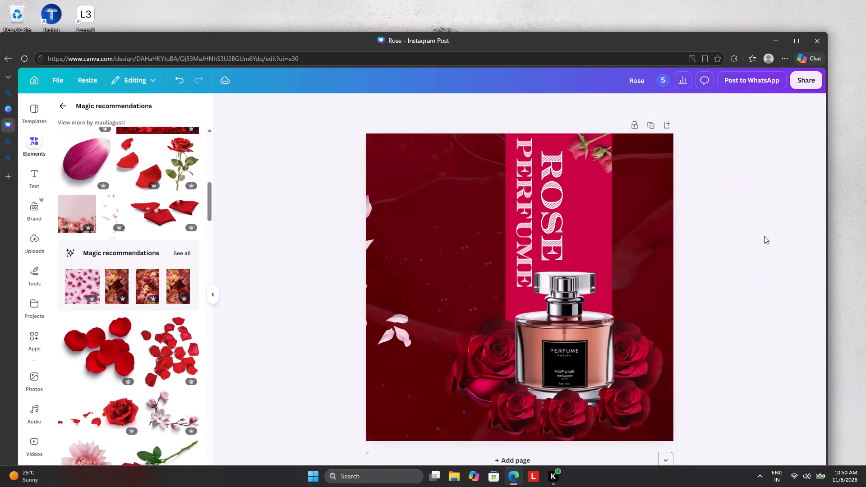
Move the pale pink petals onto the crimson stripe and shrink them to fit beside the ROSE title, above the bottle.
drag(376, 258, 580, 201)
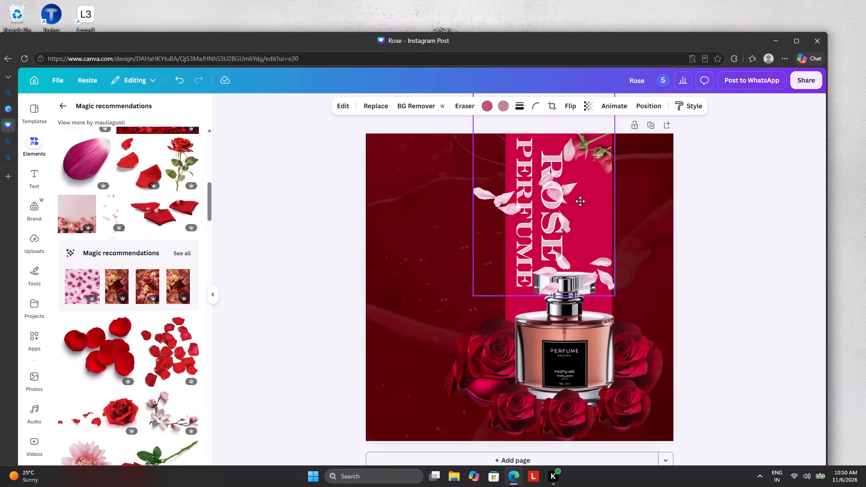
drag(580, 201, 605, 242)
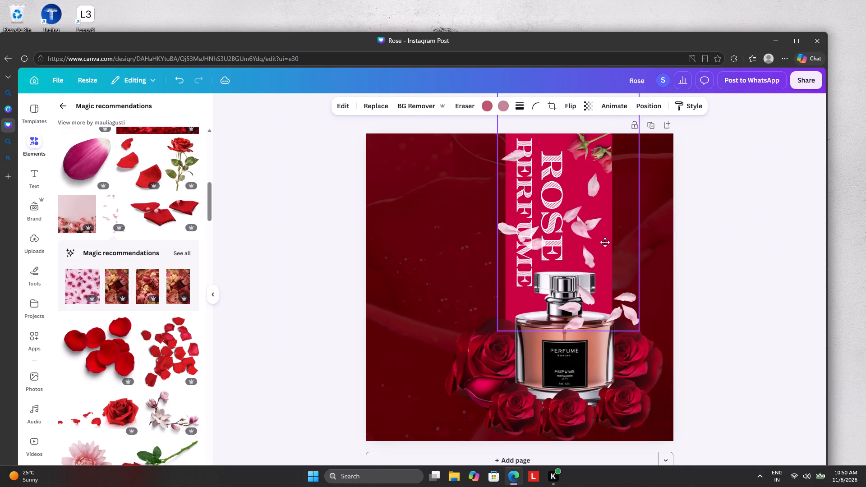
drag(605, 242, 608, 257)
drag(624, 244, 626, 314)
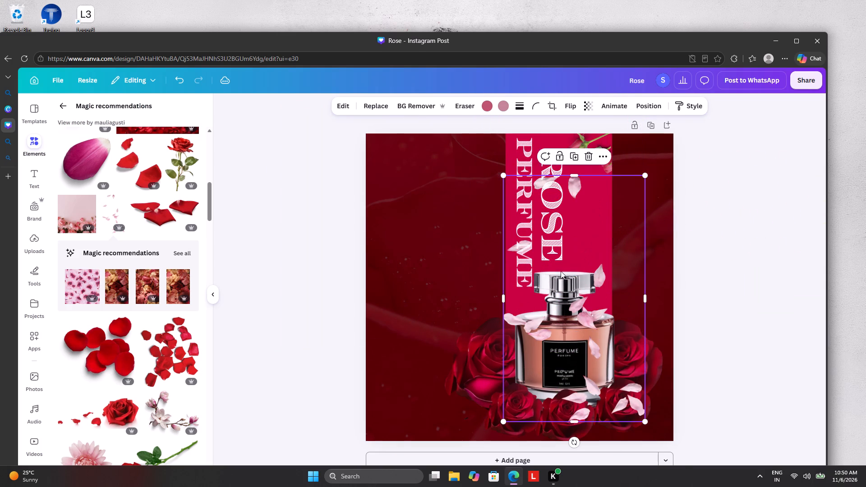
drag(504, 176, 521, 202)
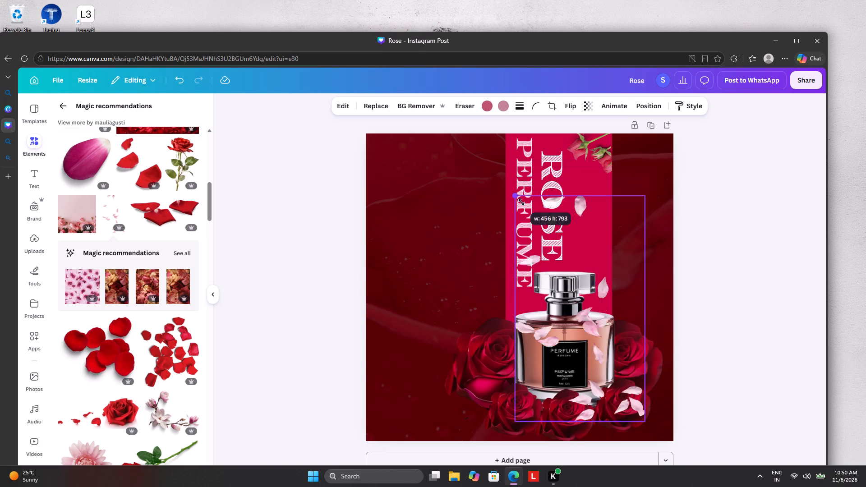
drag(521, 202, 581, 274)
drag(628, 319, 583, 164)
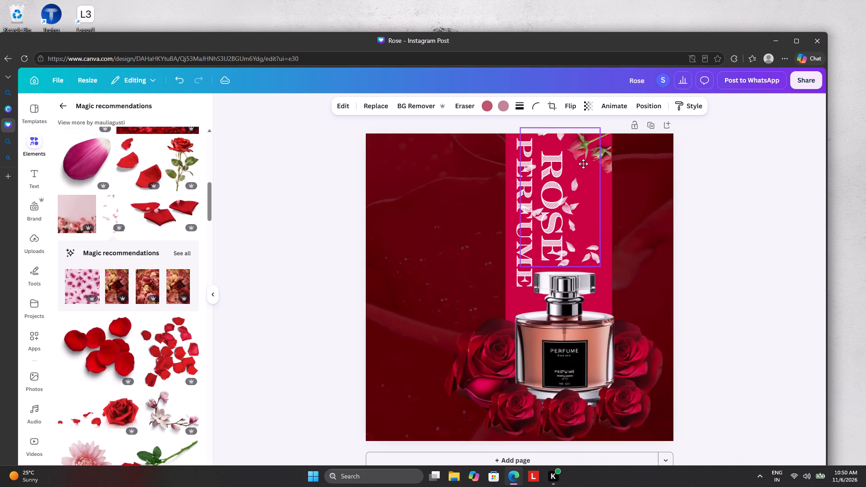
drag(583, 164, 599, 152)
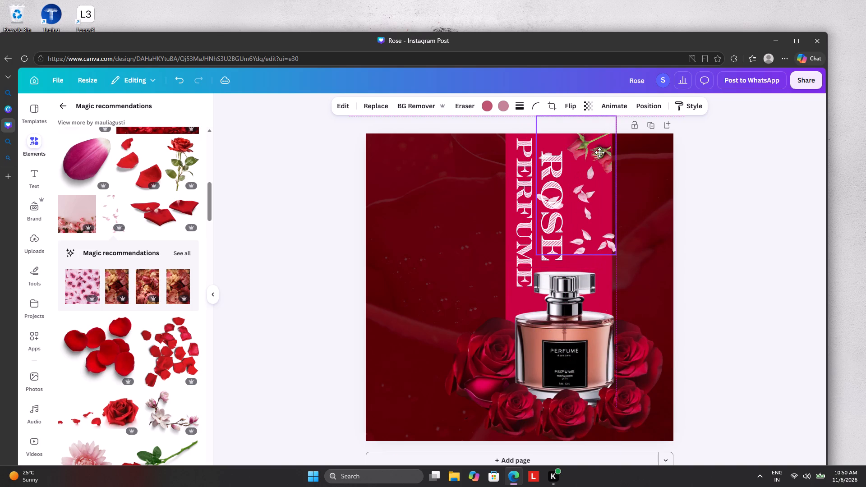
drag(599, 152, 599, 159)
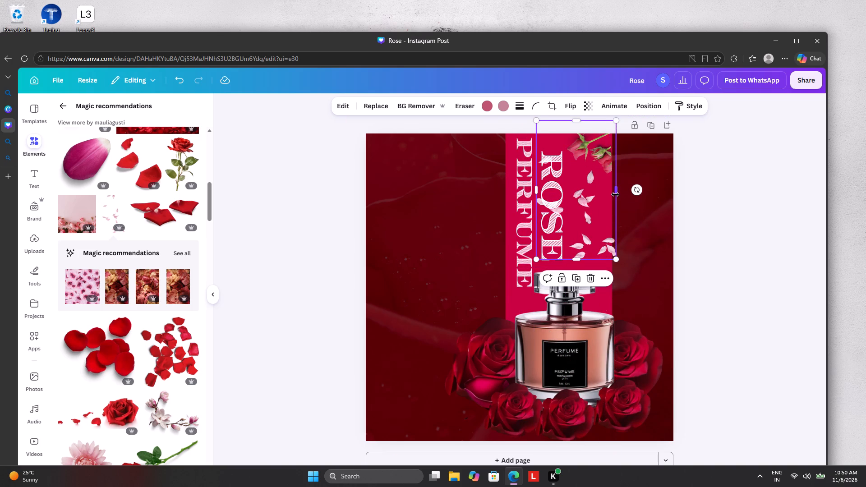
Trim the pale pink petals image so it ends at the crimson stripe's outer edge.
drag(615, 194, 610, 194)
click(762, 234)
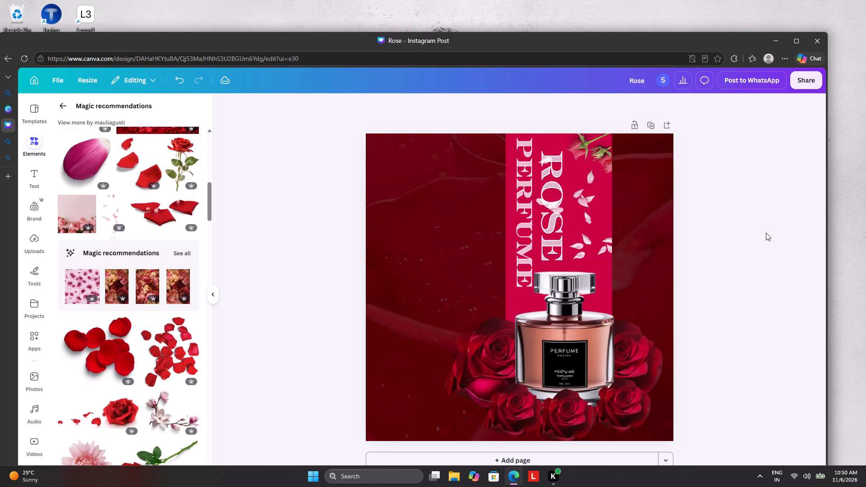
Delete the pale pink falling petals from the crimson stripe.
click(585, 223)
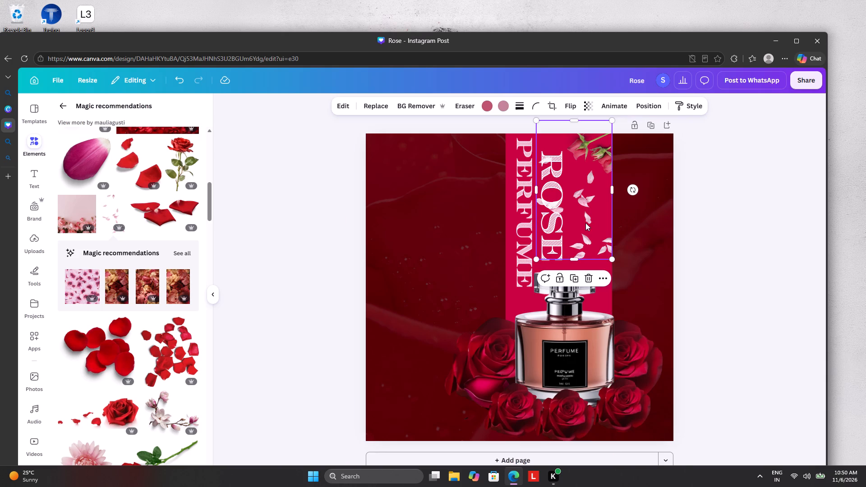
click(584, 280)
drag(816, 246, 743, 252)
drag(828, 244, 825, 254)
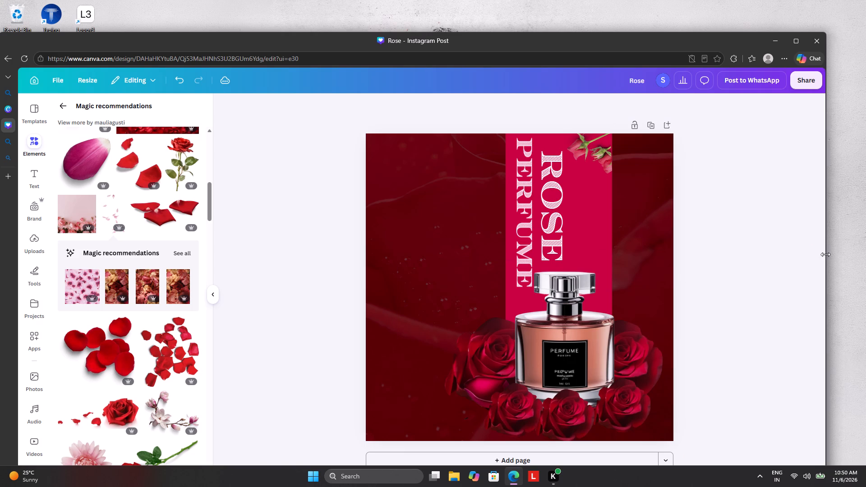
drag(825, 254, 820, 277)
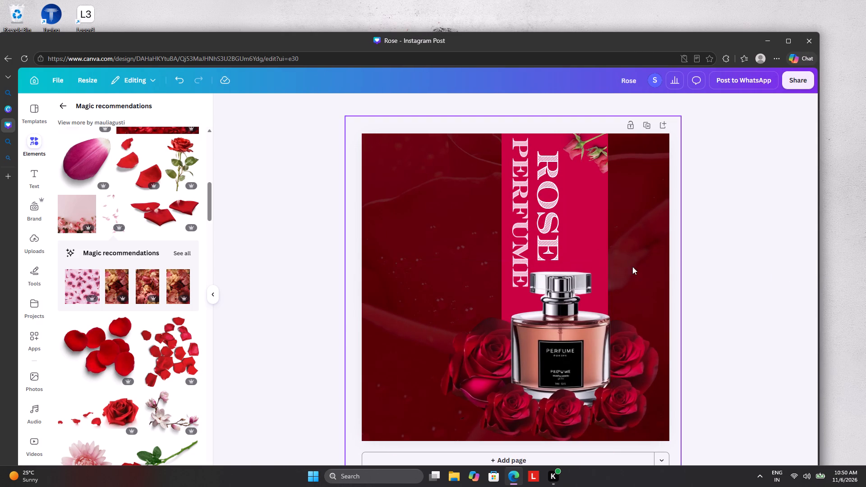
Add the red falling blossoms-and-petals image, rotate it a quarter turn, shrink it and place it over the stripe's upper part.
scroll(166, 270, down, 5)
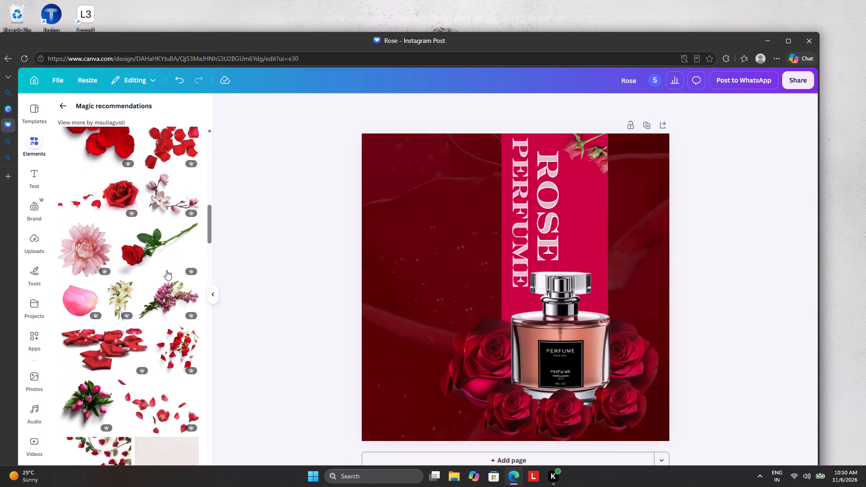
scroll(166, 270, down, 3)
click(154, 274)
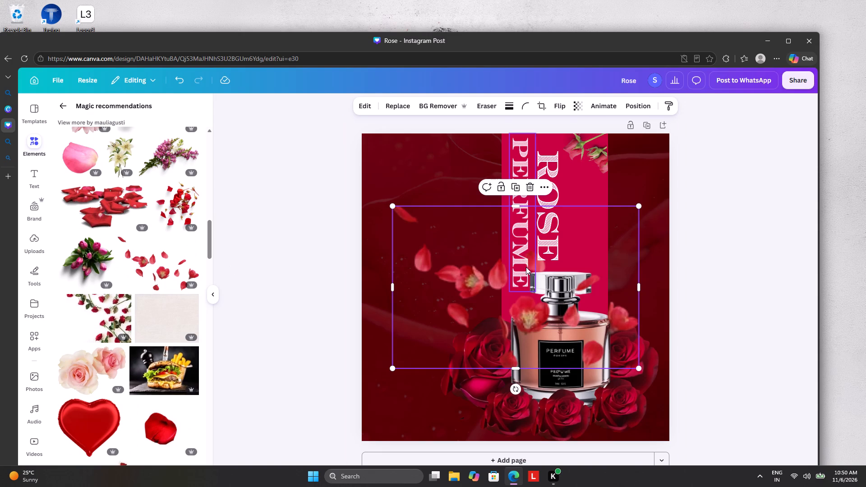
drag(516, 387, 350, 341)
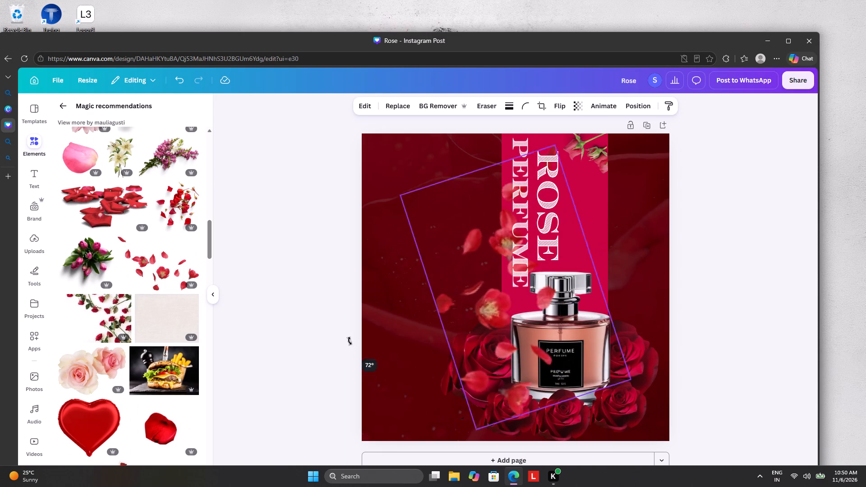
drag(350, 341, 373, 289)
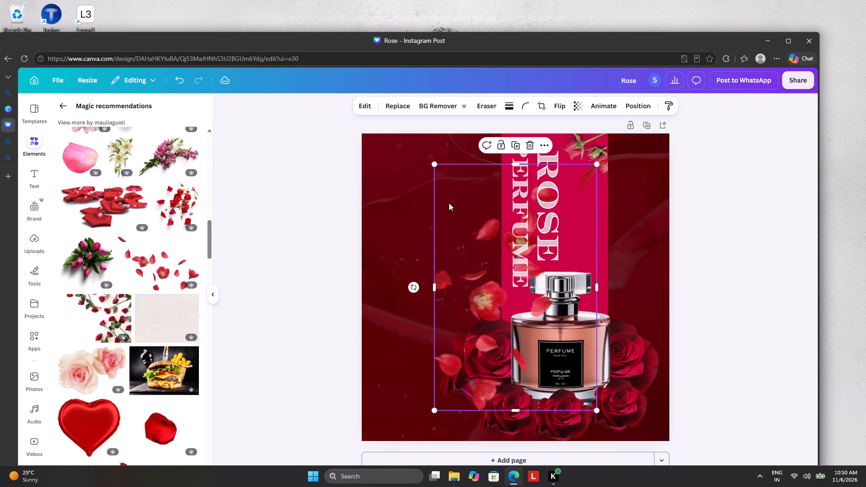
drag(434, 165, 505, 235)
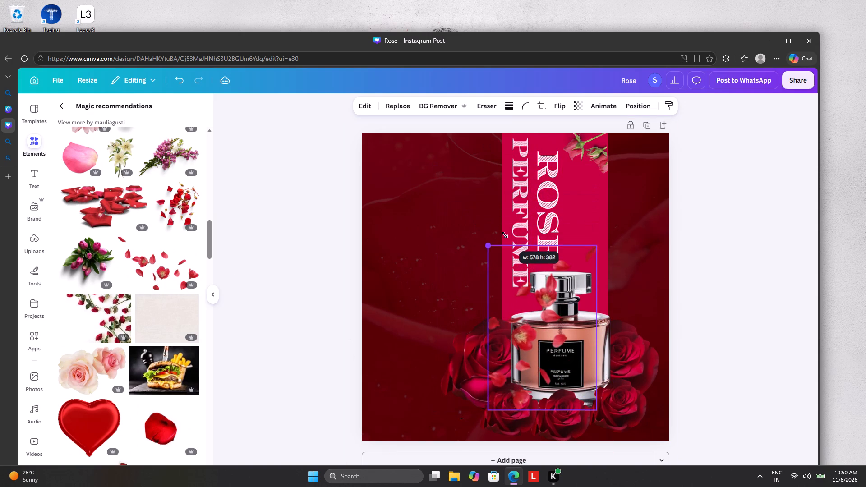
drag(505, 235, 515, 247)
drag(579, 312, 594, 156)
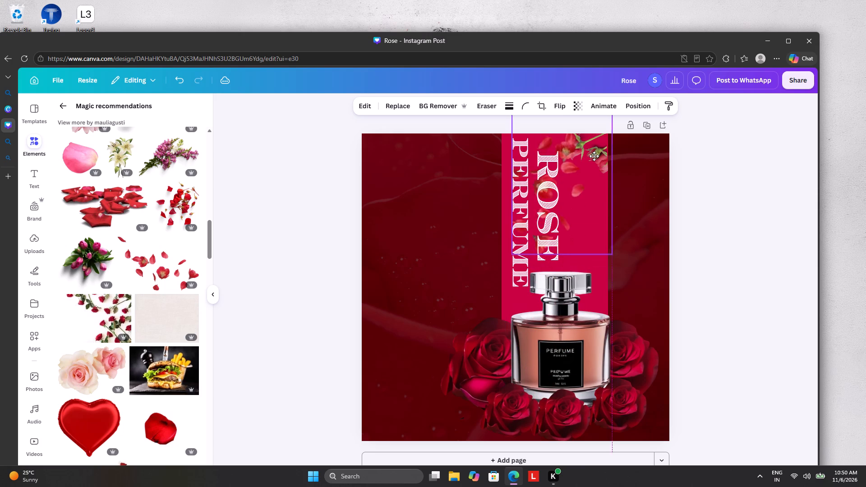
drag(594, 156, 582, 182)
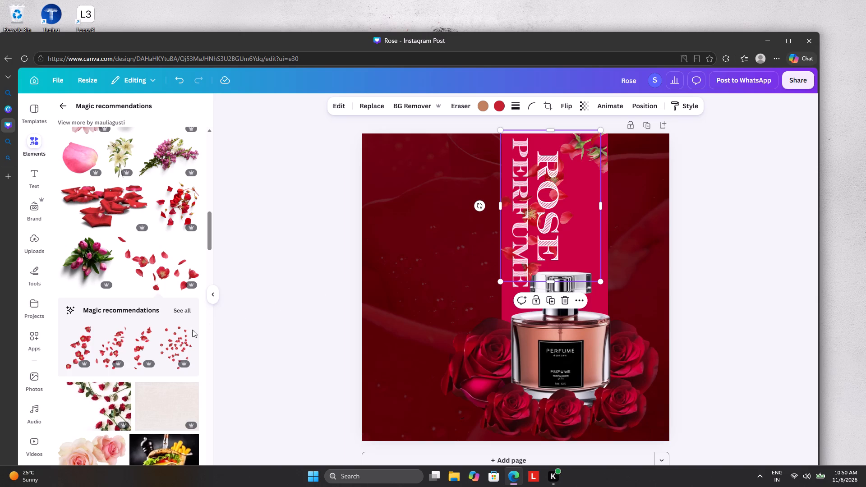
Widen the red blossoms image and shift it so the petals fall beside the ROSE title, above the bottle.
drag(600, 203, 601, 203)
drag(601, 203, 625, 201)
drag(594, 215, 613, 216)
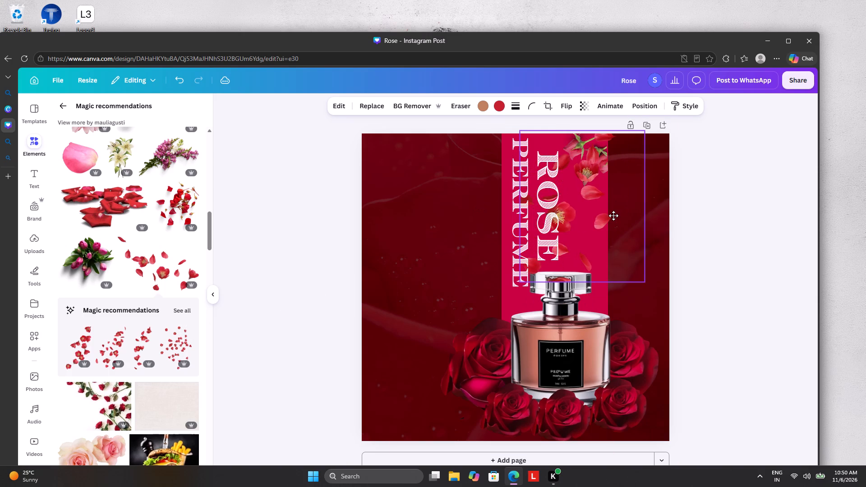
drag(613, 216, 600, 216)
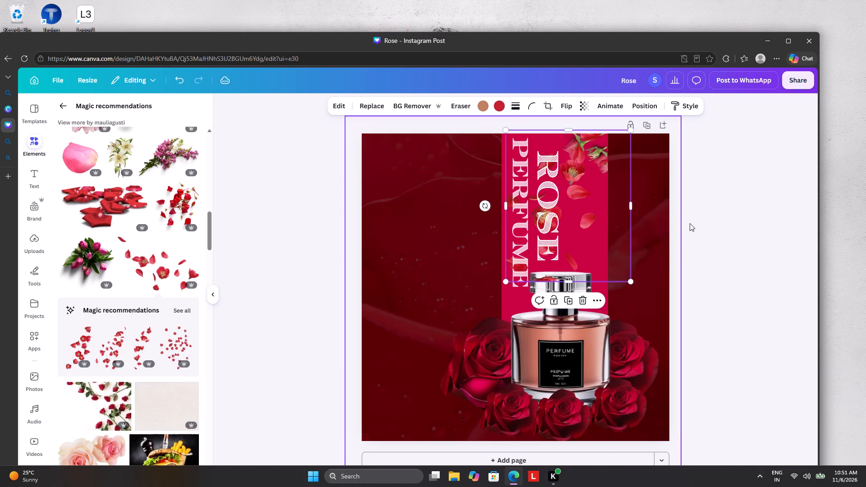
click(765, 225)
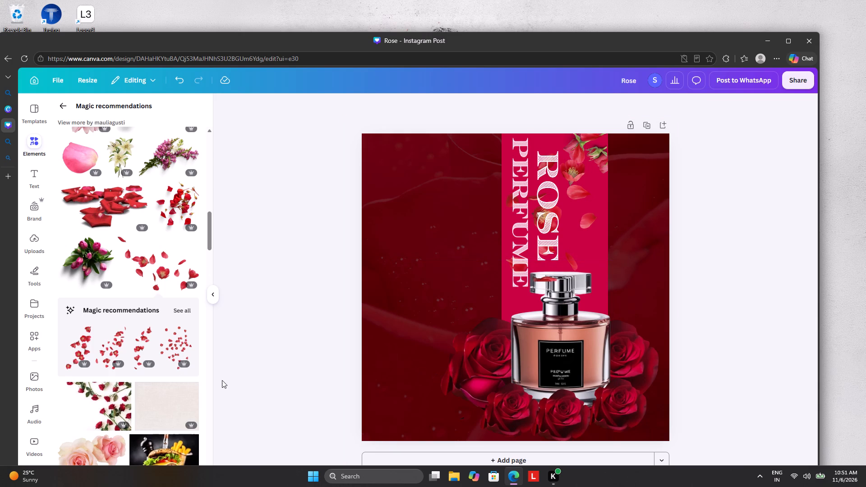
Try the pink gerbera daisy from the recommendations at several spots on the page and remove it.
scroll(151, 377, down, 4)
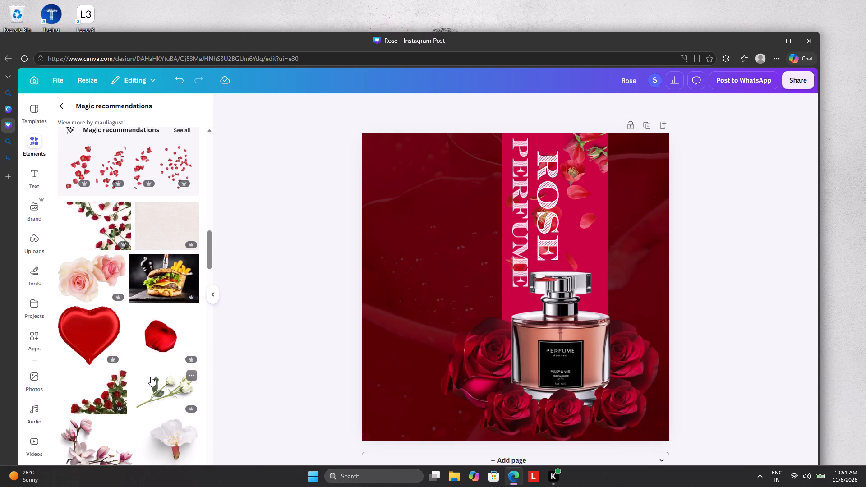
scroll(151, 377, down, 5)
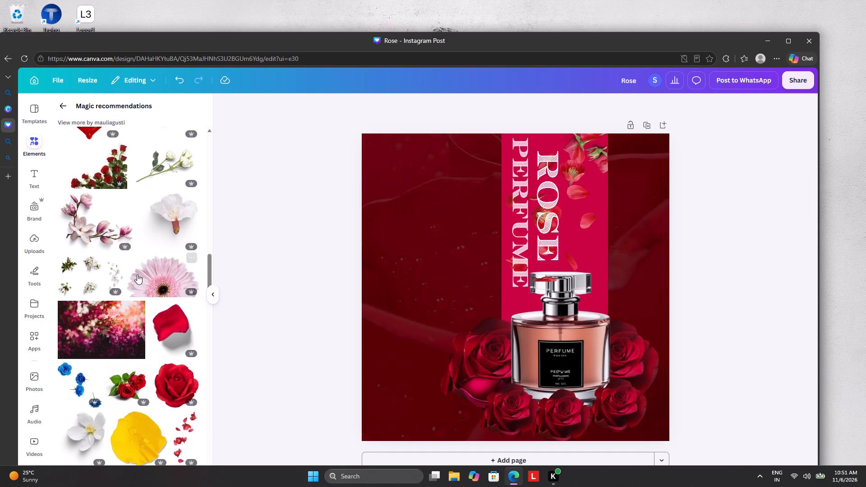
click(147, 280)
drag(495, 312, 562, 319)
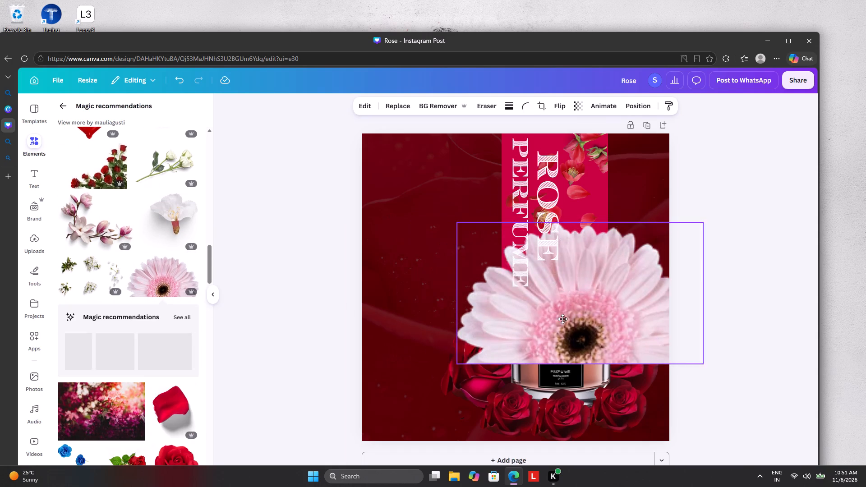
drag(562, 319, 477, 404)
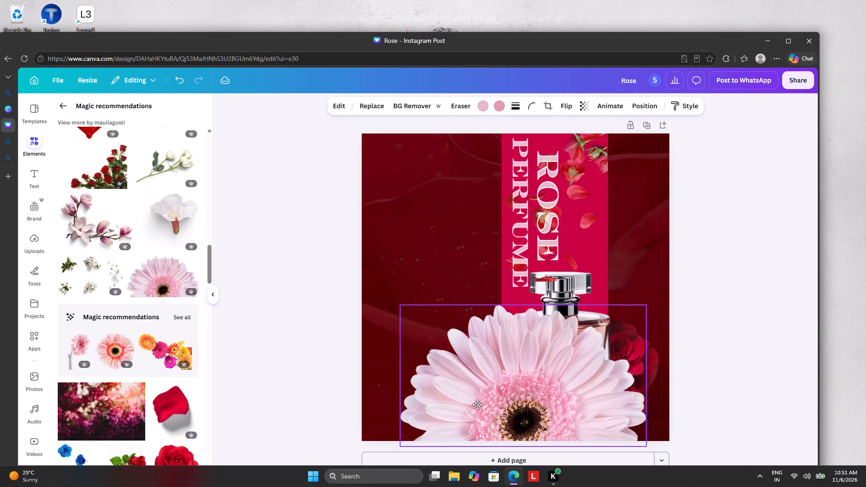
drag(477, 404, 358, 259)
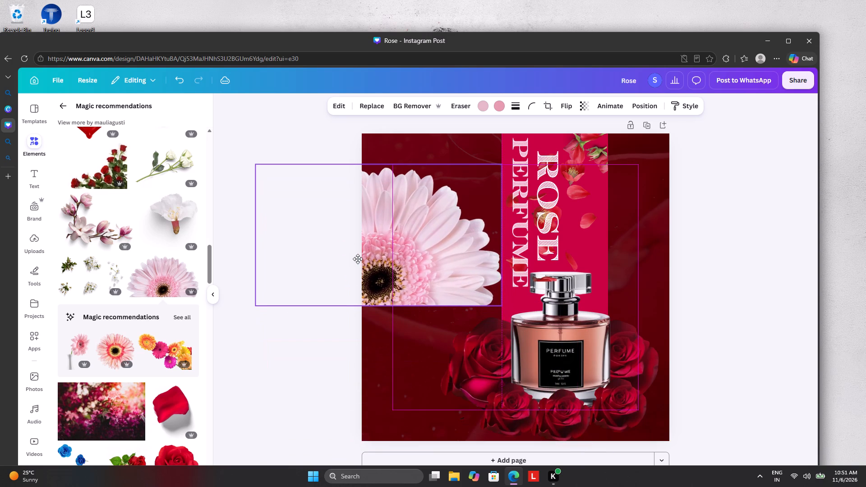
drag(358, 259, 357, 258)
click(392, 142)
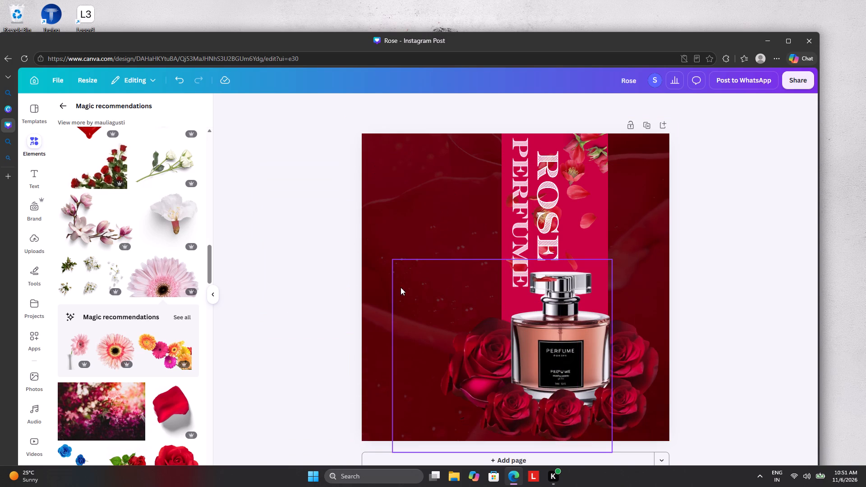
Add a new page after the perfume post.
scroll(403, 297, down, 5)
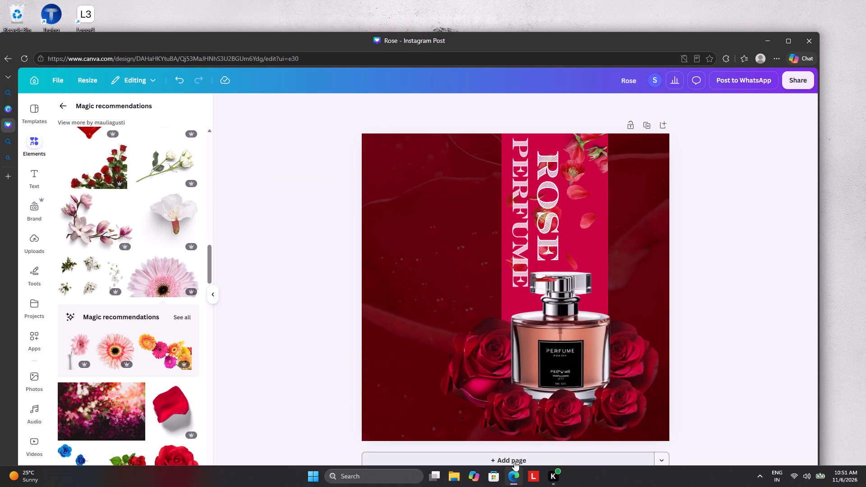
click(513, 459)
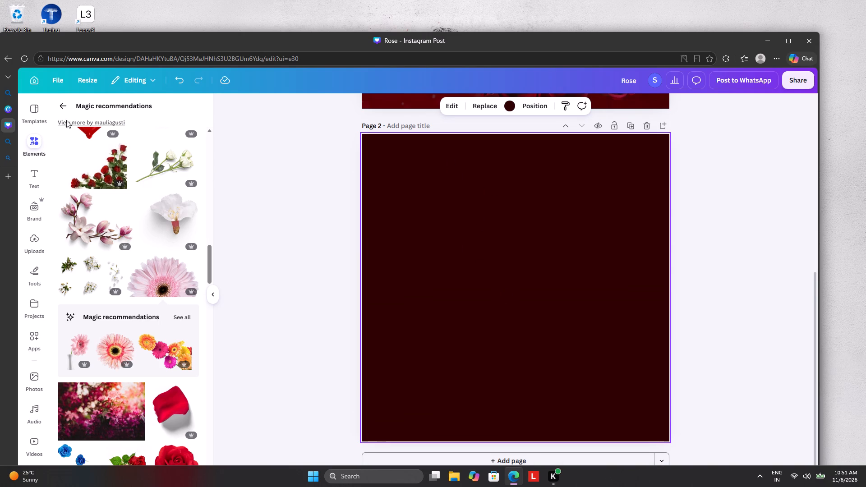
Search the elements library for "shape".
click(65, 109)
click(175, 111)
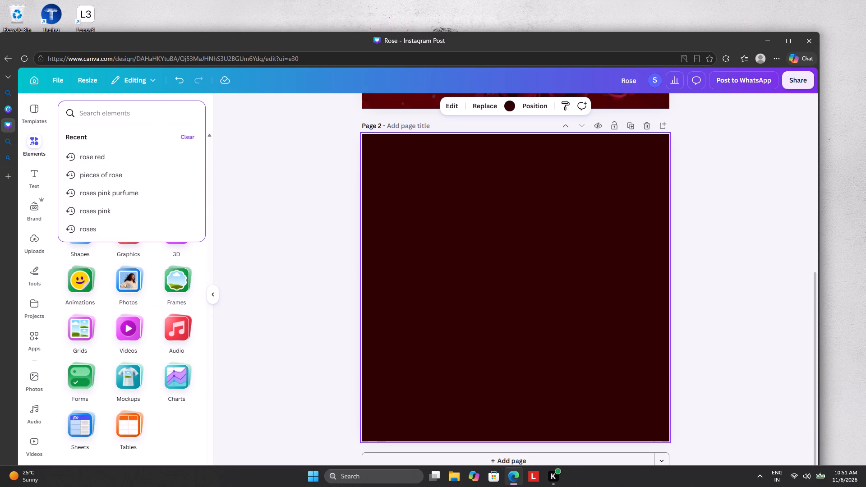
text(sha)
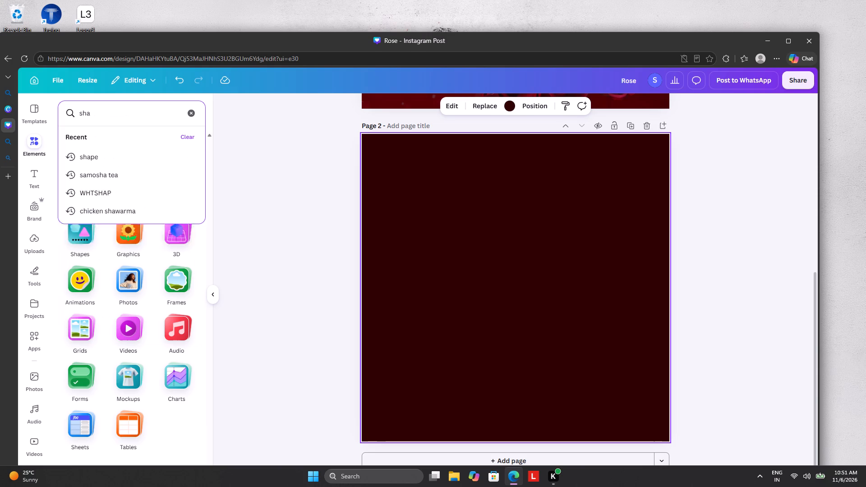
text(pe)
key(Return)
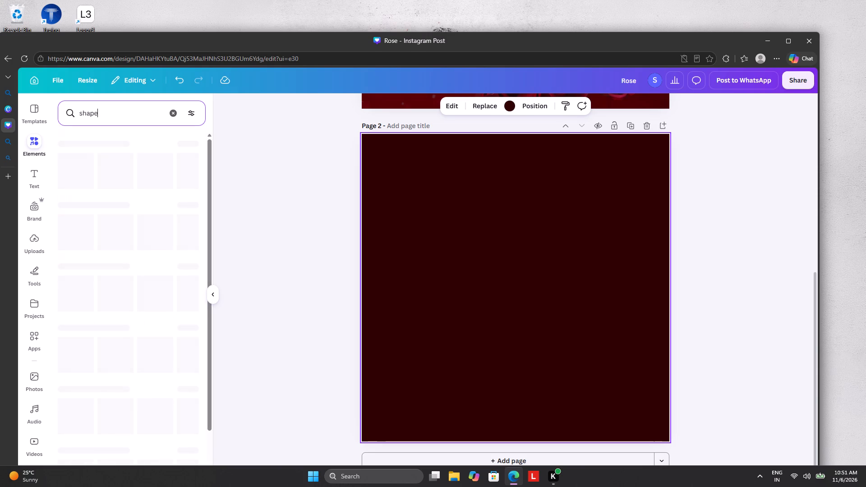